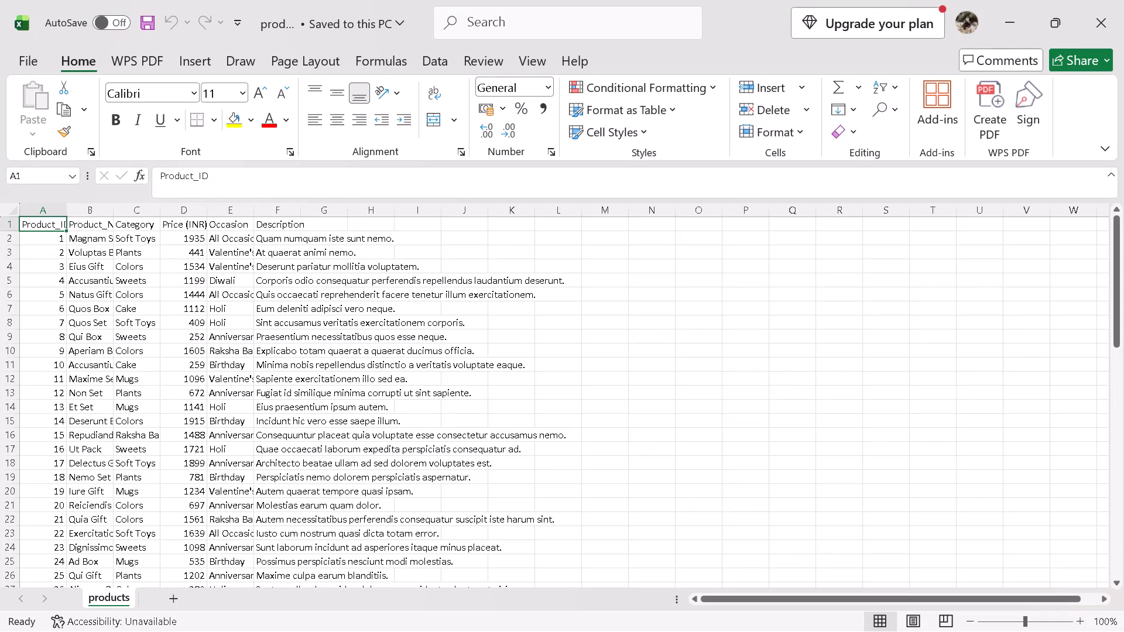
Delete the Description column from the products sheet.
{"action": "left_click", "coordinate": [311, 209]}
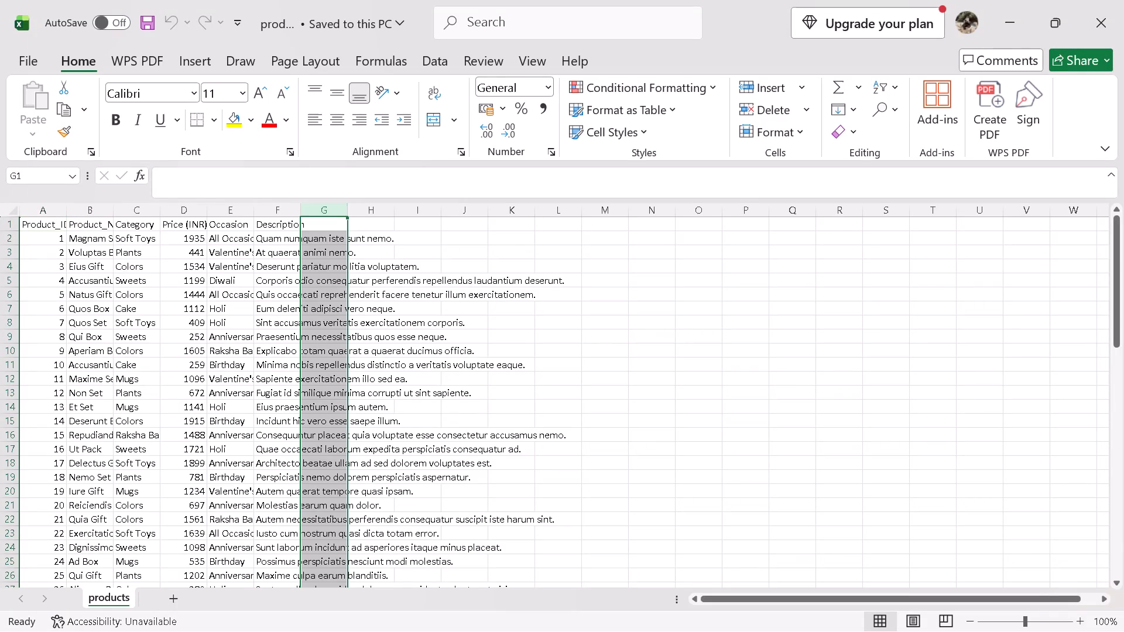
{"action": "left_click", "coordinate": [265, 212]}
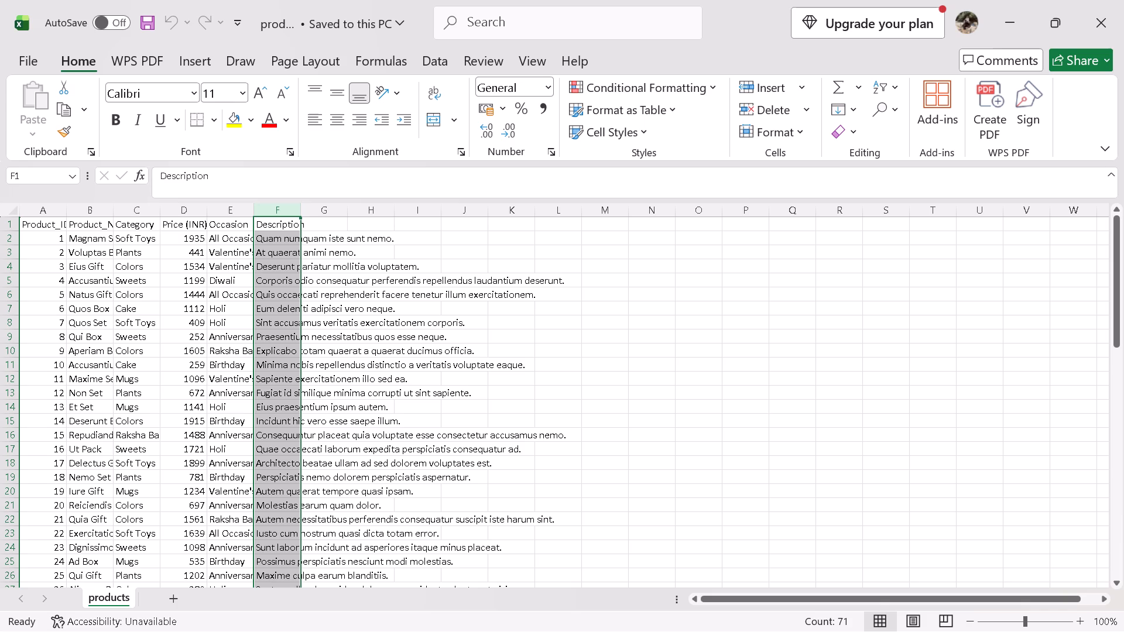
{"action": "left_click_drag", "start_coordinate": [300, 208], "coordinate": [594, 233]}
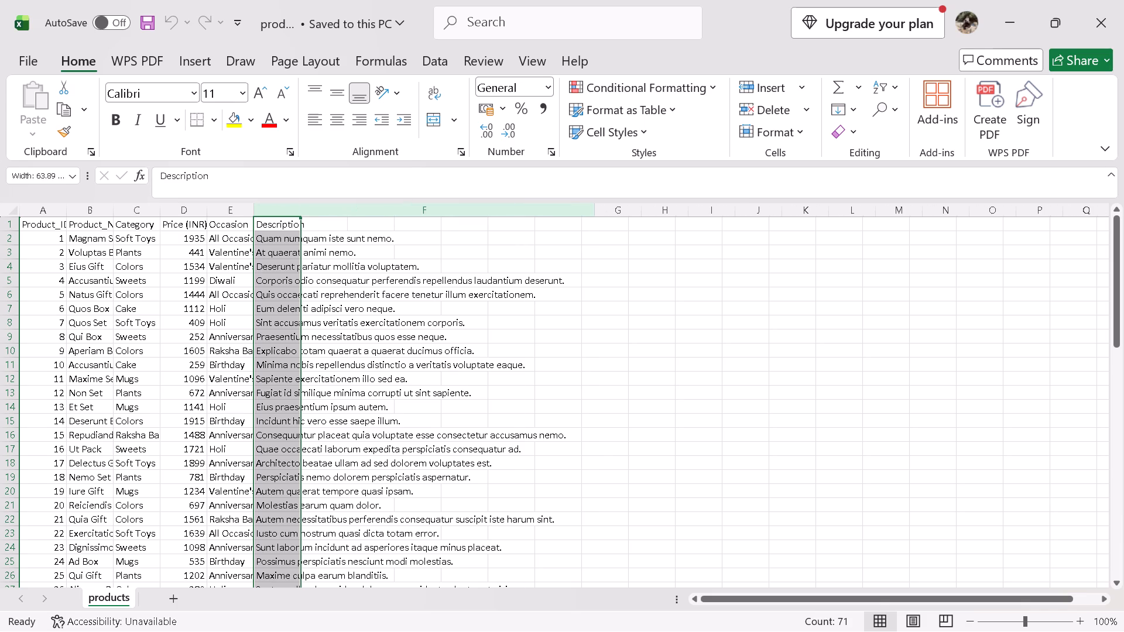
{"action": "right_click", "coordinate": [283, 204]}
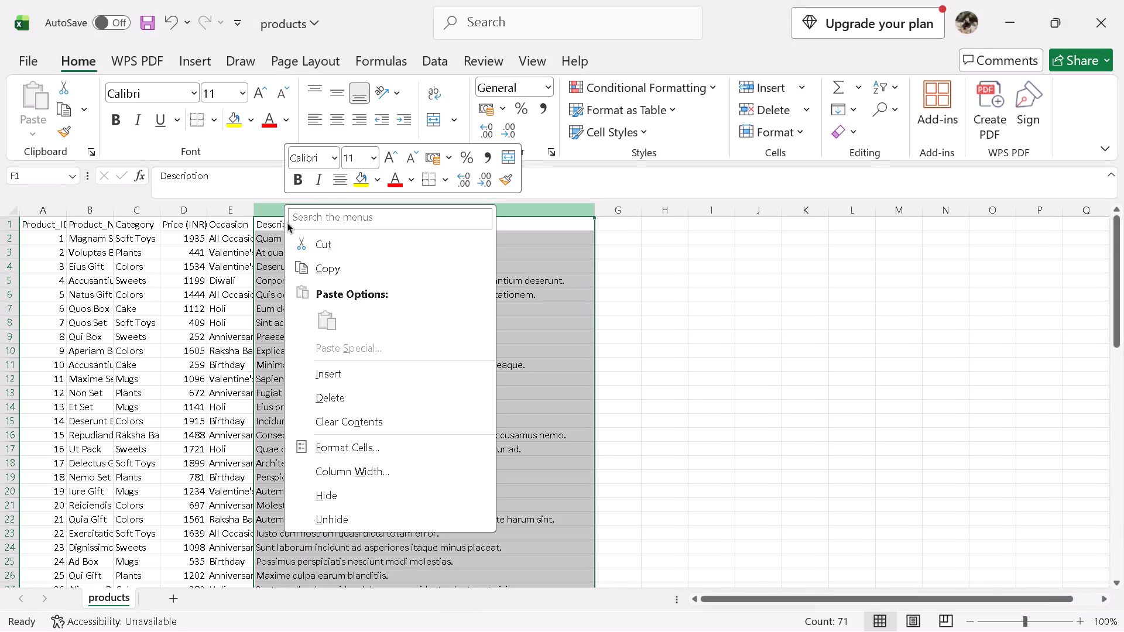
{"action": "left_click", "coordinate": [368, 394]}
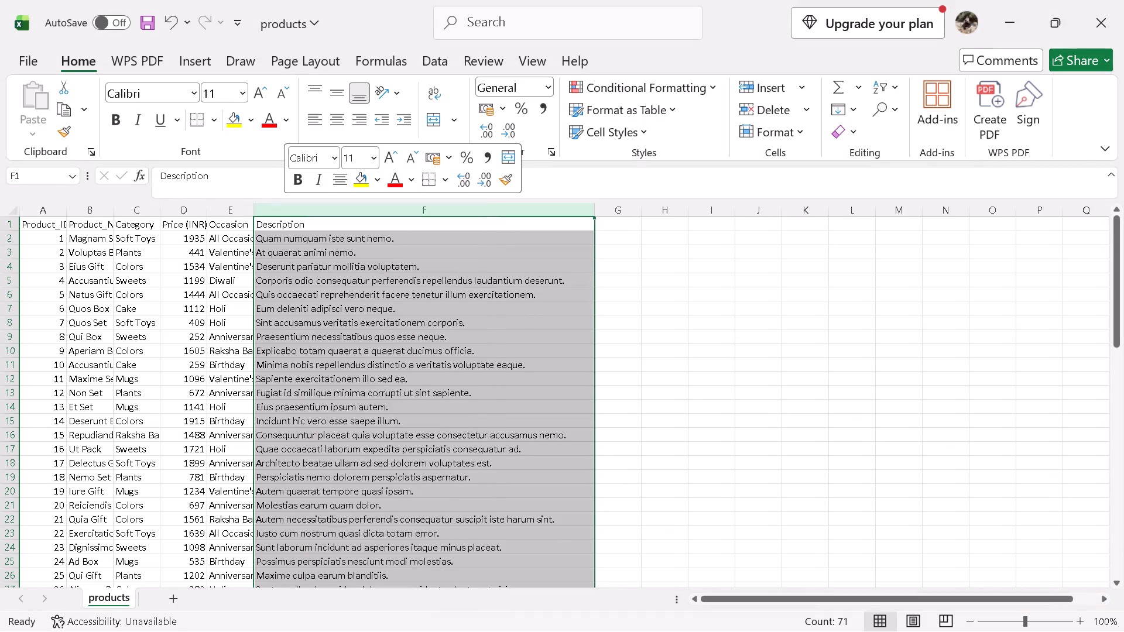
{"action": "left_click", "coordinate": [417, 297]}
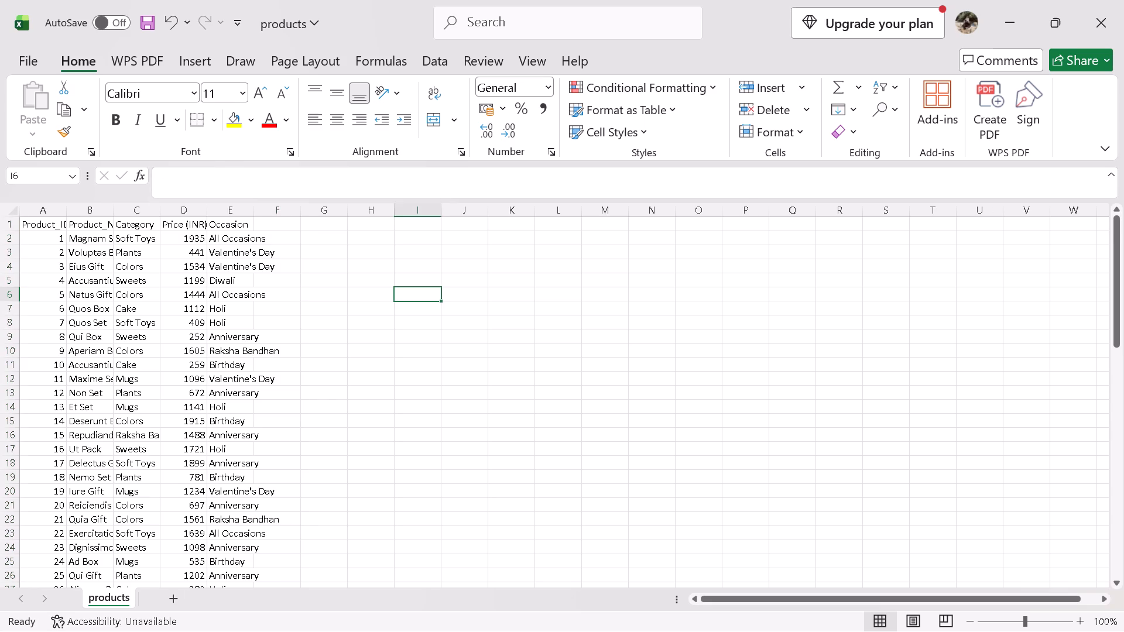
Close the products workbook.
{"action": "left_click", "coordinate": [1123, 2]}
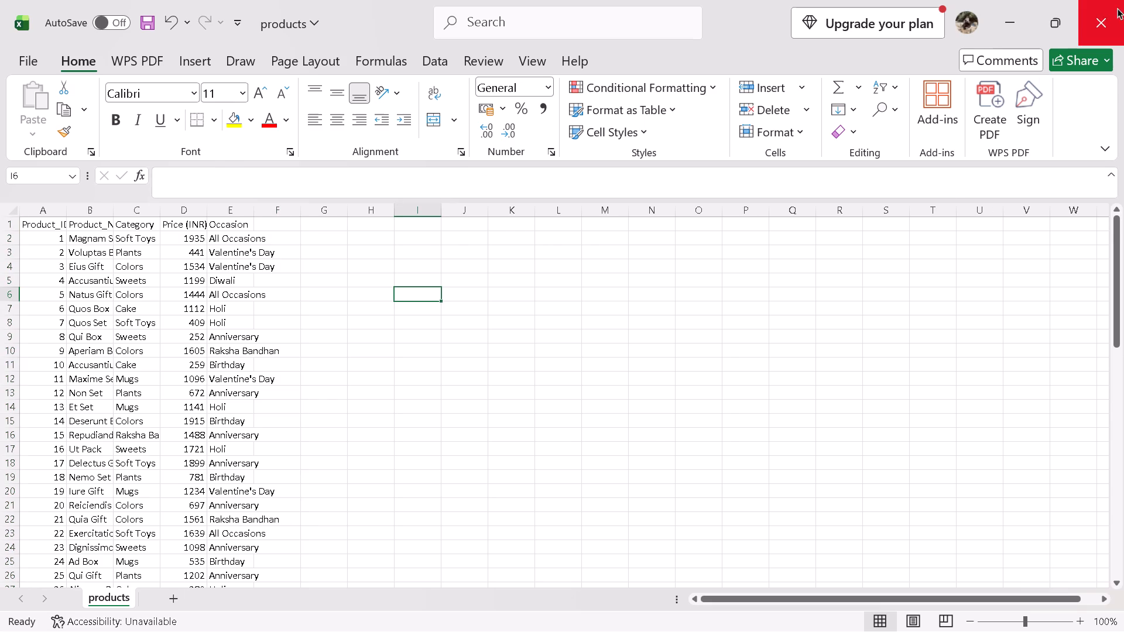
{"action": "left_click", "coordinate": [523, 454]}
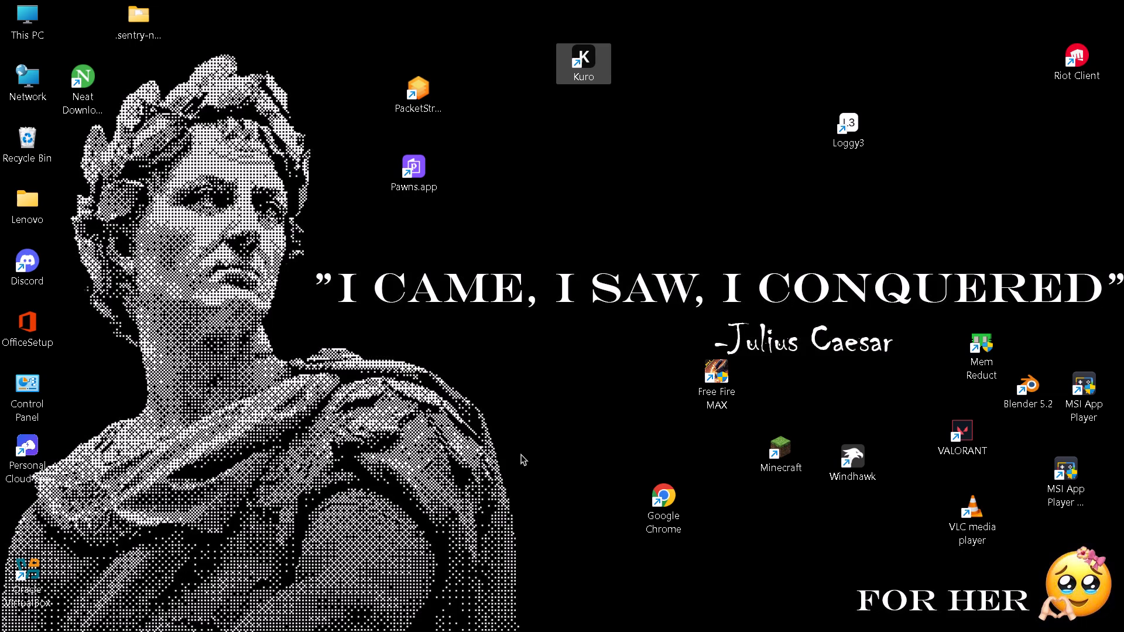
Open the orders file from the Downloads folder in File Explorer.
{"action": "left_click", "coordinate": [515, 621]}
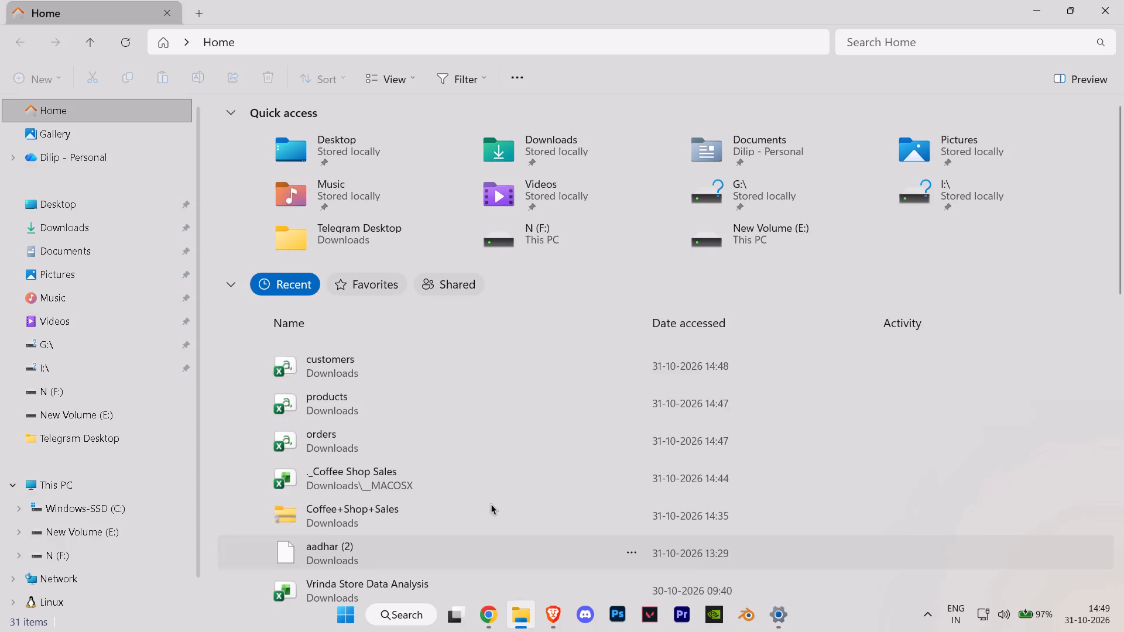
{"action": "left_click", "coordinate": [81, 228]}
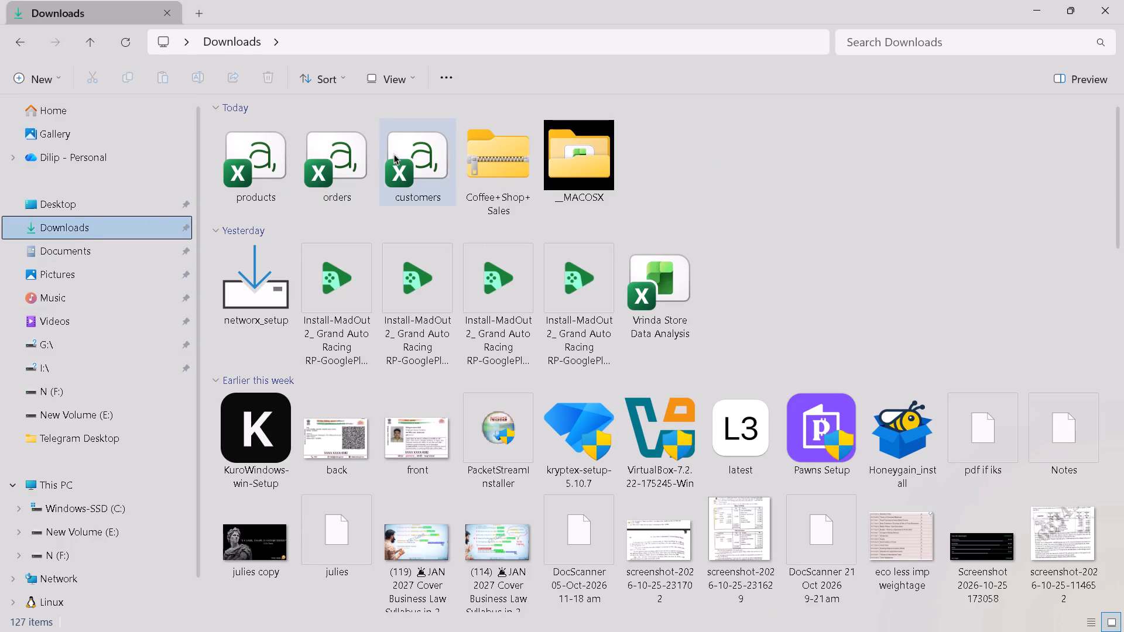
{"action": "double_click", "coordinate": [334, 154]}
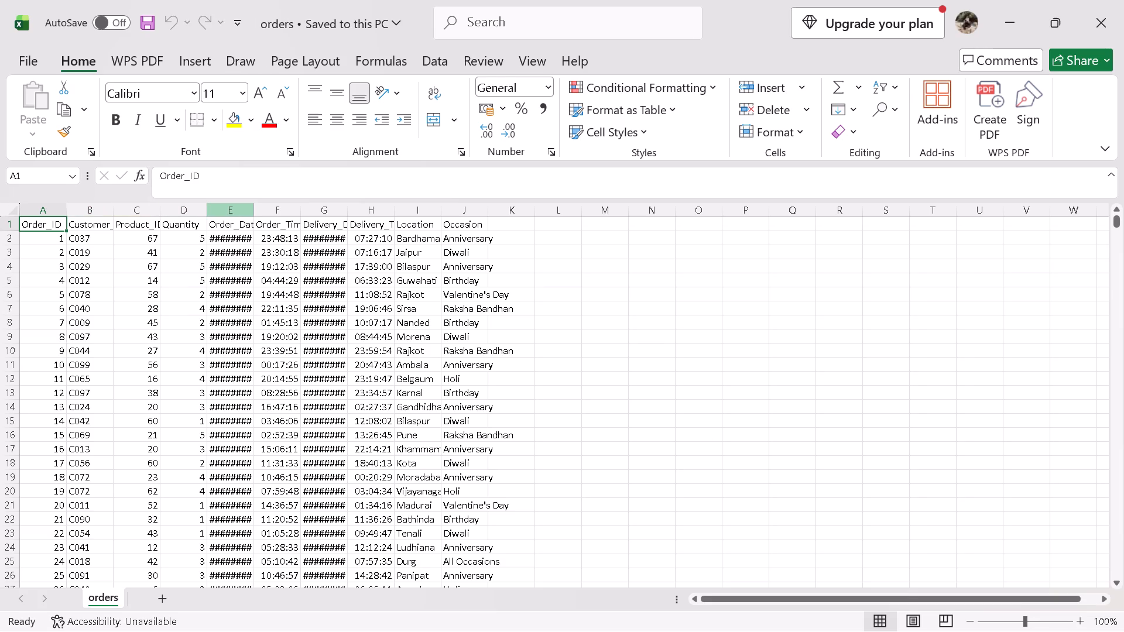
Widen the Order_Date, Delivery_Date and Location columns in the orders sheet so the full dates and place names fit.
{"action": "left_click_drag", "start_coordinate": [249, 207], "coordinate": [285, 212]}
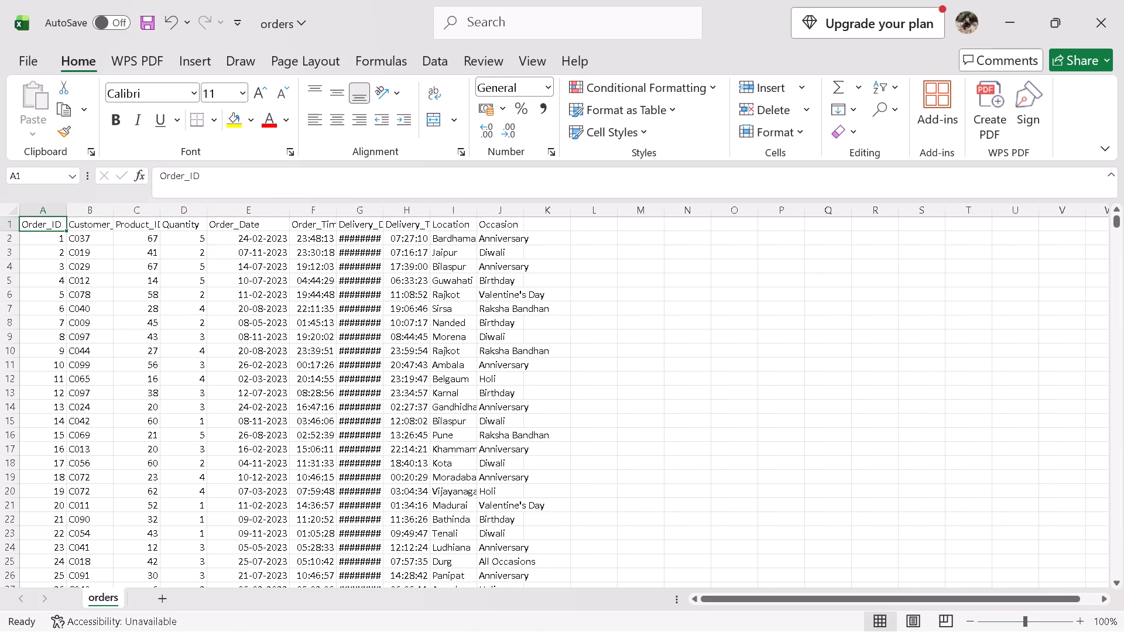
{"action": "left_click_drag", "start_coordinate": [378, 211], "coordinate": [403, 216]}
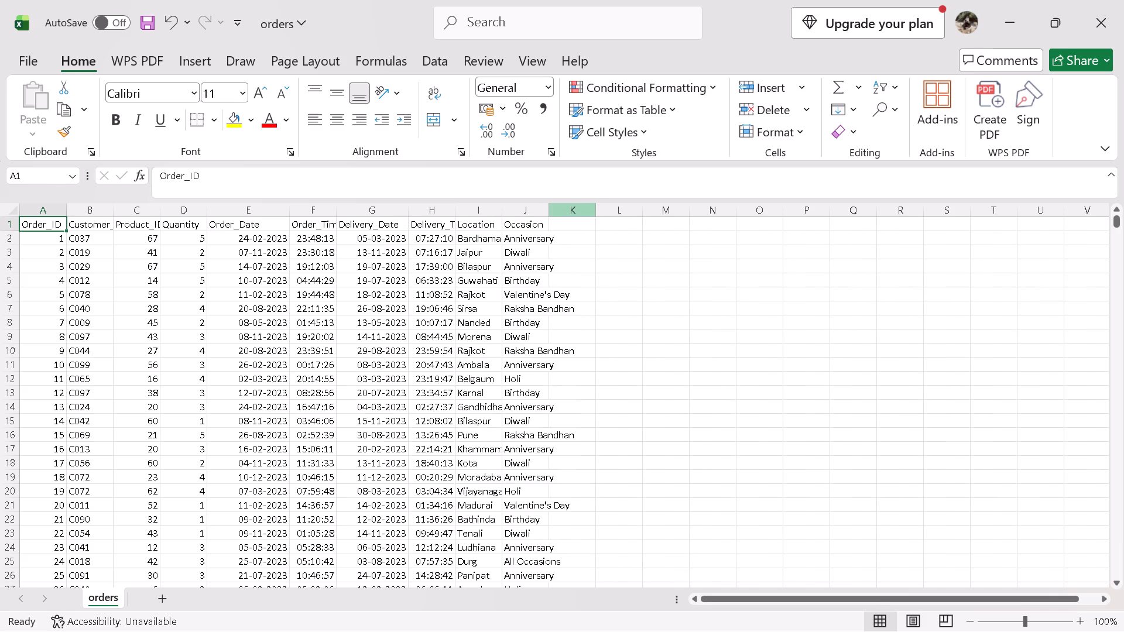
{"action": "left_click_drag", "start_coordinate": [498, 209], "coordinate": [505, 210]}
{"action": "left_click", "coordinate": [435, 365]}
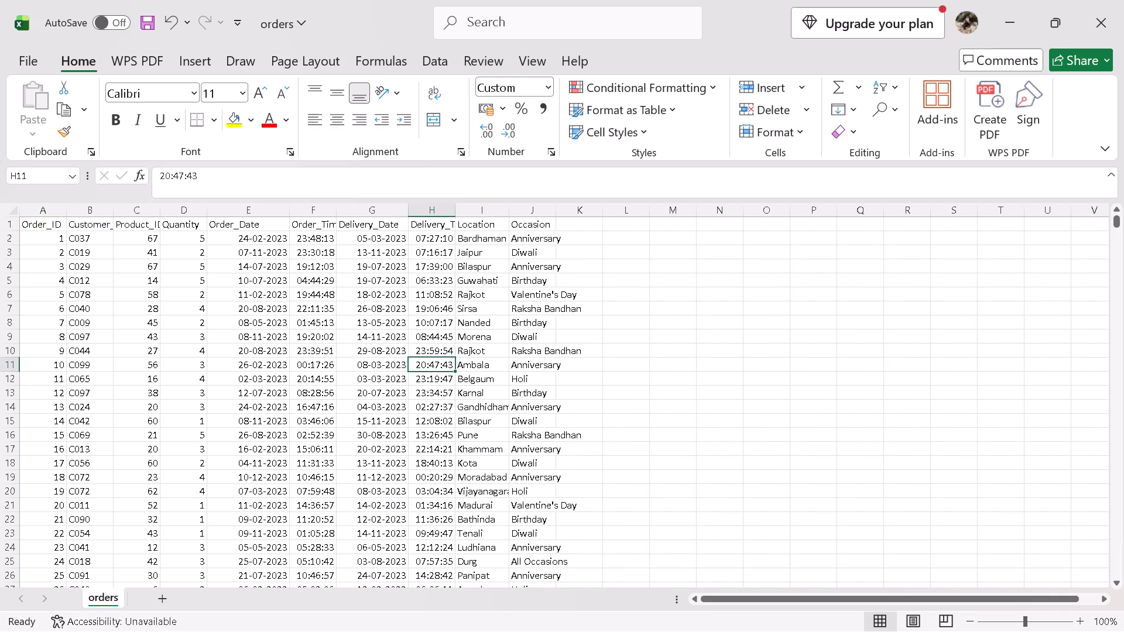
{"action": "left_click", "coordinate": [190, 273]}
Widen the Occasion column and enlarge the Location column to a width of about 23.
{"action": "left_click_drag", "start_coordinate": [57, 224], "coordinate": [509, 223]}
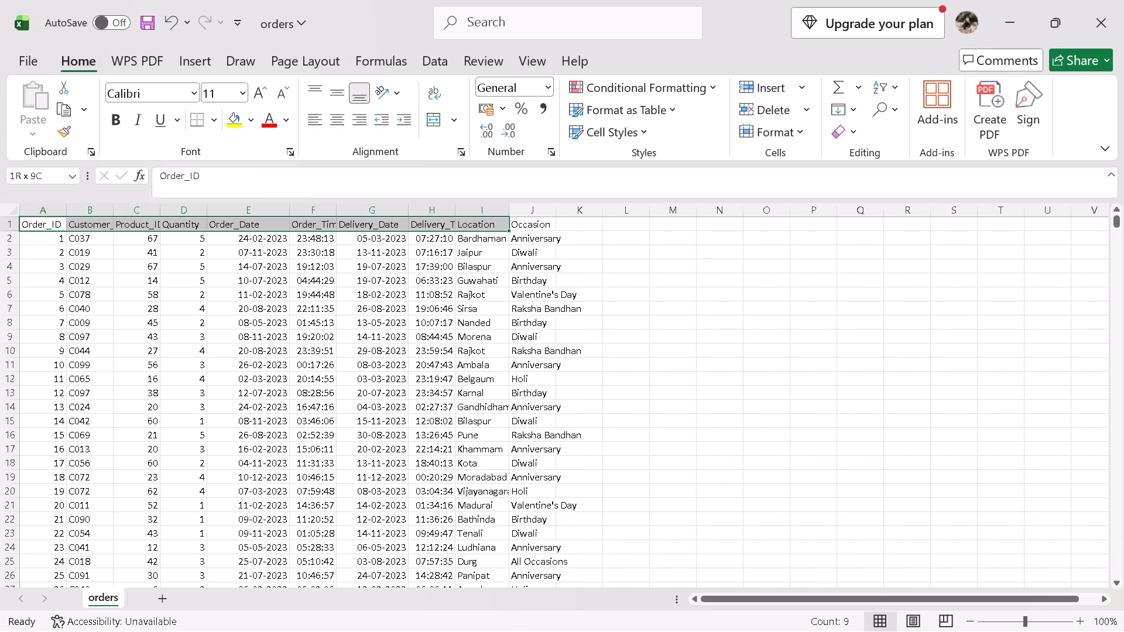
{"action": "left_click_drag", "start_coordinate": [509, 223], "coordinate": [537, 223]}
{"action": "left_click_drag", "start_coordinate": [557, 209], "coordinate": [636, 217]}
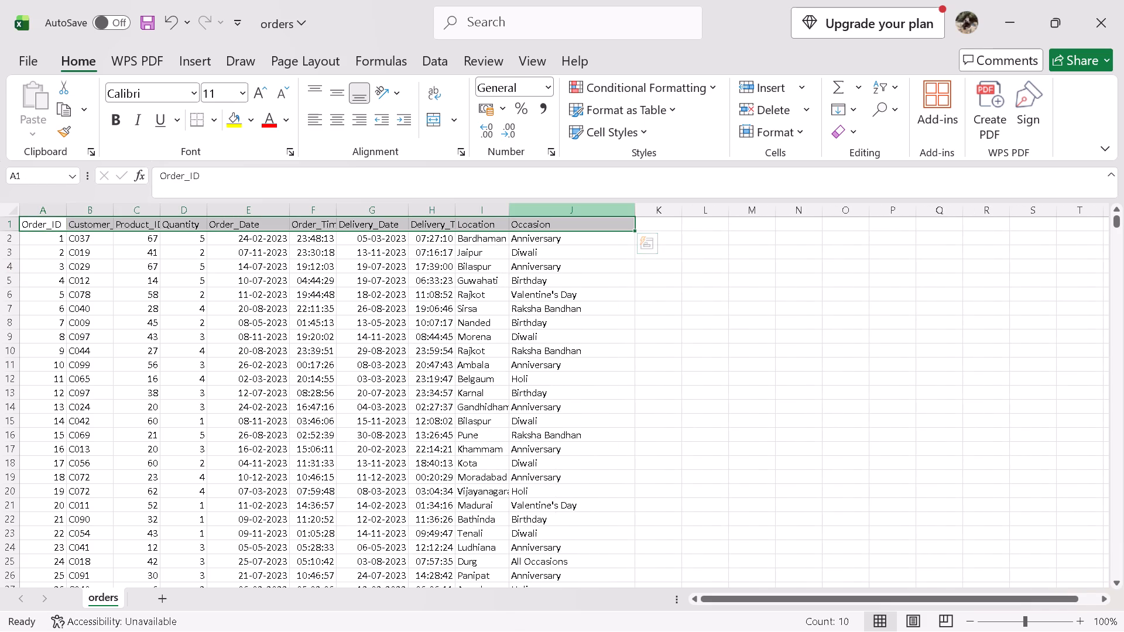
{"action": "left_click_drag", "start_coordinate": [512, 213], "coordinate": [525, 212]}
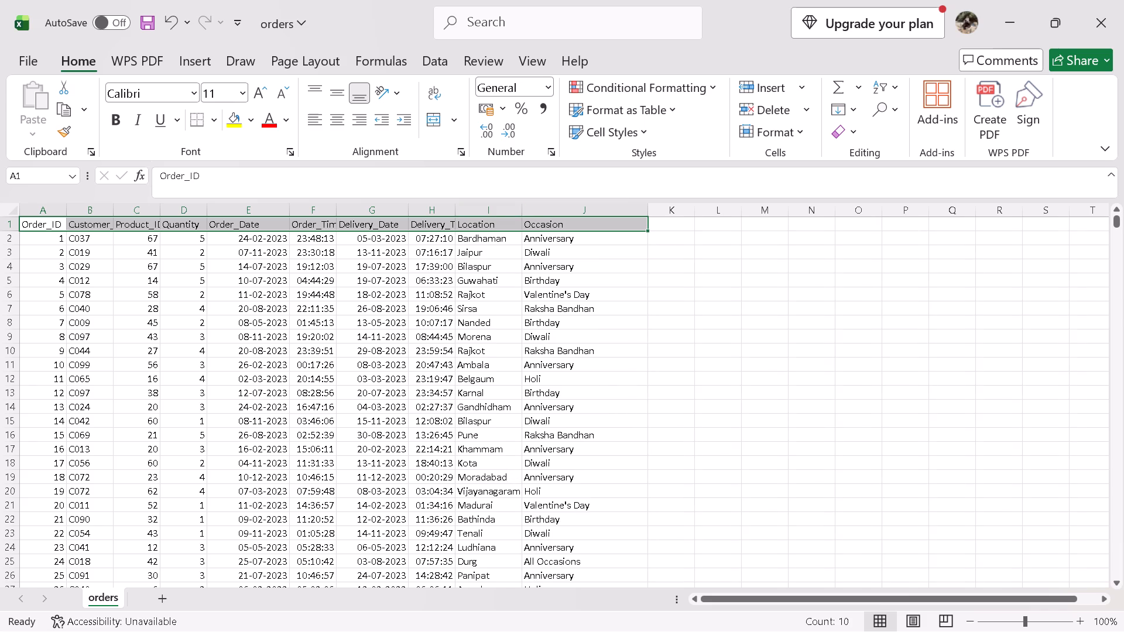
{"action": "left_click", "coordinate": [63, 261]}
{"action": "left_click", "coordinate": [227, 335]}
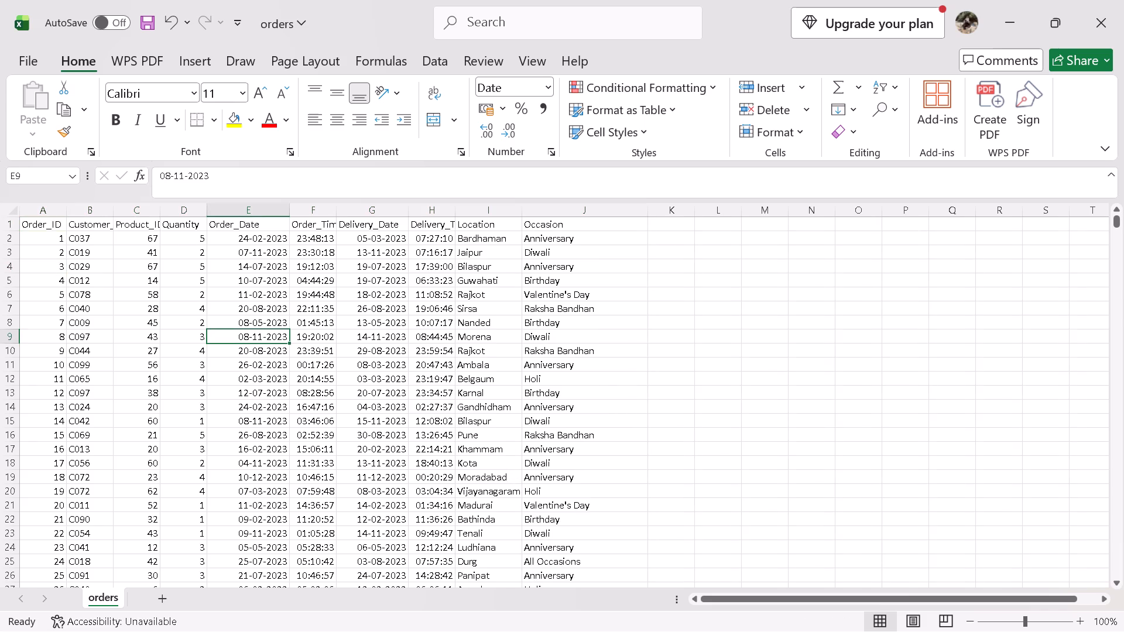
{"action": "left_click", "coordinate": [471, 334]}
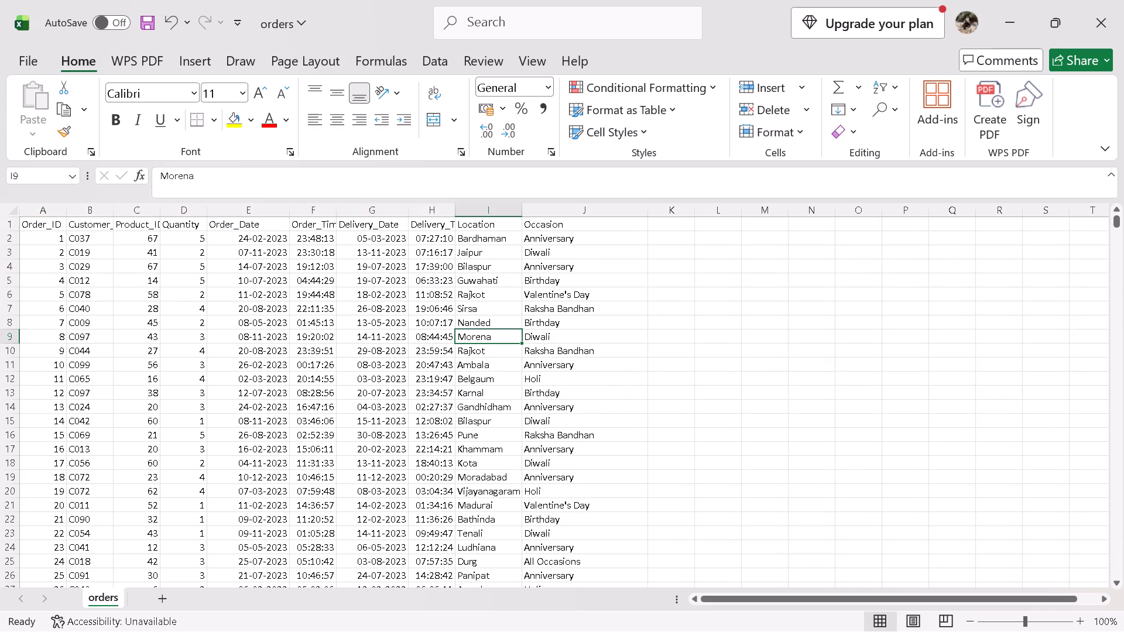
{"action": "left_click_drag", "start_coordinate": [525, 208], "coordinate": [584, 215]}
{"action": "scroll", "coordinate": [388, 270], "scroll_direction": "down", "scroll_amount": 4}
{"action": "scroll", "coordinate": [428, 320], "scroll_direction": "up", "scroll_amount": 6}
Widen the Delivery_Time, Order_Time, Product_ID and Customer_ID columns so their full headers fit.
{"action": "left_click_drag", "start_coordinate": [456, 208], "coordinate": [502, 215]}
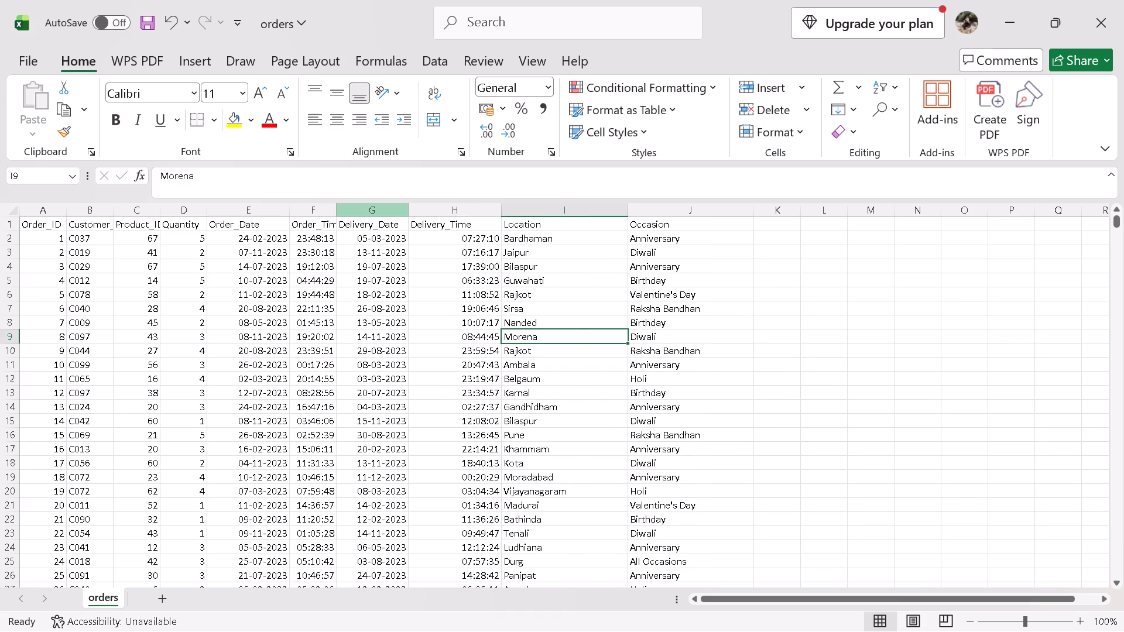
{"action": "left_click_drag", "start_coordinate": [337, 211], "coordinate": [355, 209]}
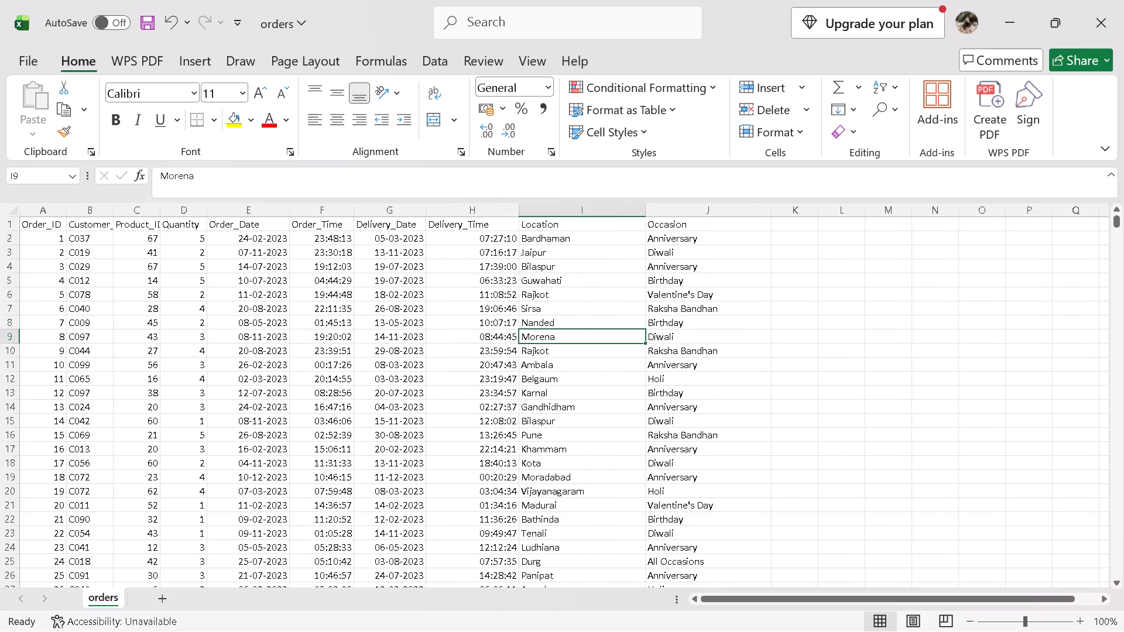
{"action": "left_click_drag", "start_coordinate": [160, 205], "coordinate": [174, 207]}
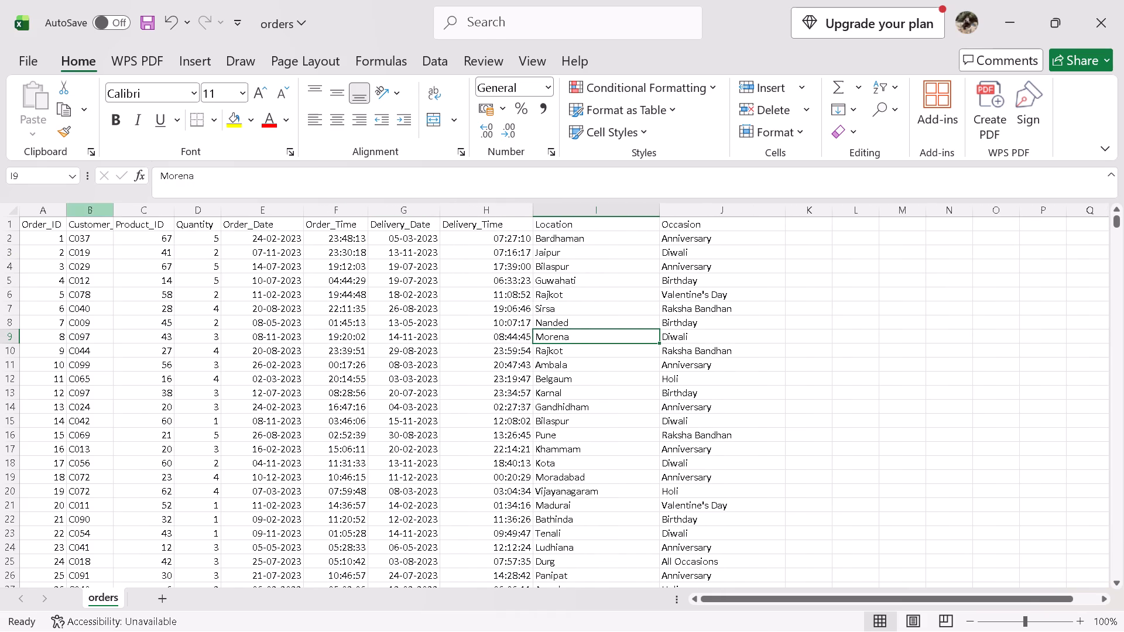
{"action": "left_click_drag", "start_coordinate": [118, 213], "coordinate": [144, 212]}
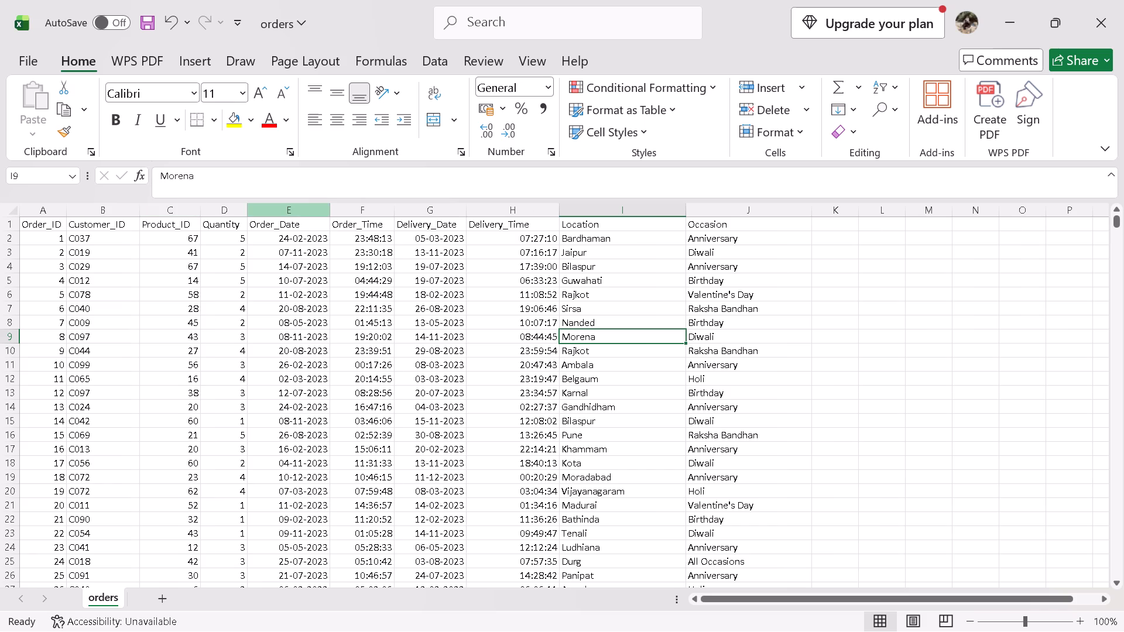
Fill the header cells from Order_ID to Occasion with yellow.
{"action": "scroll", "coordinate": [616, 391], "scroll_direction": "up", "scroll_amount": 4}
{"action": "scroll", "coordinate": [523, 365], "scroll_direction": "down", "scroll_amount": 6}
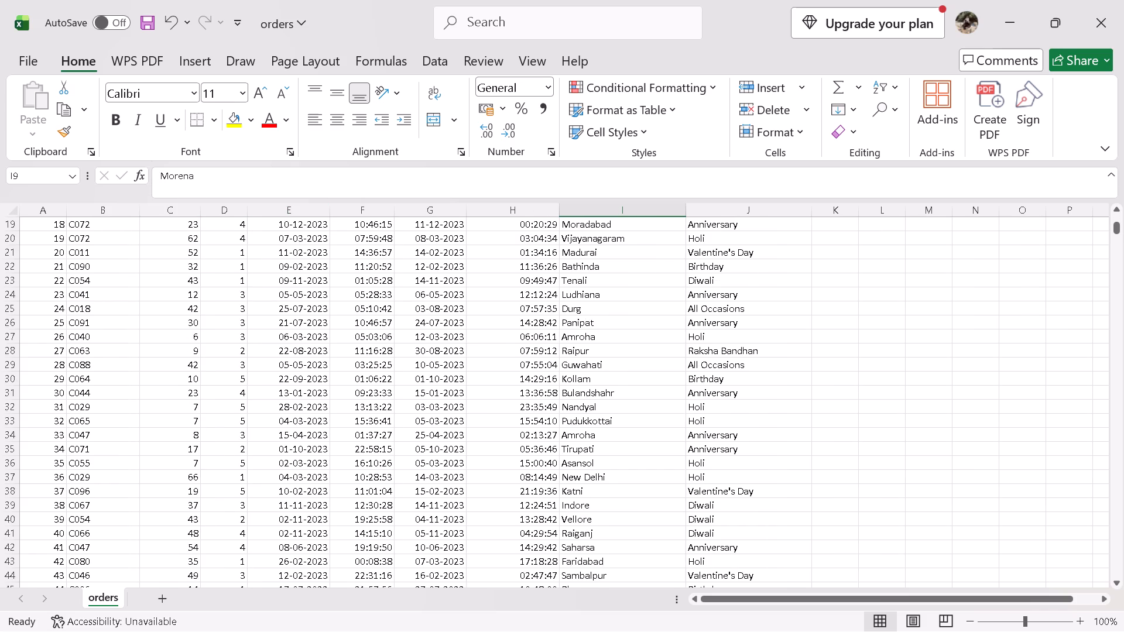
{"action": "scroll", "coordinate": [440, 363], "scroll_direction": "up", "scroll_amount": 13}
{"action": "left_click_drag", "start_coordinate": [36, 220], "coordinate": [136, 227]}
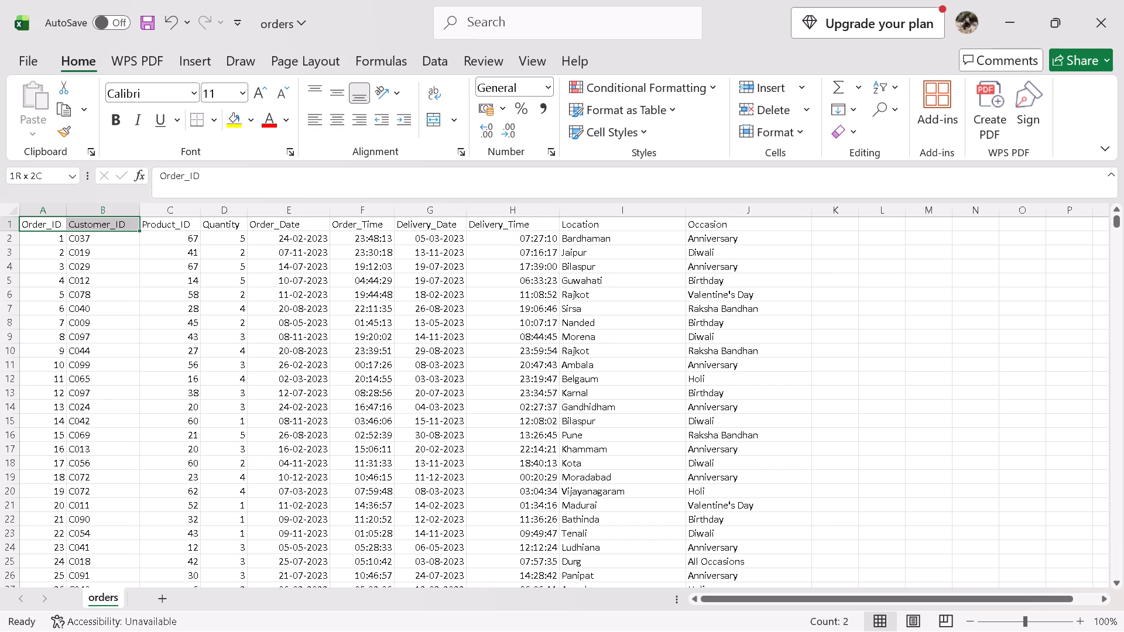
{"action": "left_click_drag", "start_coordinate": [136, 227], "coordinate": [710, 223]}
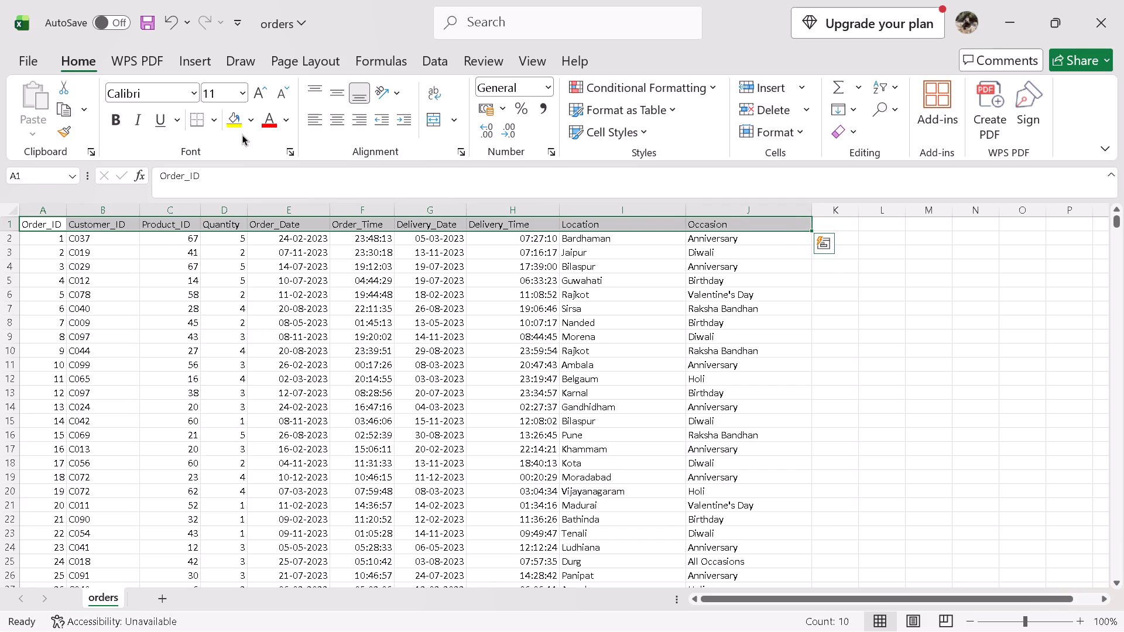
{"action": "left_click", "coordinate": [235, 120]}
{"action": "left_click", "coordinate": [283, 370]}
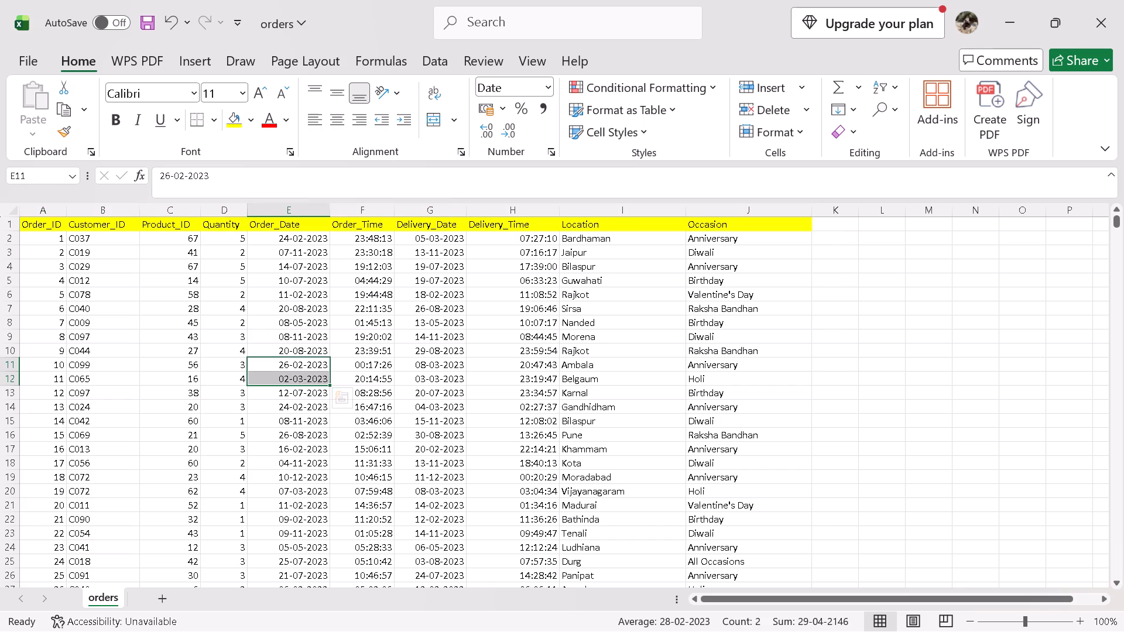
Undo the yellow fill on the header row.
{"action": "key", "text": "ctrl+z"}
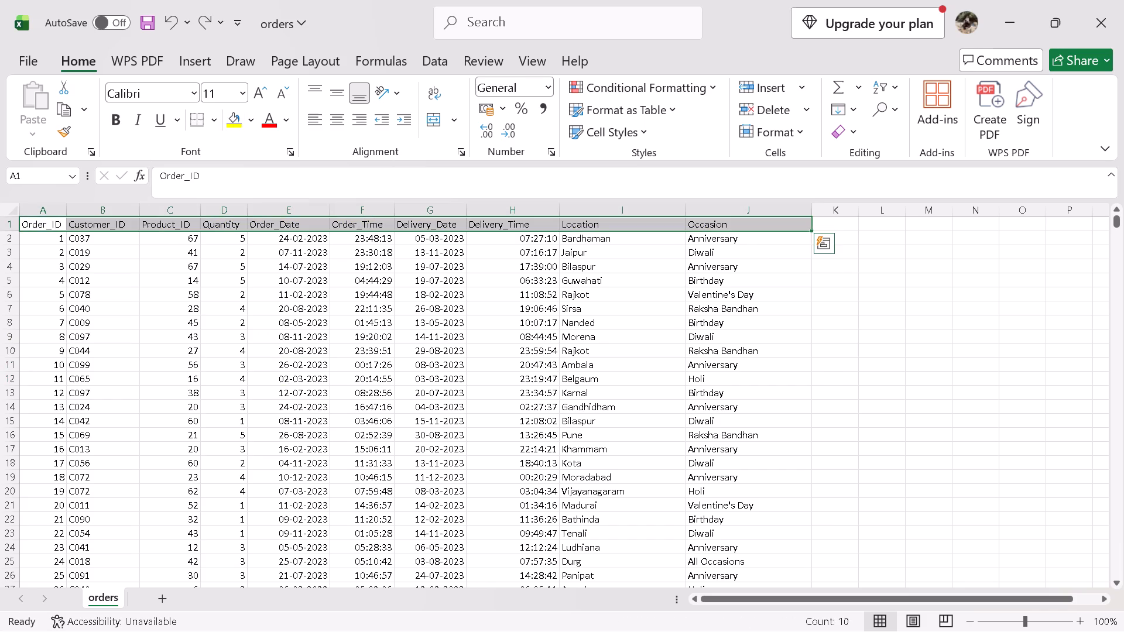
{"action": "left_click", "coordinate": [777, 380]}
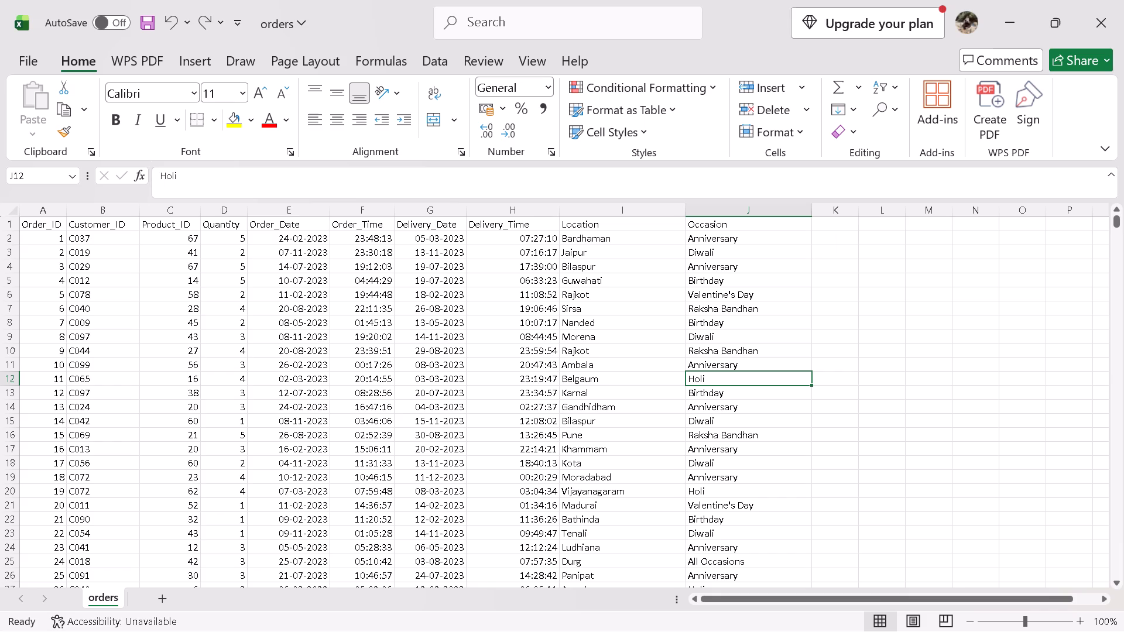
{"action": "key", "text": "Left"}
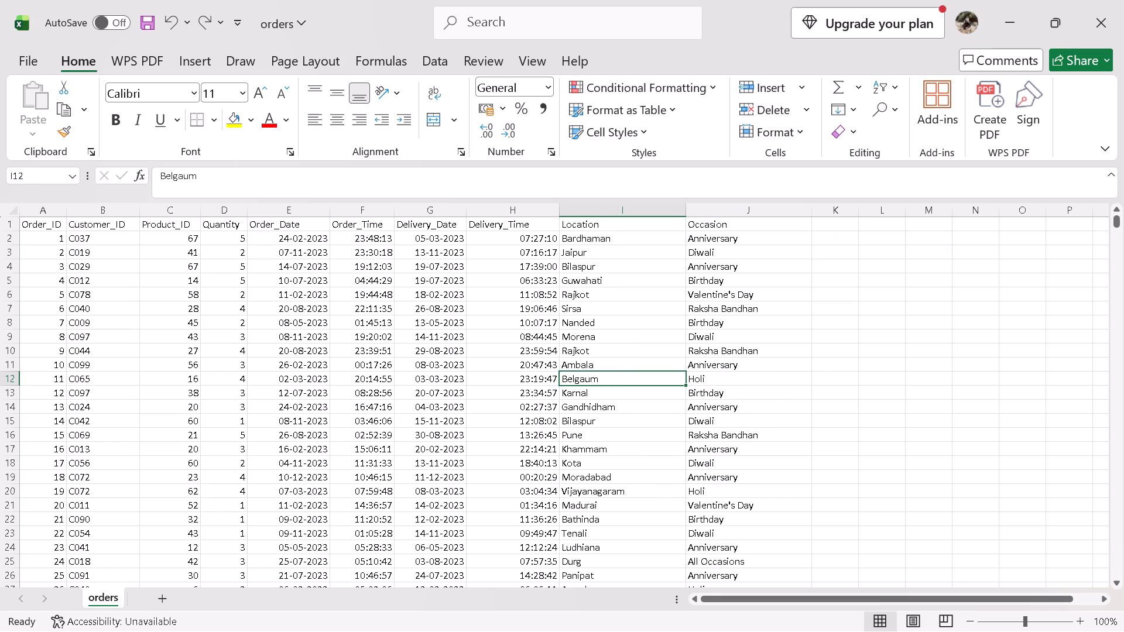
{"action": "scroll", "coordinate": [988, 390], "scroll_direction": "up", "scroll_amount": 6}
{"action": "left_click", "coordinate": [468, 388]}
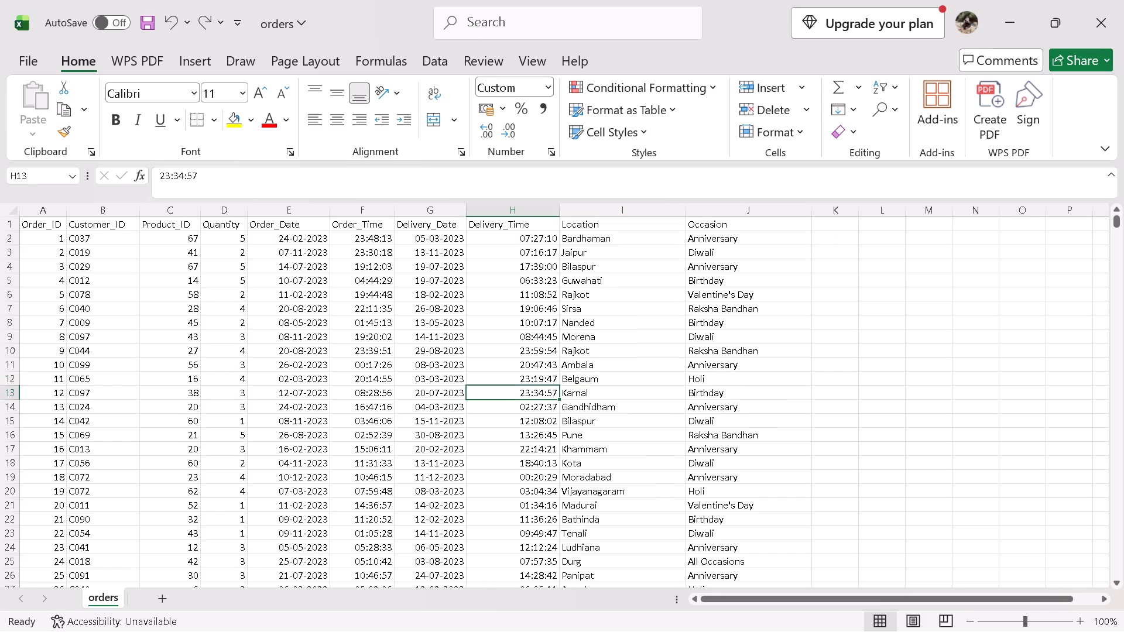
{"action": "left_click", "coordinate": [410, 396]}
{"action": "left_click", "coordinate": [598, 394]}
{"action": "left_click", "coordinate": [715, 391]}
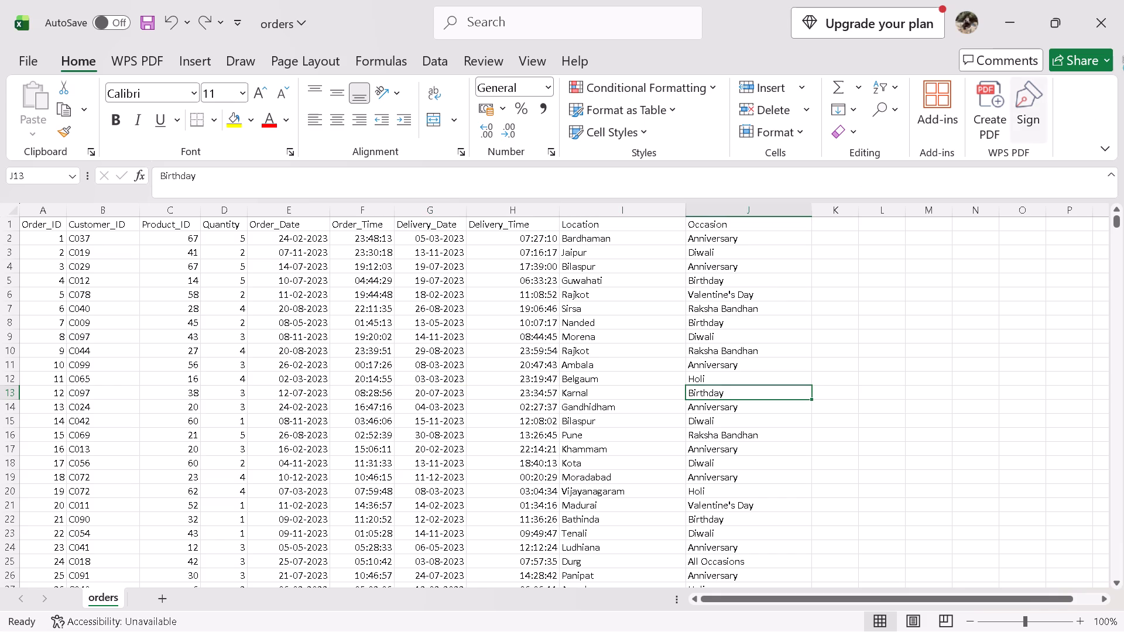
Save the orders file.
{"action": "key", "text": "ctrl+s"}
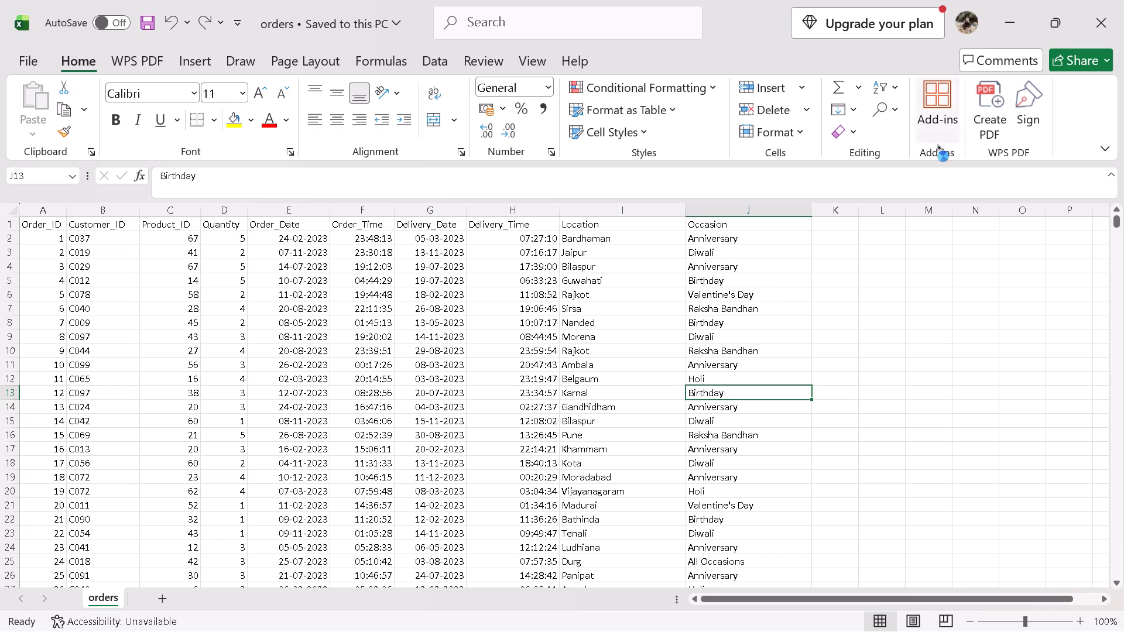
{"action": "key", "text": "ctrl+s"}
{"action": "key", "text": "ctrl+s"}
Save the orders file again and close it.
{"action": "left_click", "coordinate": [113, 22]}
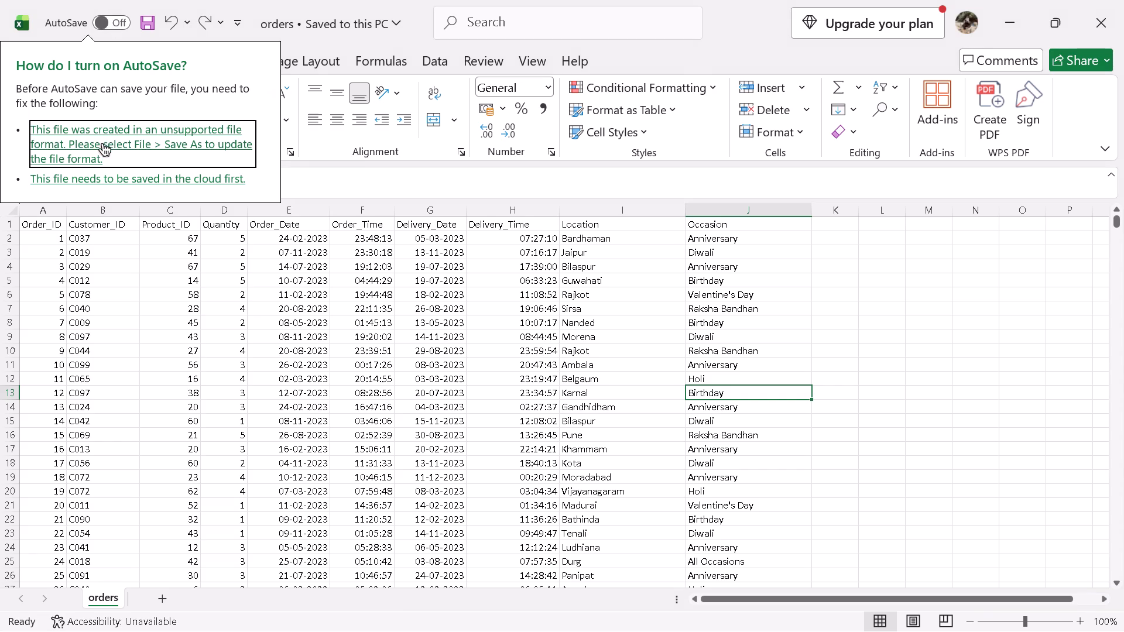
{"action": "scroll", "coordinate": [406, 297], "scroll_direction": "up", "scroll_amount": 1}
{"action": "left_click", "coordinate": [149, 22]}
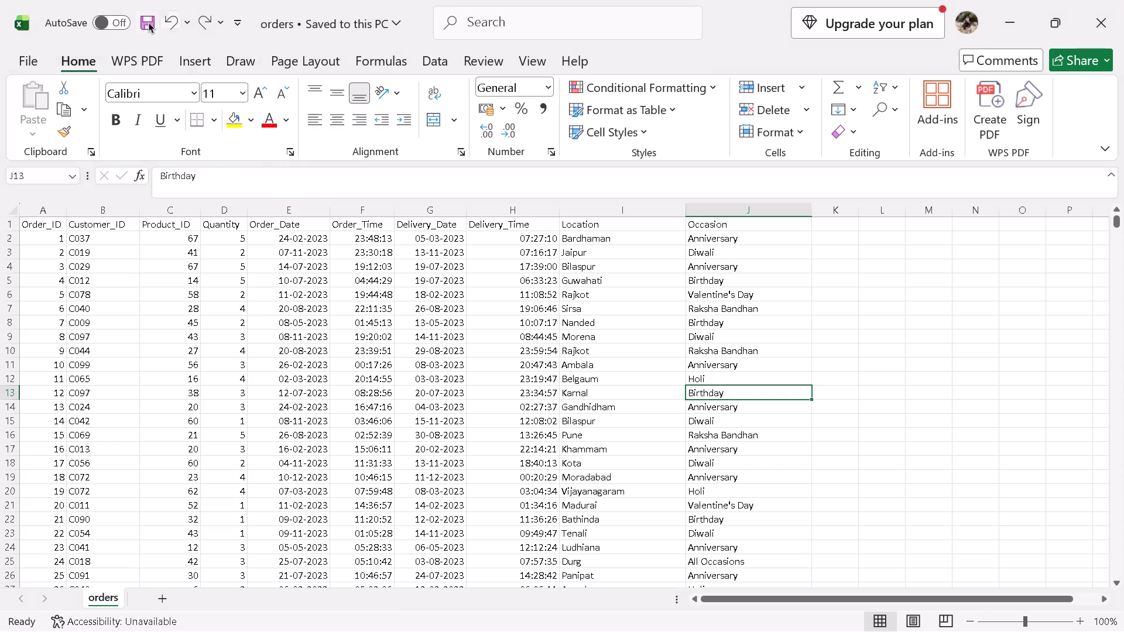
{"action": "left_click", "coordinate": [149, 22]}
{"action": "left_click", "coordinate": [1123, 19]}
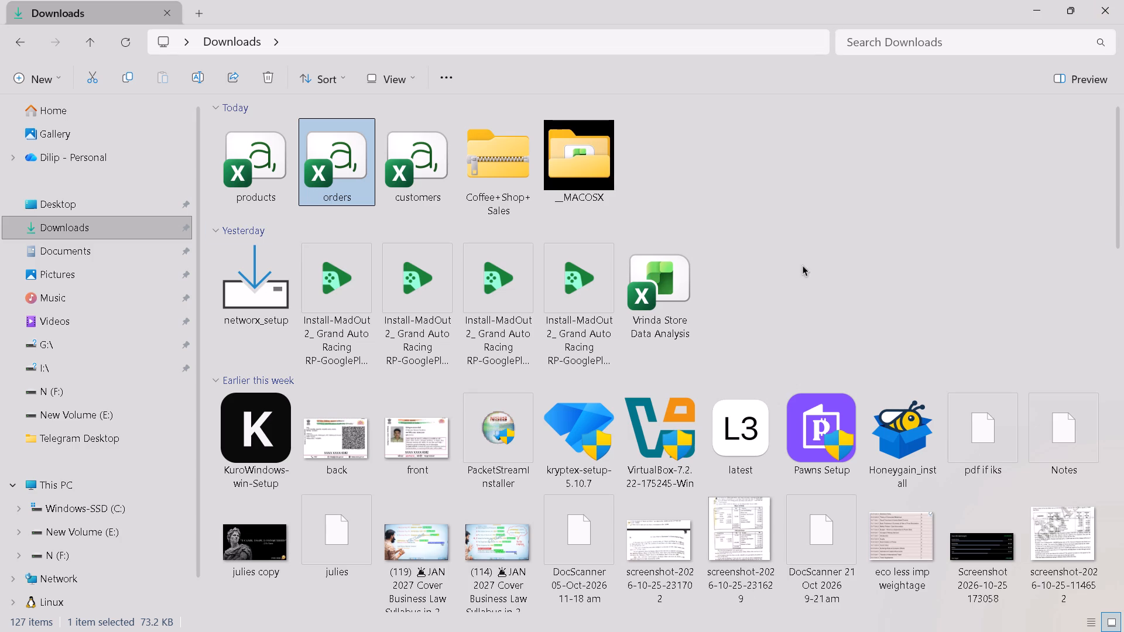
Open the customers file from Downloads and widen its Address and Email columns so their contents fit.
{"action": "double_click", "coordinate": [428, 163]}
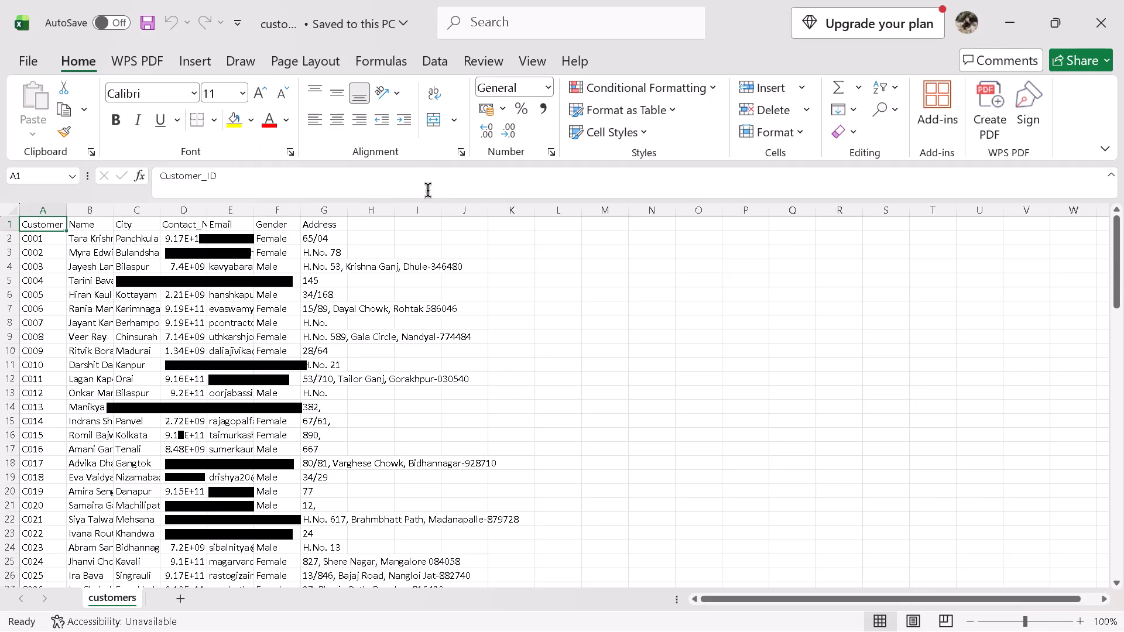
{"action": "left_click_drag", "start_coordinate": [347, 203], "coordinate": [479, 208]}
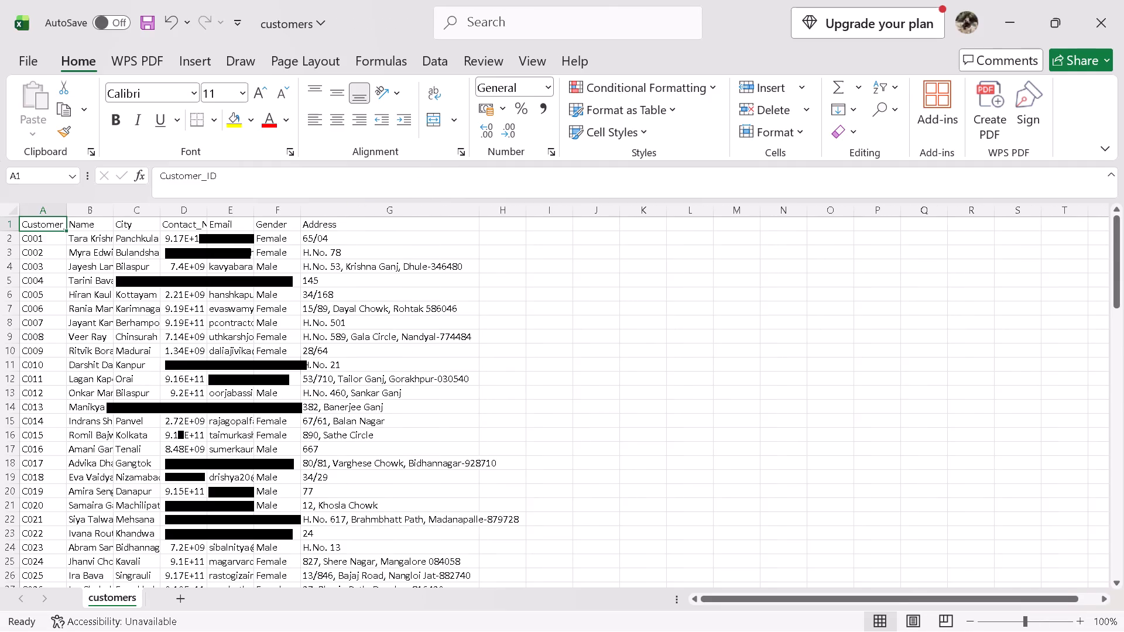
{"action": "left_click_drag", "start_coordinate": [475, 208], "coordinate": [532, 215]}
{"action": "left_click", "coordinate": [280, 206]}
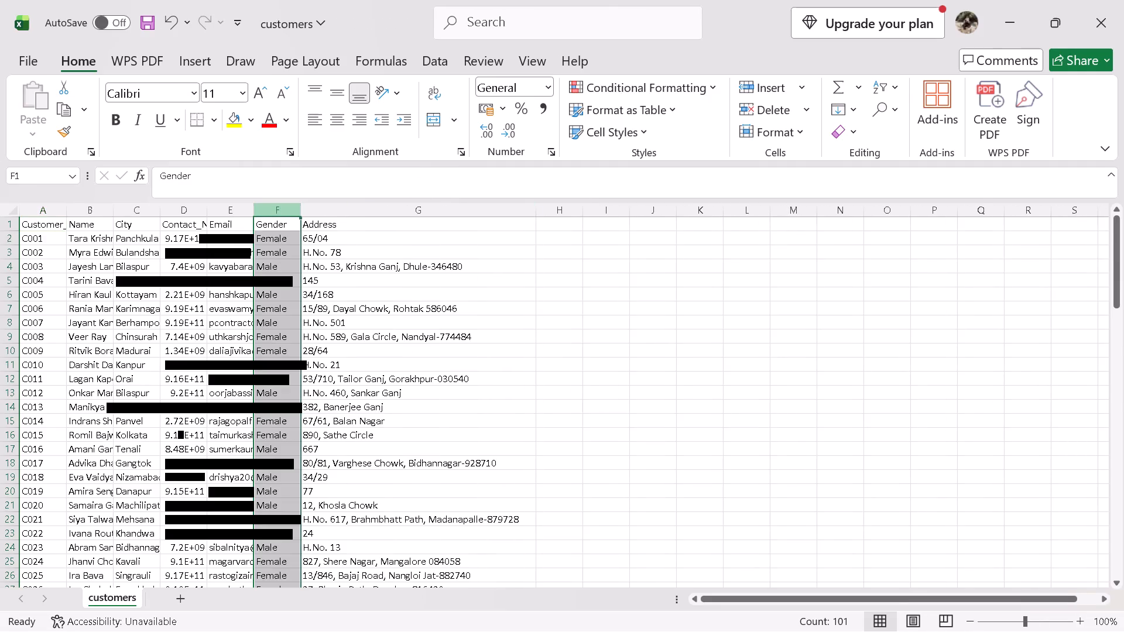
{"action": "left_click", "coordinate": [238, 215]}
{"action": "left_click_drag", "start_coordinate": [256, 212], "coordinate": [326, 217]}
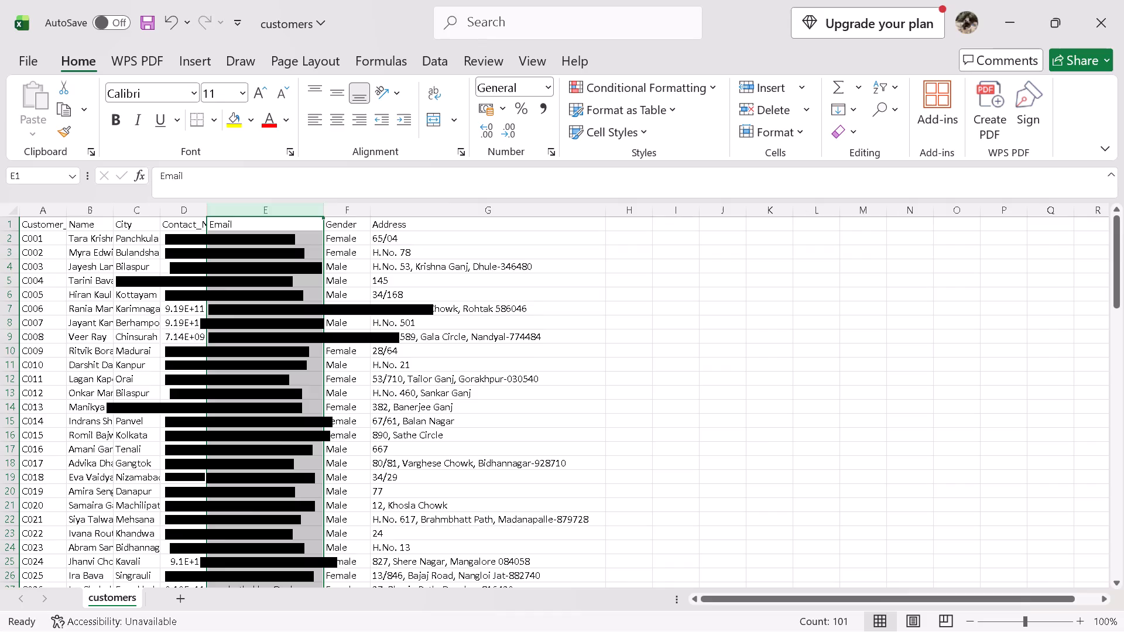
{"action": "left_click_drag", "start_coordinate": [322, 212], "coordinate": [341, 212]}
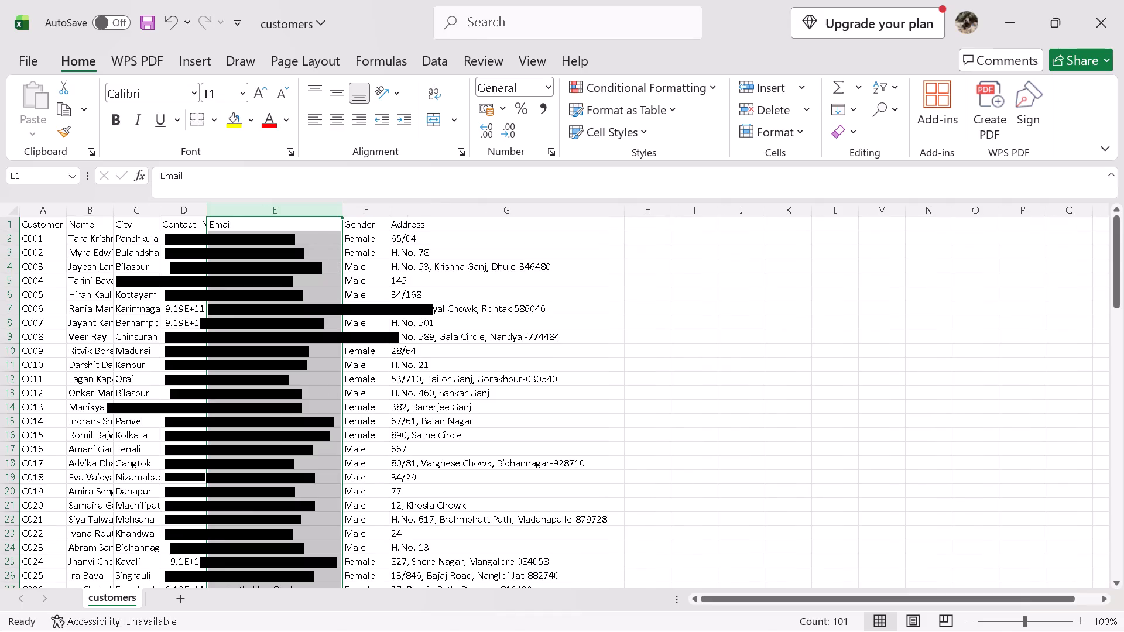
Widen the Contact_Number, City and Name columns of the customers sheet so their contents fit.
{"action": "left_click_drag", "start_coordinate": [207, 226], "coordinate": [253, 225]}
{"action": "left_click", "coordinate": [190, 224]}
{"action": "left_click", "coordinate": [206, 223]}
{"action": "left_click_drag", "start_coordinate": [205, 208], "coordinate": [260, 209]}
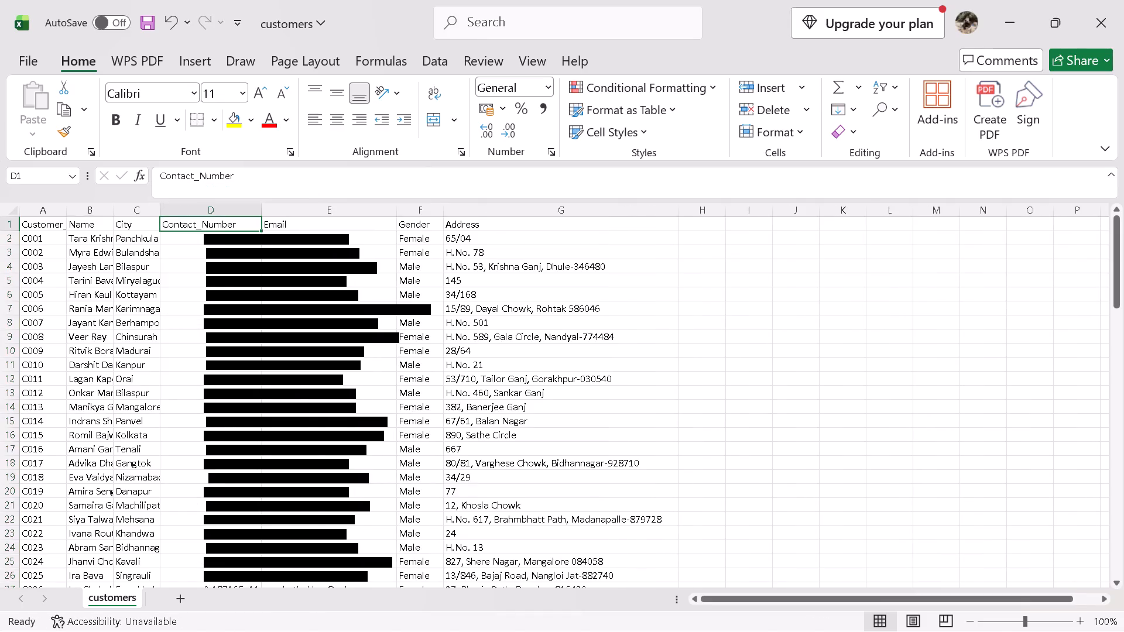
{"action": "left_click_drag", "start_coordinate": [162, 209], "coordinate": [190, 207]}
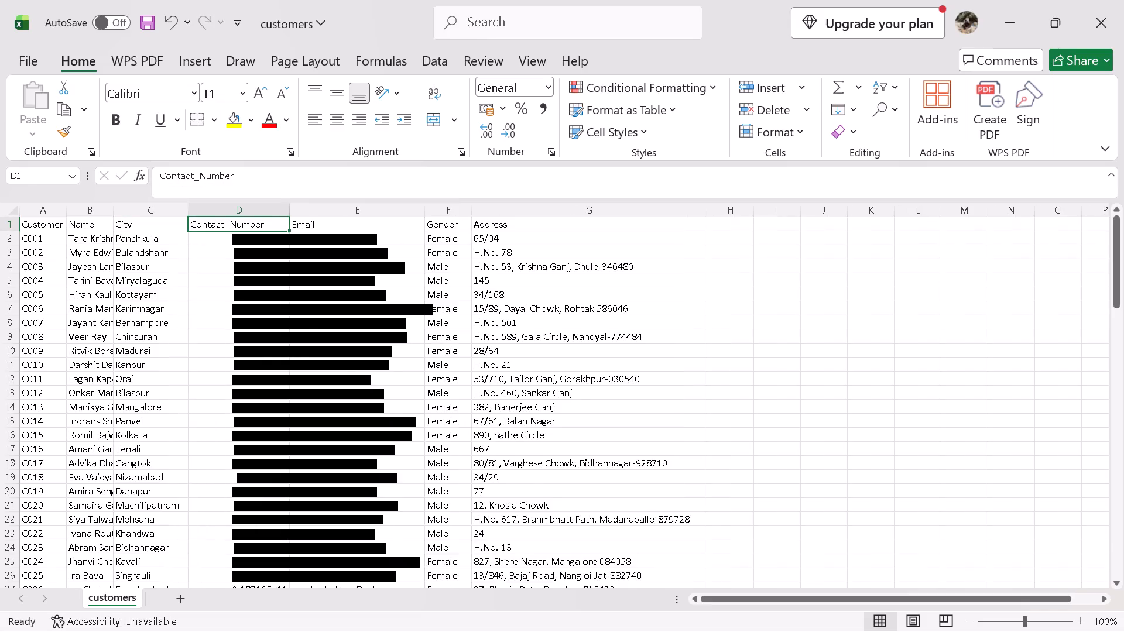
{"action": "left_click", "coordinate": [121, 214]}
{"action": "left_click", "coordinate": [106, 209]}
{"action": "left_click_drag", "start_coordinate": [111, 209], "coordinate": [204, 209]}
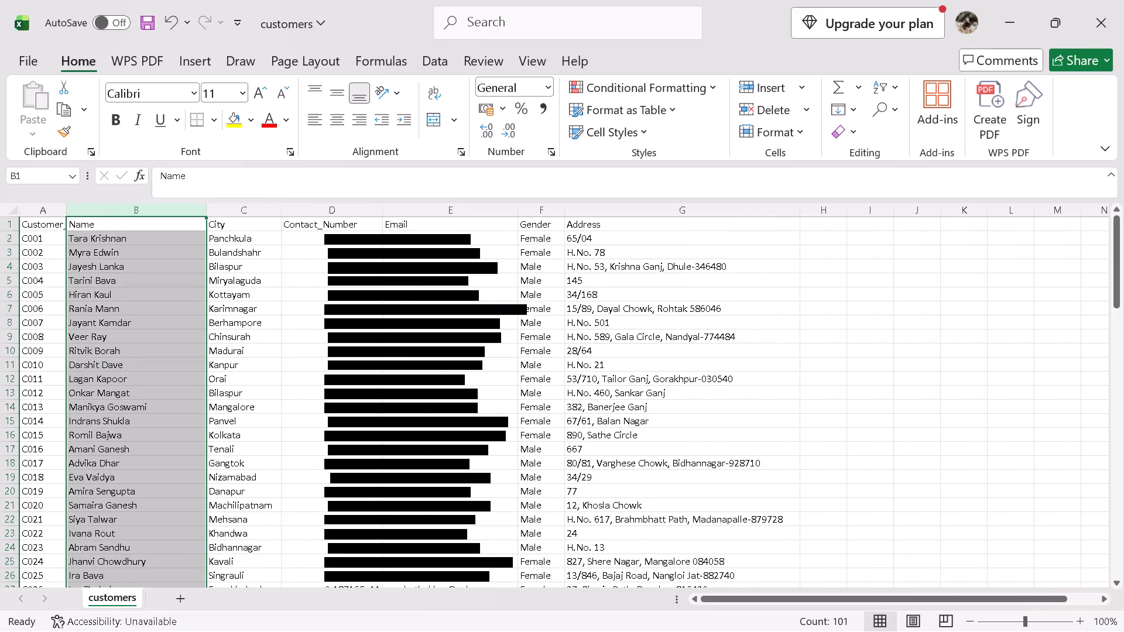
{"action": "left_click", "coordinate": [879, 421]}
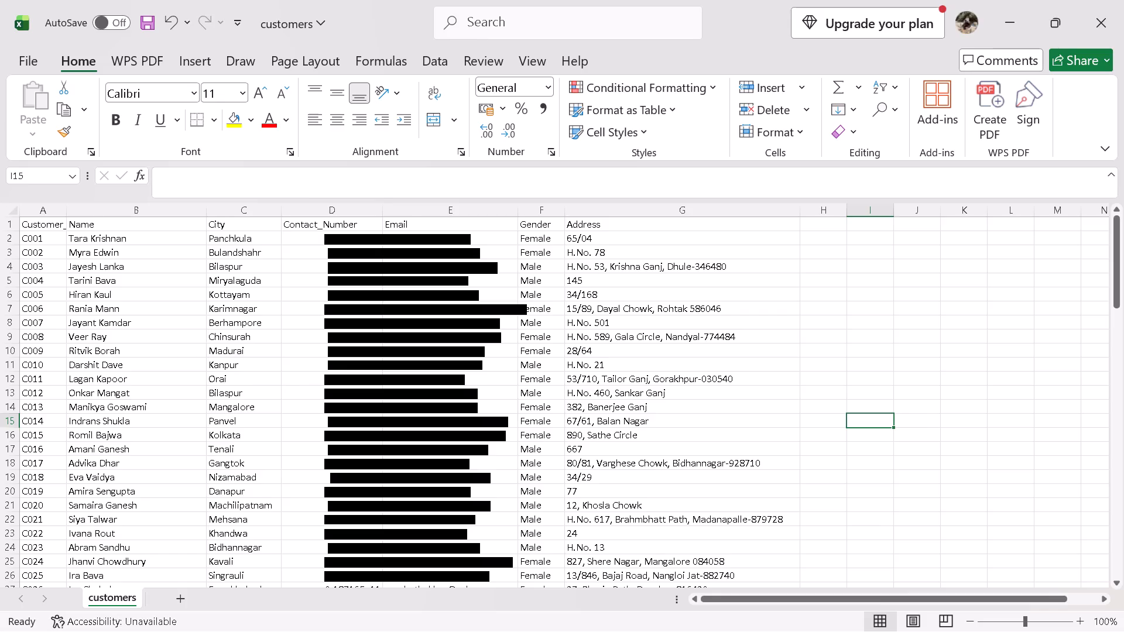
Close the customers file, saving its changes in Downloads, and close the Downloads folder window.
{"action": "left_click", "coordinate": [1123, 0]}
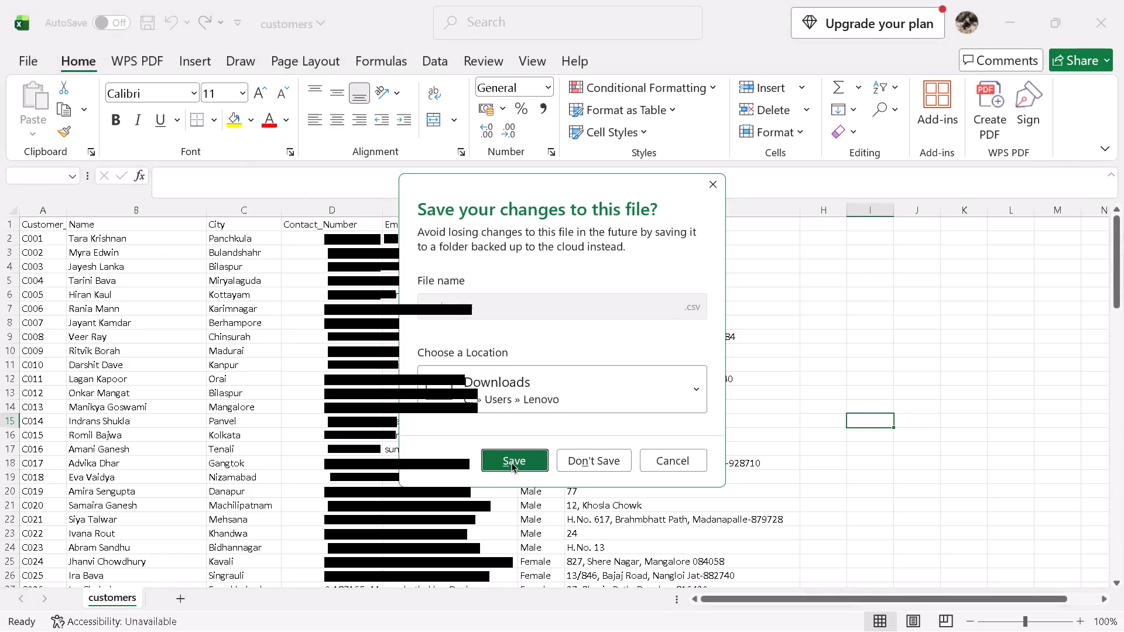
{"action": "left_click", "coordinate": [512, 462]}
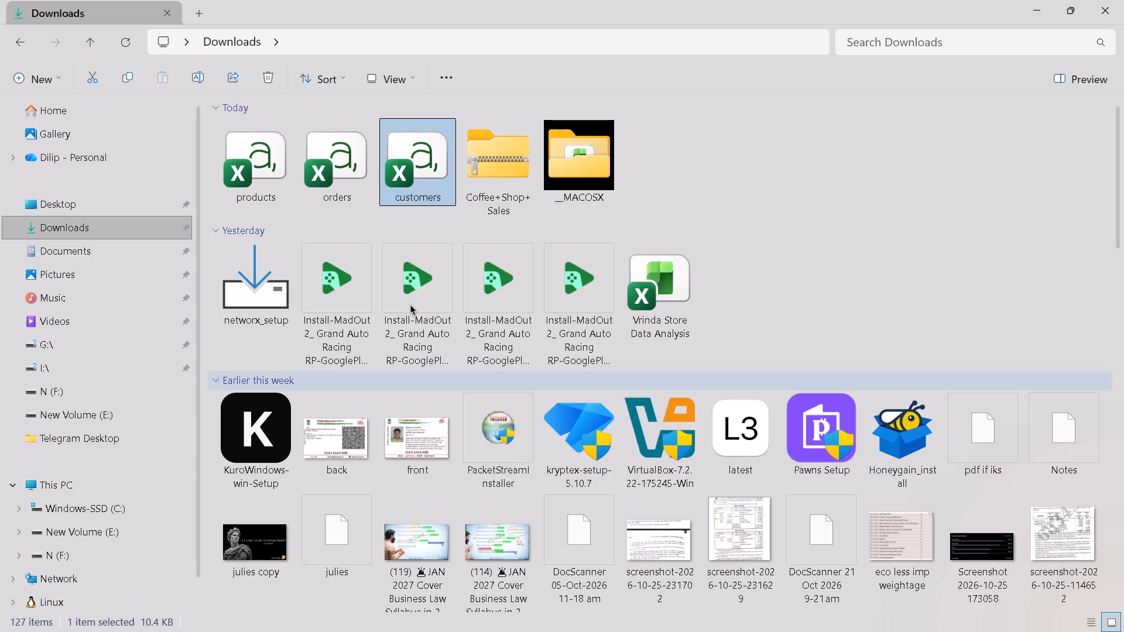
{"action": "left_click", "coordinate": [1123, 0]}
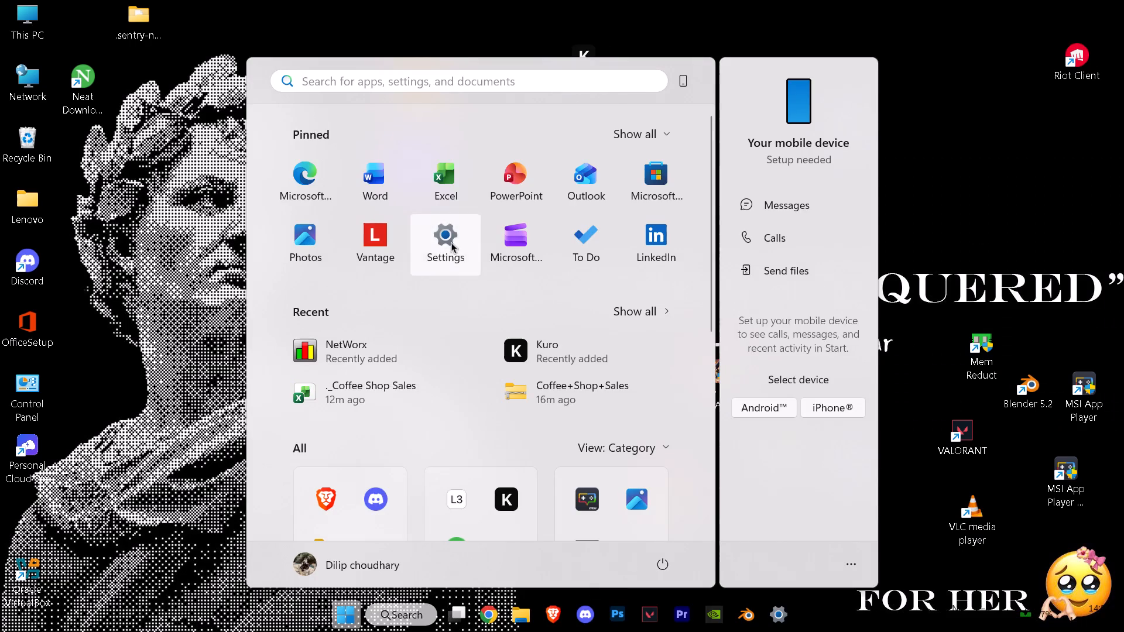
Start Excel and create a blank workbook.
{"action": "left_click", "coordinate": [449, 179]}
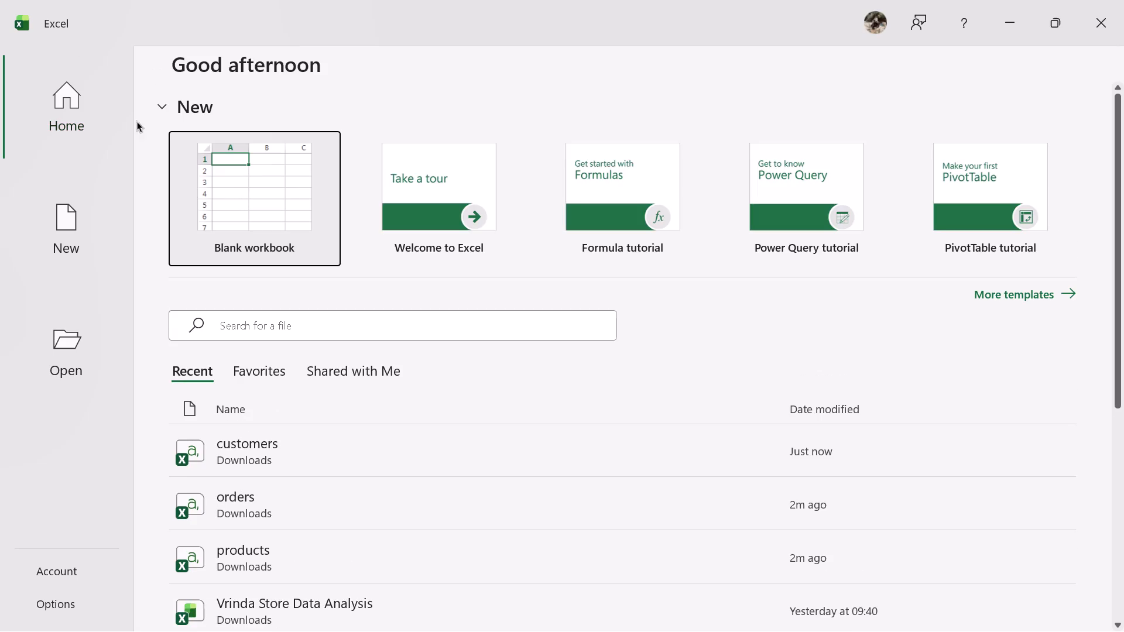
{"action": "left_click", "coordinate": [226, 190]}
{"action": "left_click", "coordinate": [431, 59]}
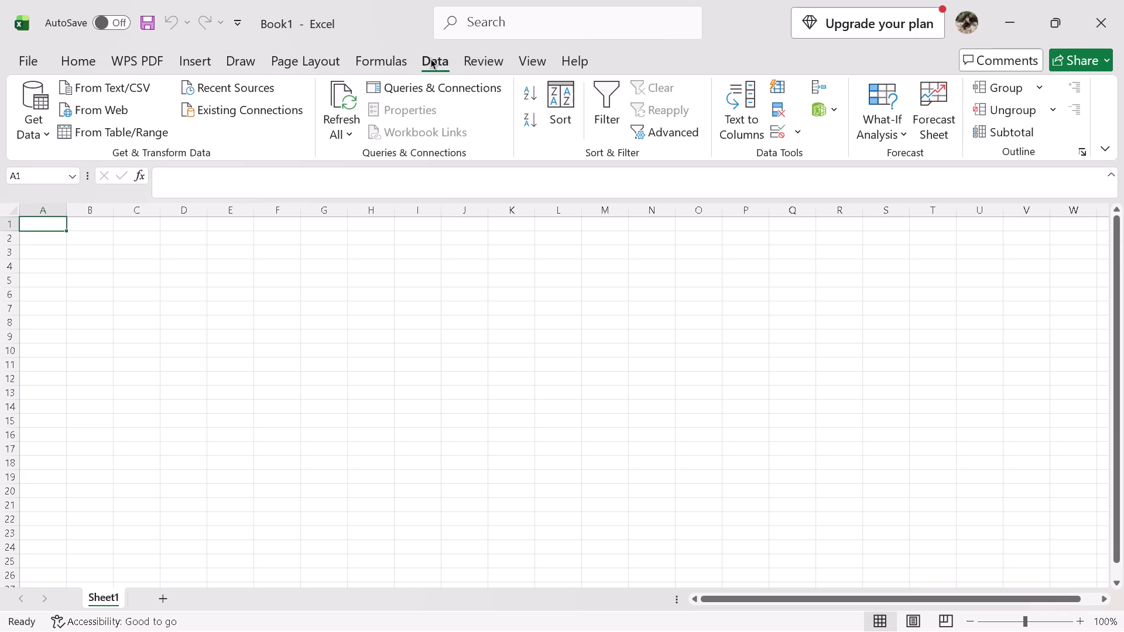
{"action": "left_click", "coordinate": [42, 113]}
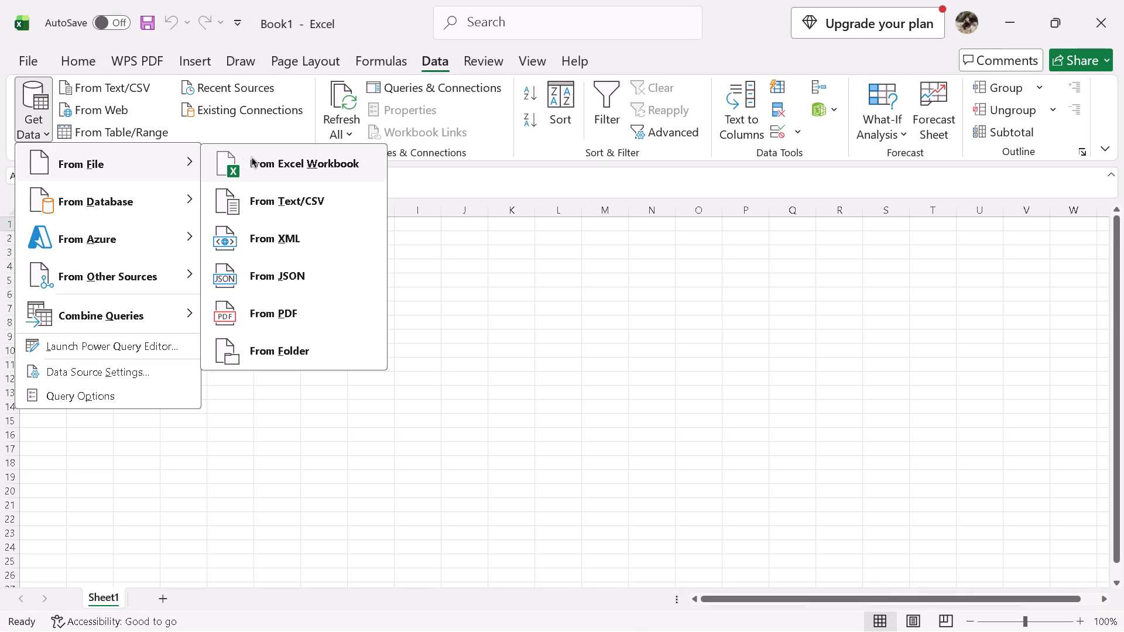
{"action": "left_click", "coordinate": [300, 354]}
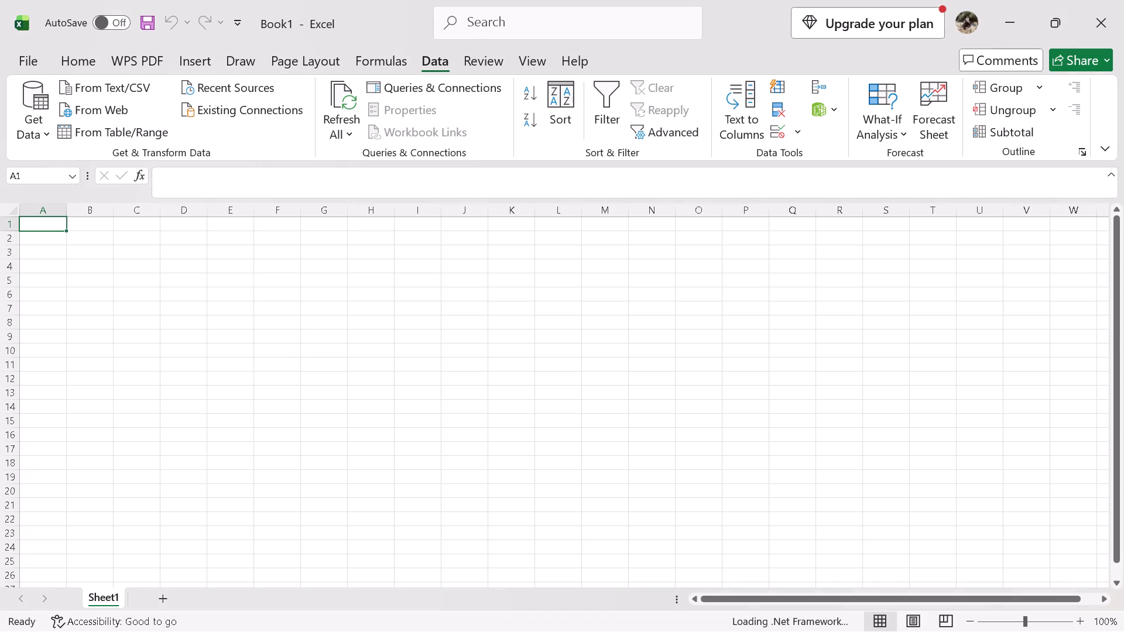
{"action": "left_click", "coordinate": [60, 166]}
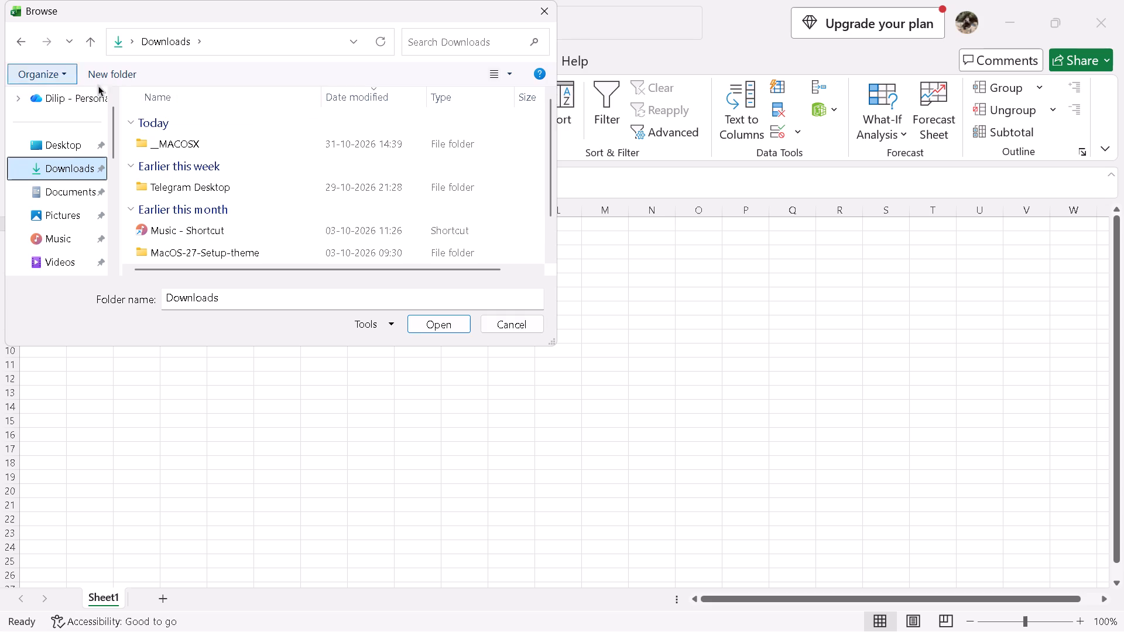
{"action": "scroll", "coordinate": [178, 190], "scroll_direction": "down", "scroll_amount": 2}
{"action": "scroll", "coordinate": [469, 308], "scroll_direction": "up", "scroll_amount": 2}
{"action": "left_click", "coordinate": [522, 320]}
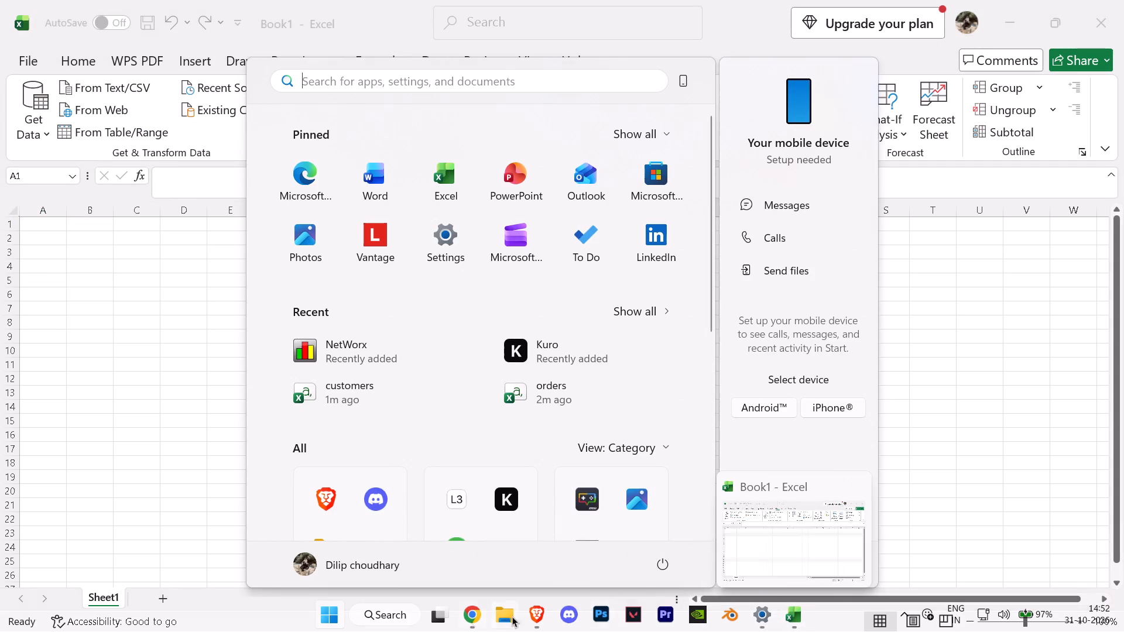
Switch to File Explorer and delete the Coffee+Shop+Sales archive and the __MACOSX folder from Downloads.
{"action": "left_click", "coordinate": [502, 620]}
{"action": "left_click", "coordinate": [88, 229]}
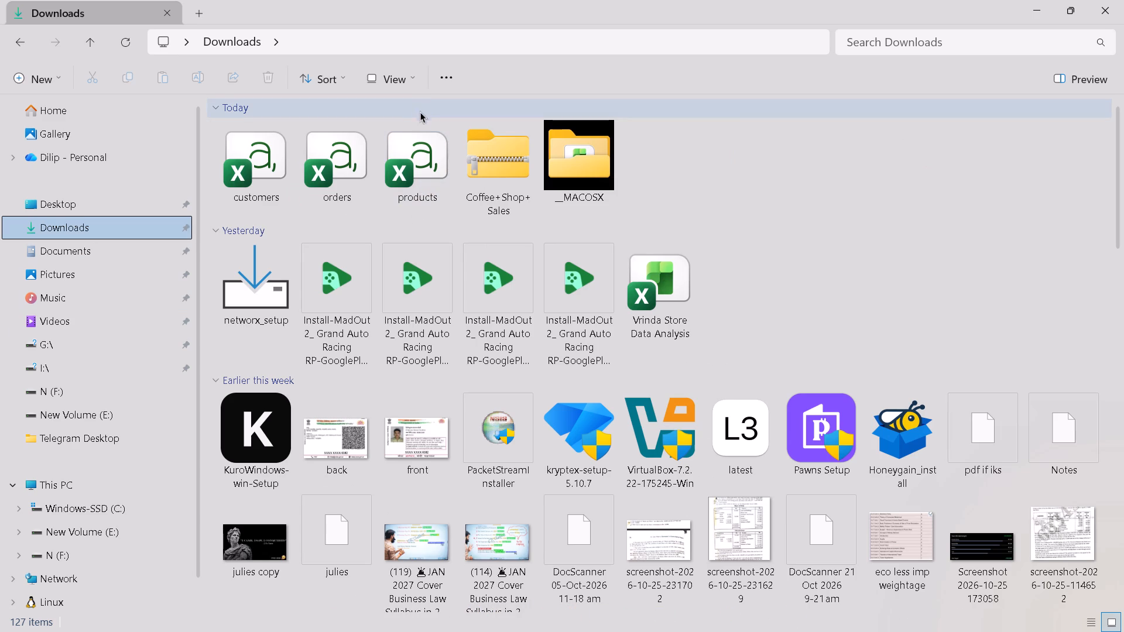
{"action": "left_click_drag", "start_coordinate": [451, 120], "coordinate": [377, 137]}
{"action": "left_click_drag", "start_coordinate": [685, 179], "coordinate": [549, 178]}
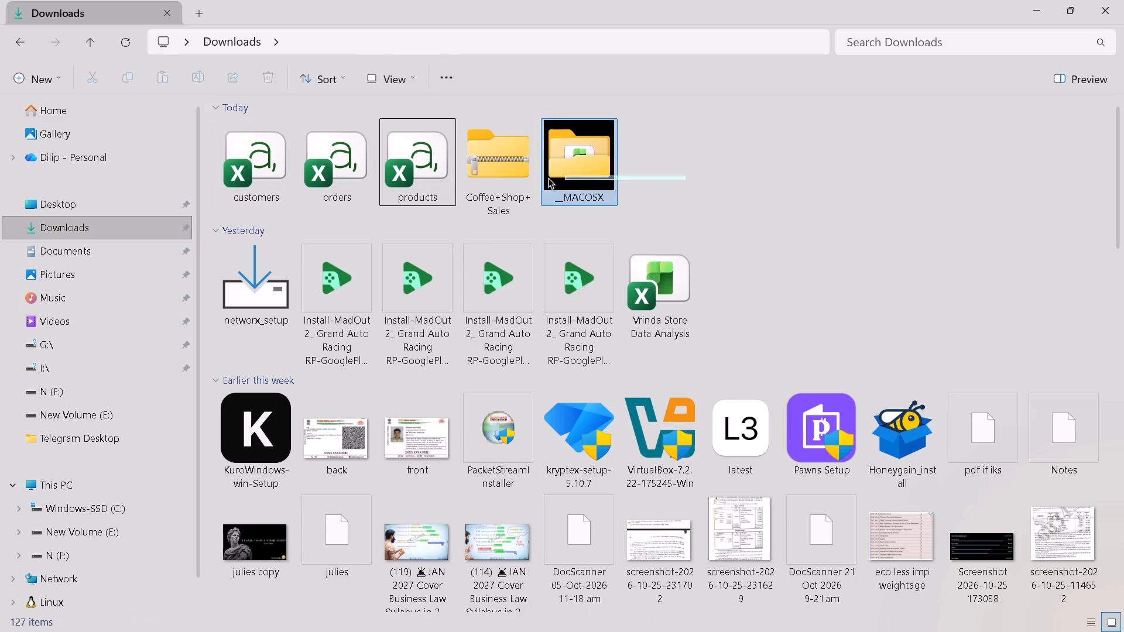
{"action": "left_click_drag", "start_coordinate": [549, 178], "coordinate": [499, 184]}
{"action": "key", "text": "Delete"}
Cut the customers, orders and products files from the Downloads folder.
{"action": "left_click_drag", "start_coordinate": [494, 183], "coordinate": [388, 162]}
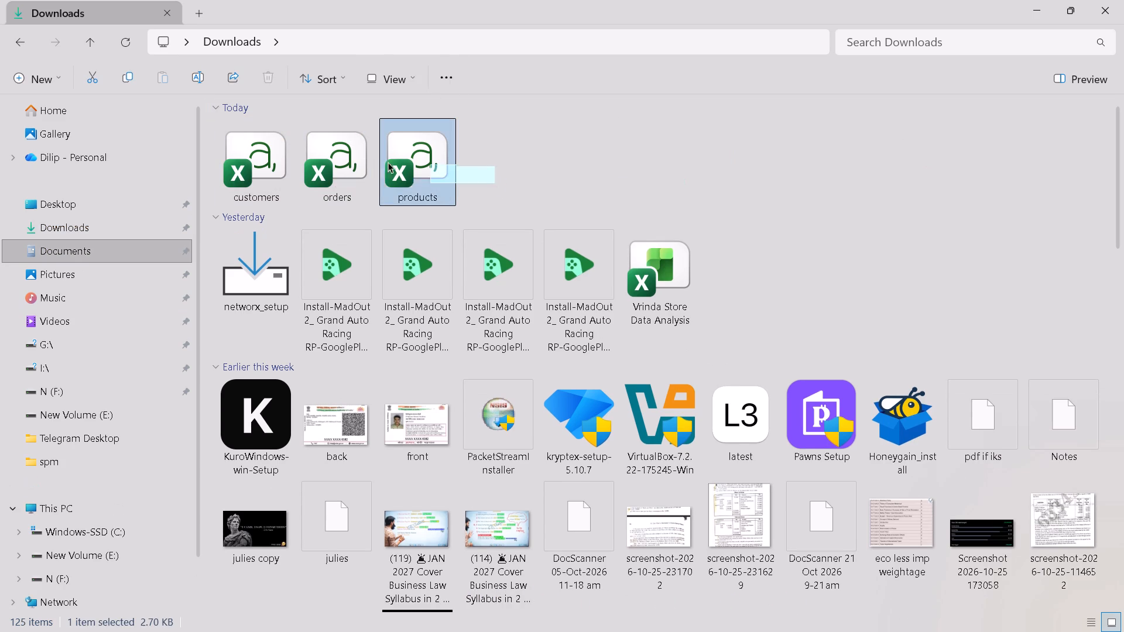
{"action": "left_click_drag", "start_coordinate": [388, 162], "coordinate": [207, 162]}
{"action": "key", "text": "ctrl+x"}
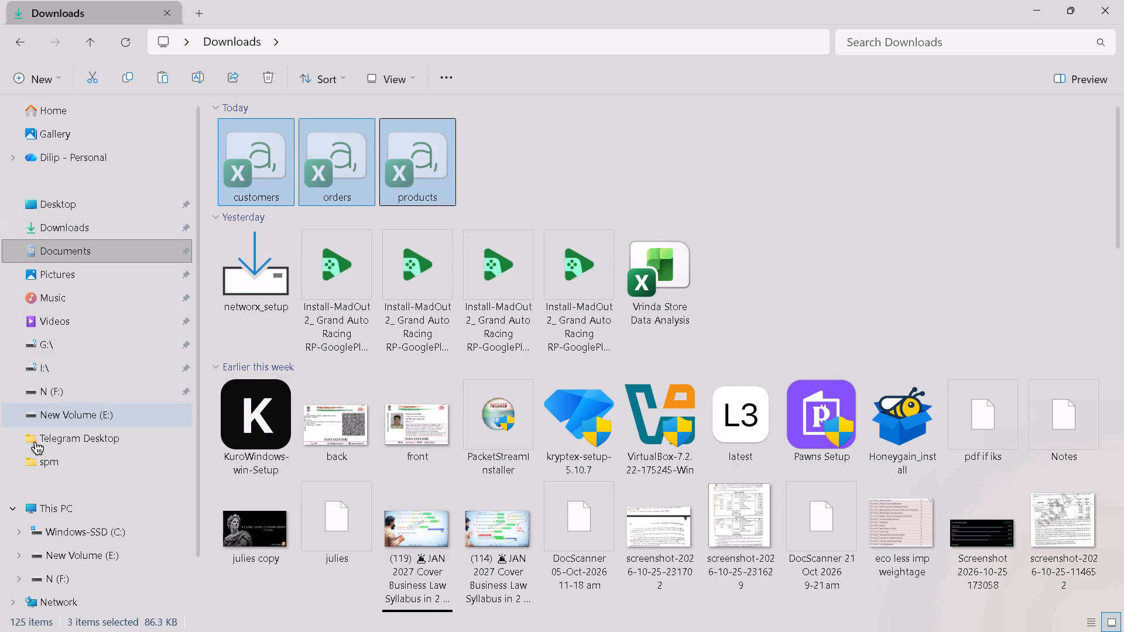
Create a new folder named 1 on the Windows-SSD (C:) drive.
{"action": "left_click", "coordinate": [88, 346]}
{"action": "left_click", "coordinate": [91, 411]}
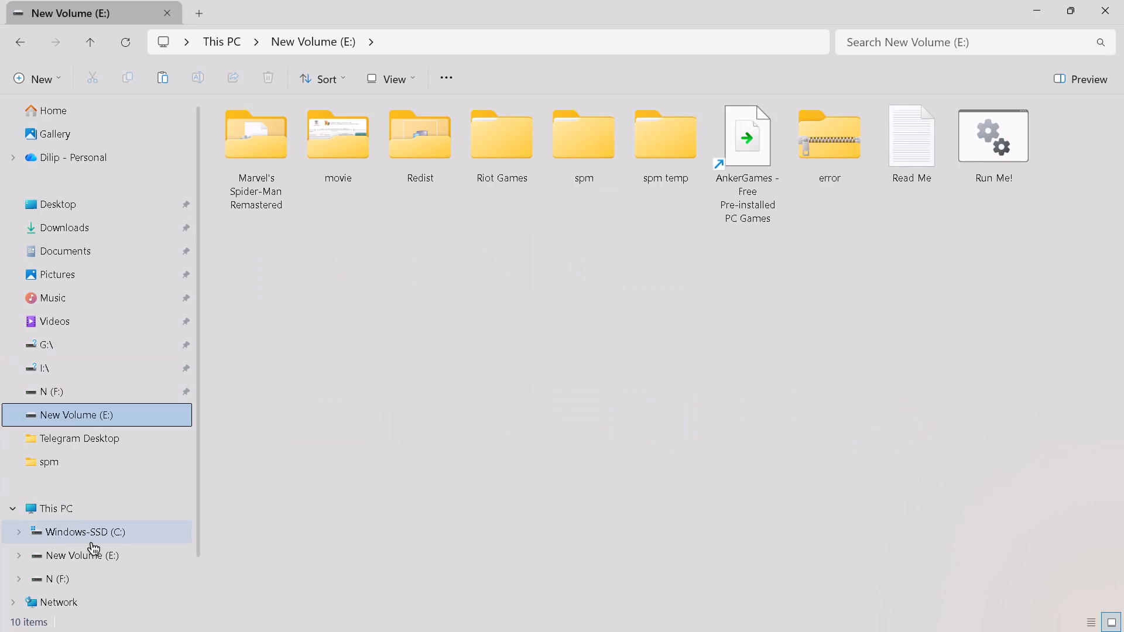
{"action": "left_click", "coordinate": [91, 543]}
{"action": "left_click", "coordinate": [123, 538]}
{"action": "right_click", "coordinate": [286, 504]}
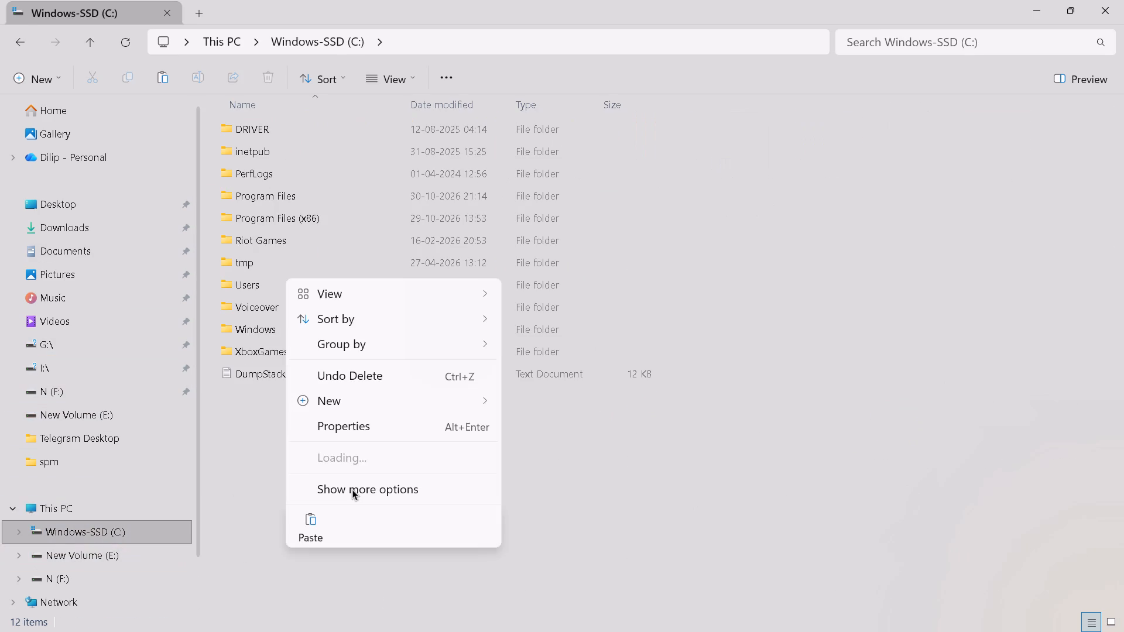
{"action": "left_click", "coordinate": [331, 407]}
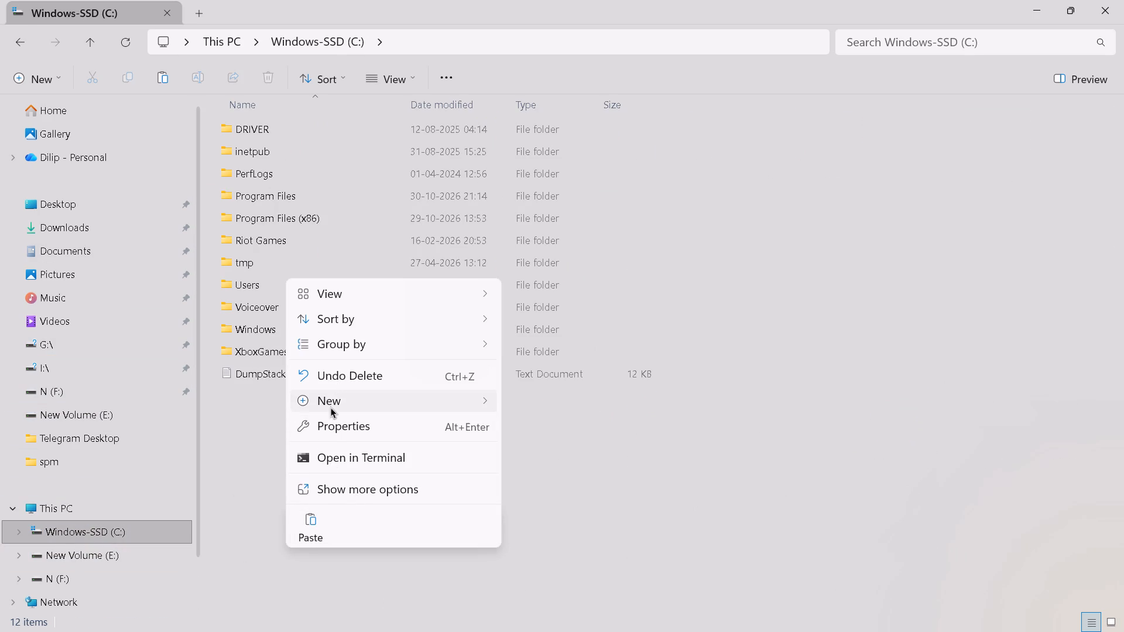
{"action": "left_click", "coordinate": [516, 403]}
{"action": "key", "text": "1"}
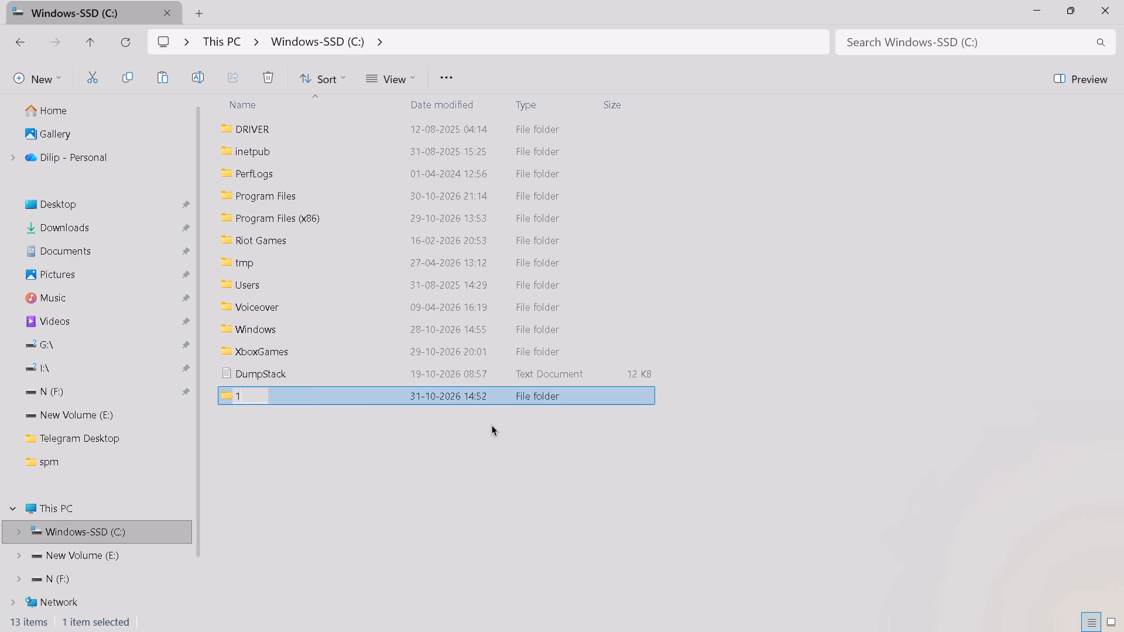
{"action": "key", "text": "Return"}
Paste the three cut data files into the folder 1 and close the File Explorer window.
{"action": "double_click", "coordinate": [309, 400]}
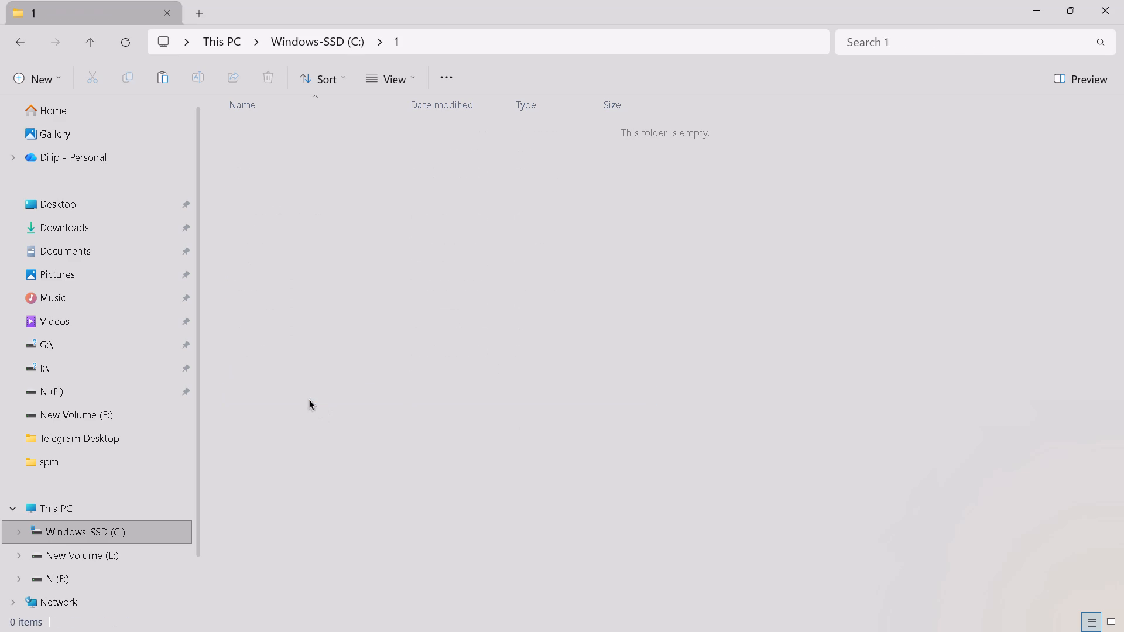
{"action": "key", "text": "ctrl+v"}
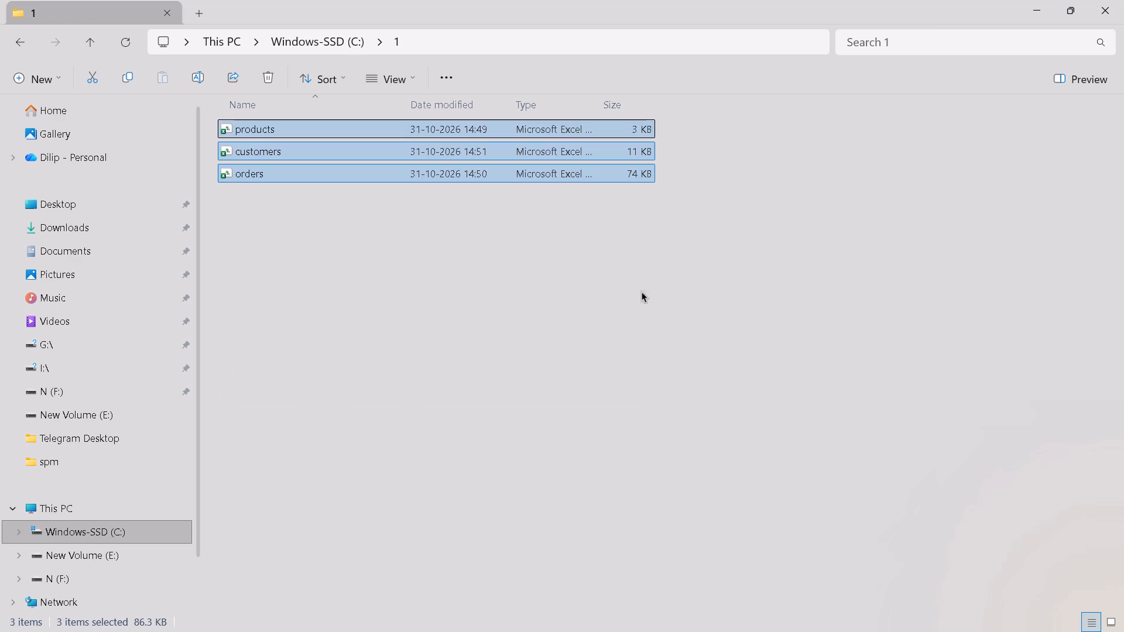
{"action": "left_click", "coordinate": [1123, 0]}
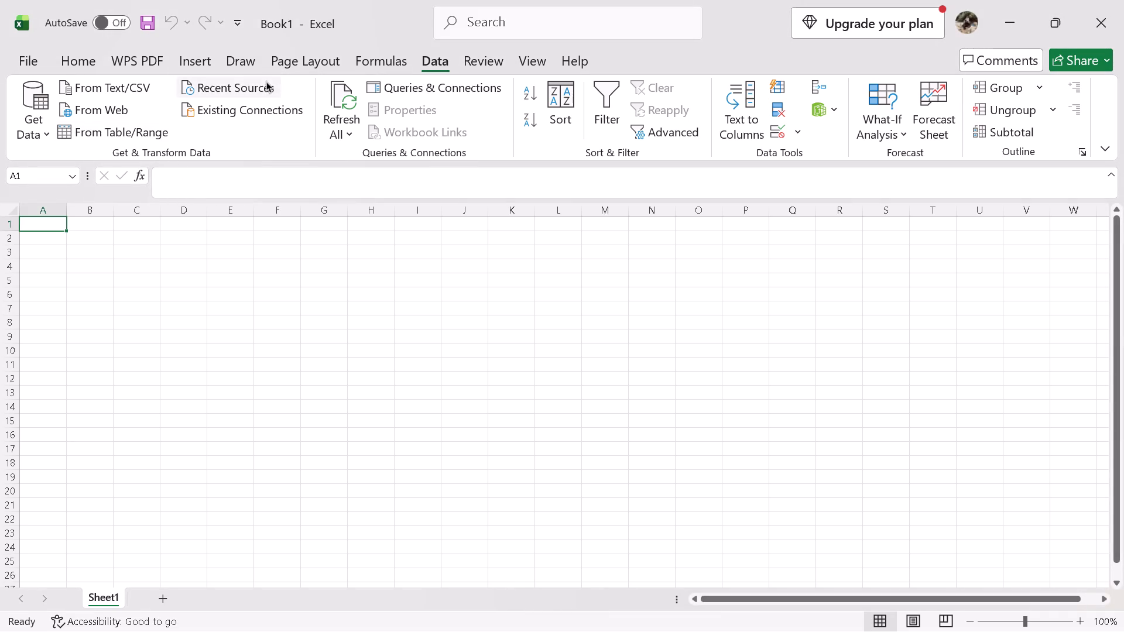
Import the folder 1 from the Windows-SSD (C:) drive and open its file list in Power Query Editor for transforming.
{"action": "left_click", "coordinate": [19, 115]}
{"action": "left_click", "coordinate": [82, 152]}
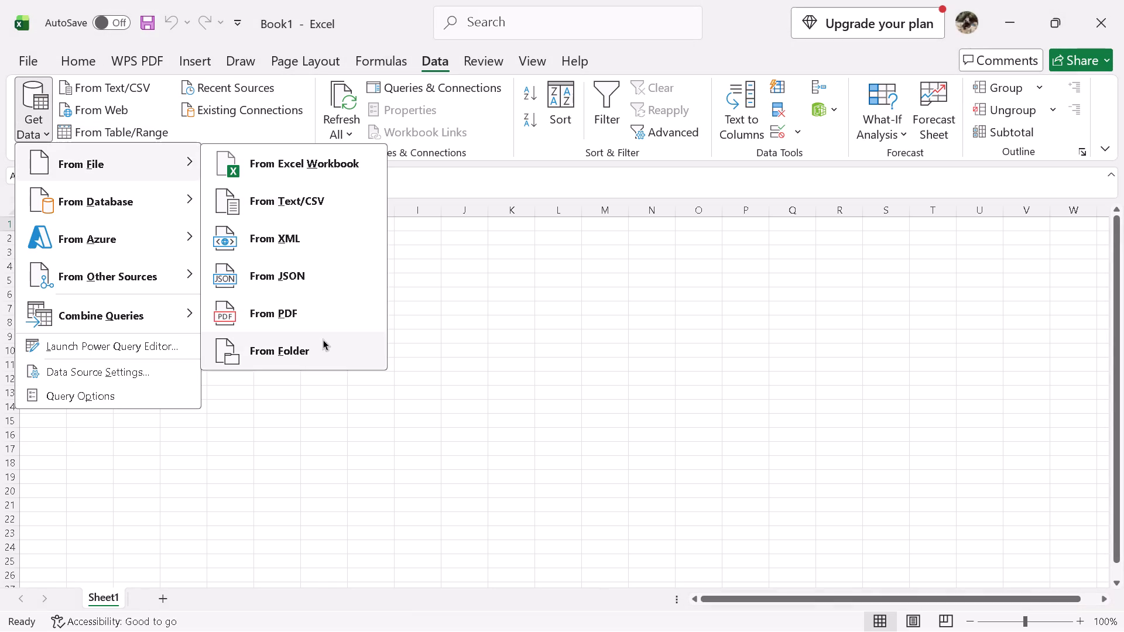
{"action": "left_click", "coordinate": [323, 339]}
{"action": "left_click", "coordinate": [61, 234]}
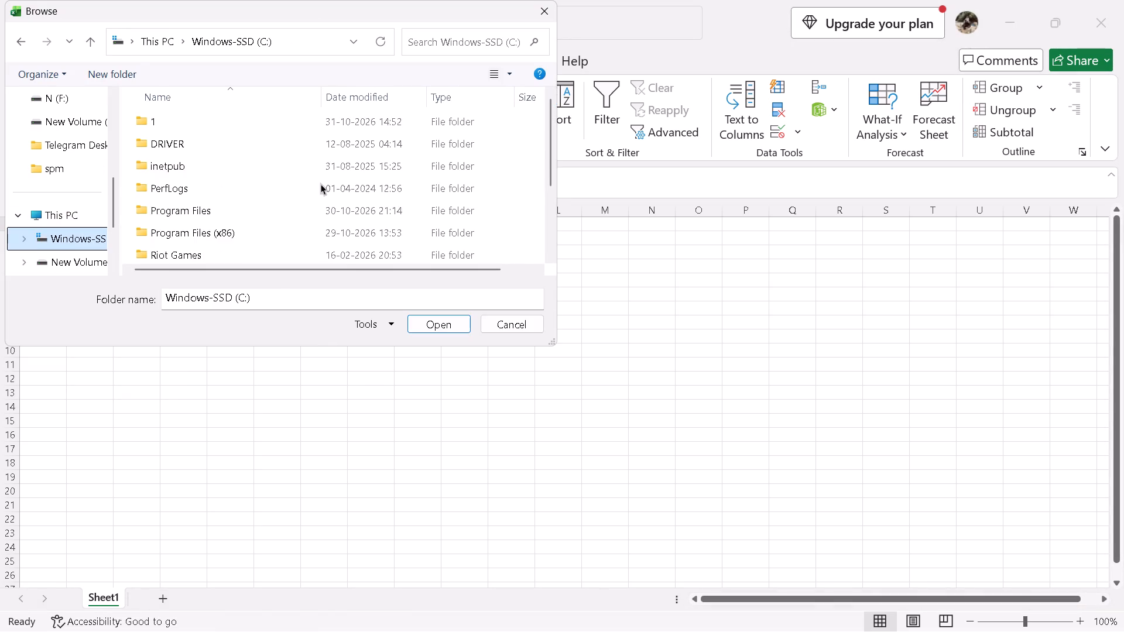
{"action": "scroll", "coordinate": [323, 184], "scroll_direction": "down", "scroll_amount": 11}
{"action": "scroll", "coordinate": [228, 215], "scroll_direction": "up", "scroll_amount": 5}
{"action": "left_click", "coordinate": [181, 115]}
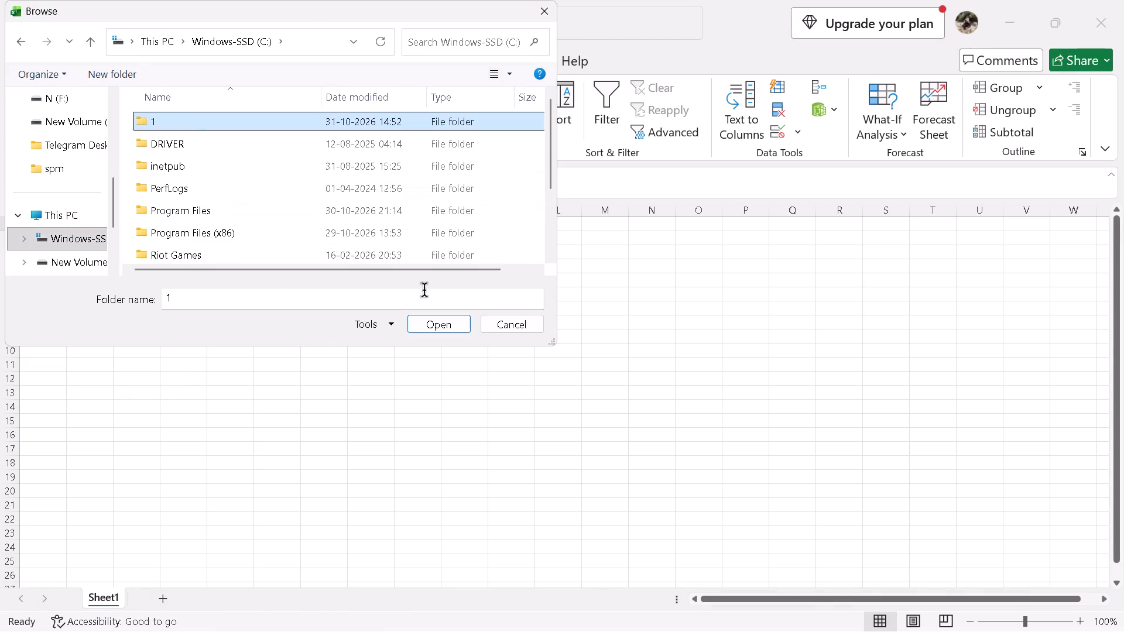
{"action": "left_click", "coordinate": [427, 322]}
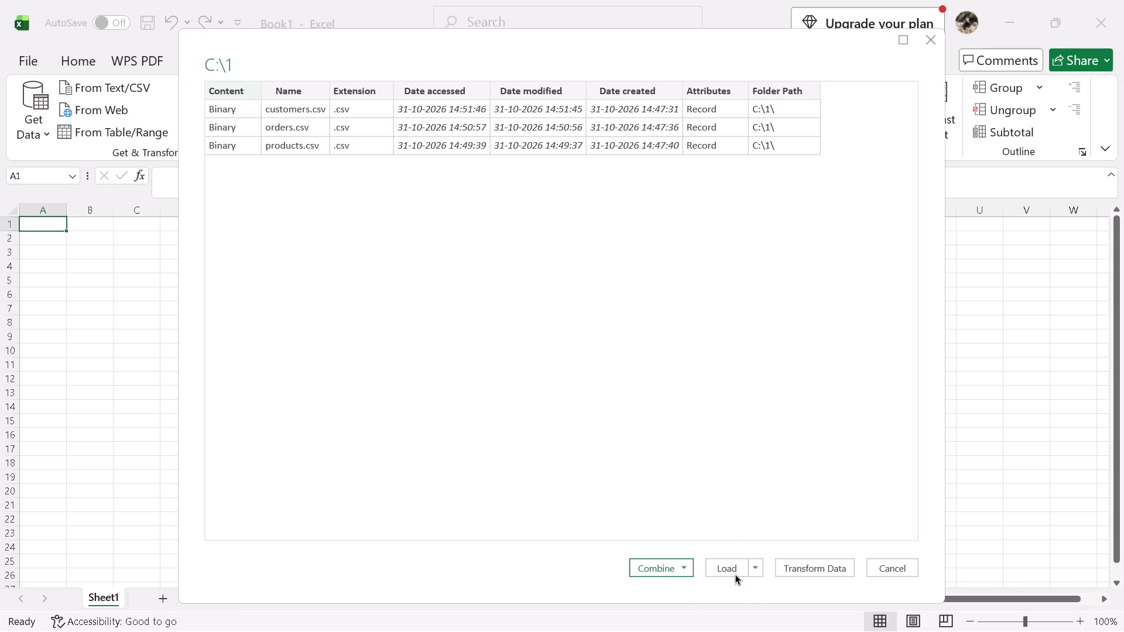
{"action": "left_click", "coordinate": [815, 569]}
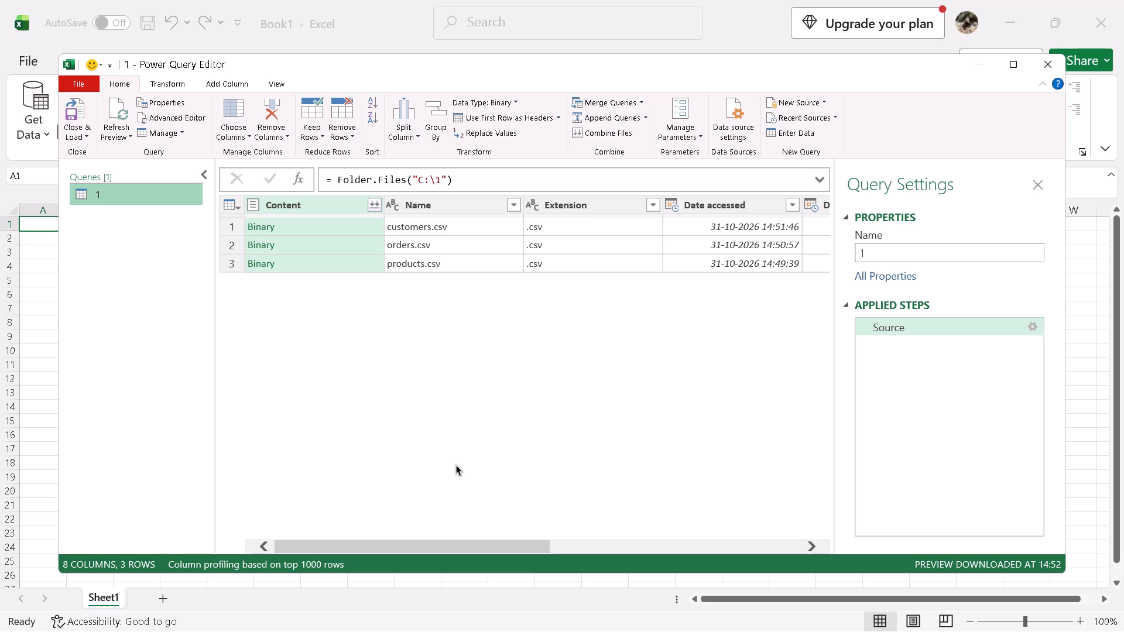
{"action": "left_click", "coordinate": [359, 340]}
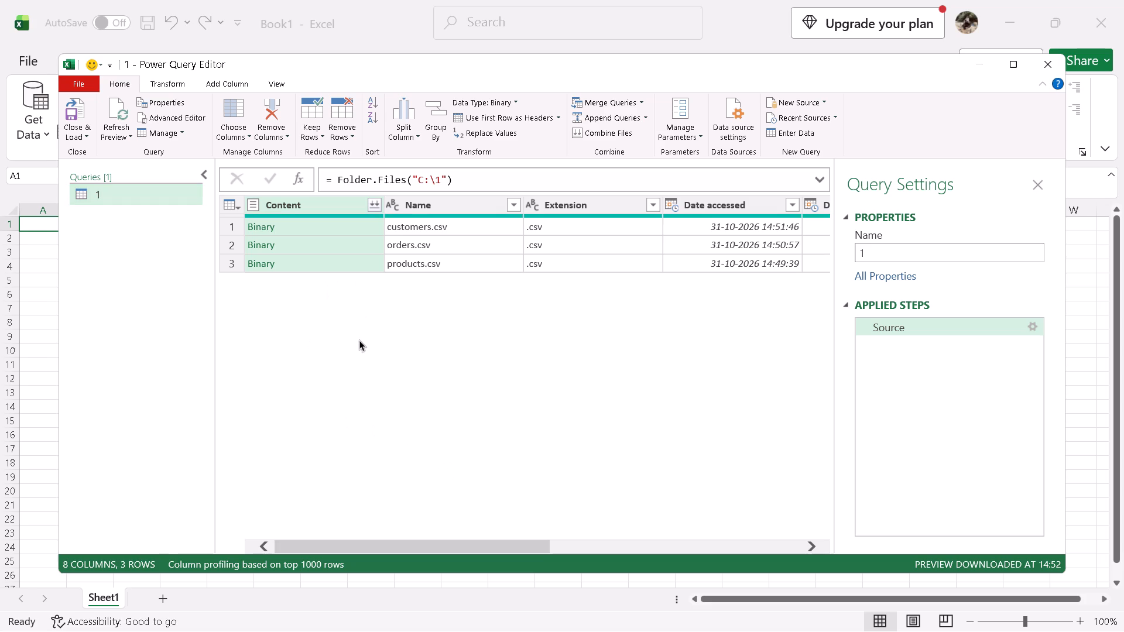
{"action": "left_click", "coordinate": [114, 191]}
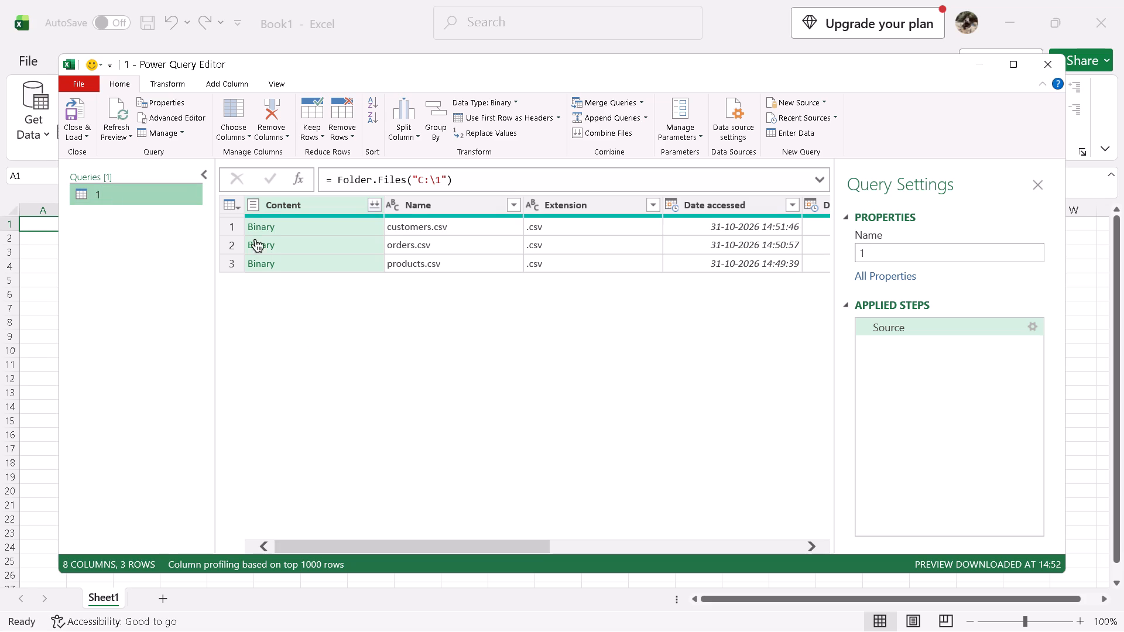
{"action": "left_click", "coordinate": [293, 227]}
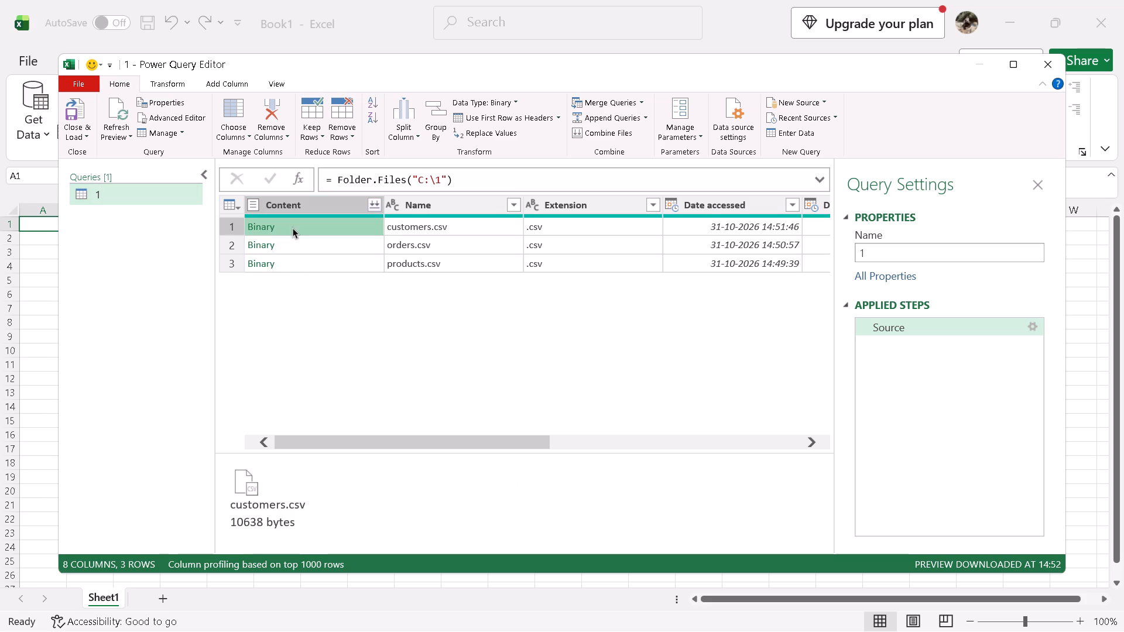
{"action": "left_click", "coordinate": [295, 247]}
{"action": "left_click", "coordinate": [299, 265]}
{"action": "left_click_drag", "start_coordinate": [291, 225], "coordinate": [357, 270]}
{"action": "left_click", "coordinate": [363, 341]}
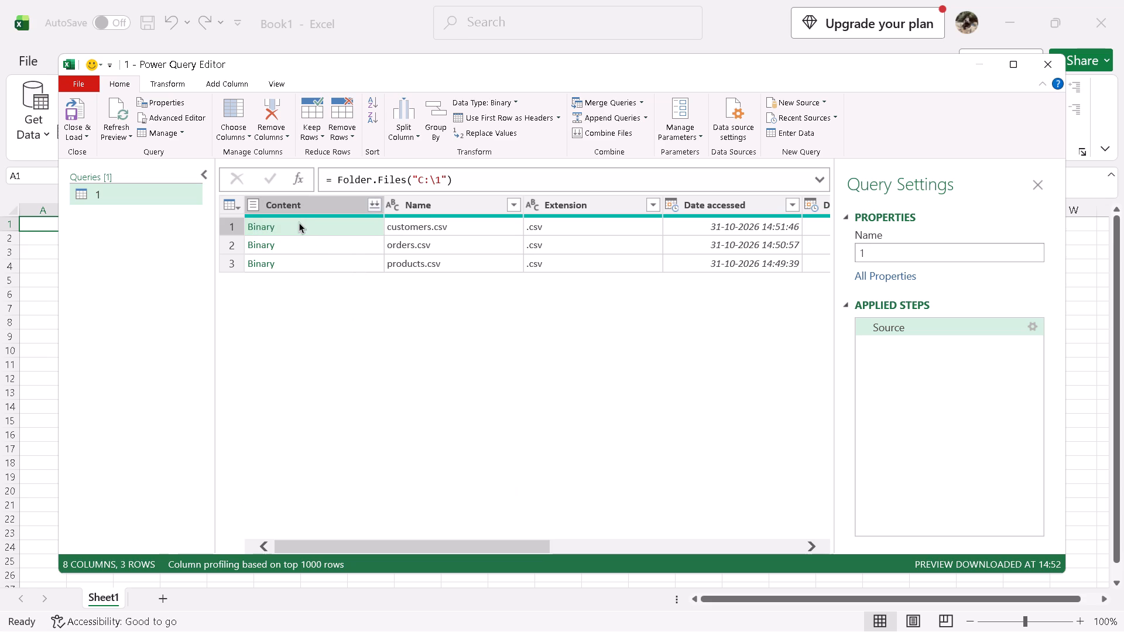
Add the customers.csv binary content as a new query and open that file as a table.
{"action": "left_click", "coordinate": [294, 231]}
{"action": "right_click", "coordinate": [294, 231]}
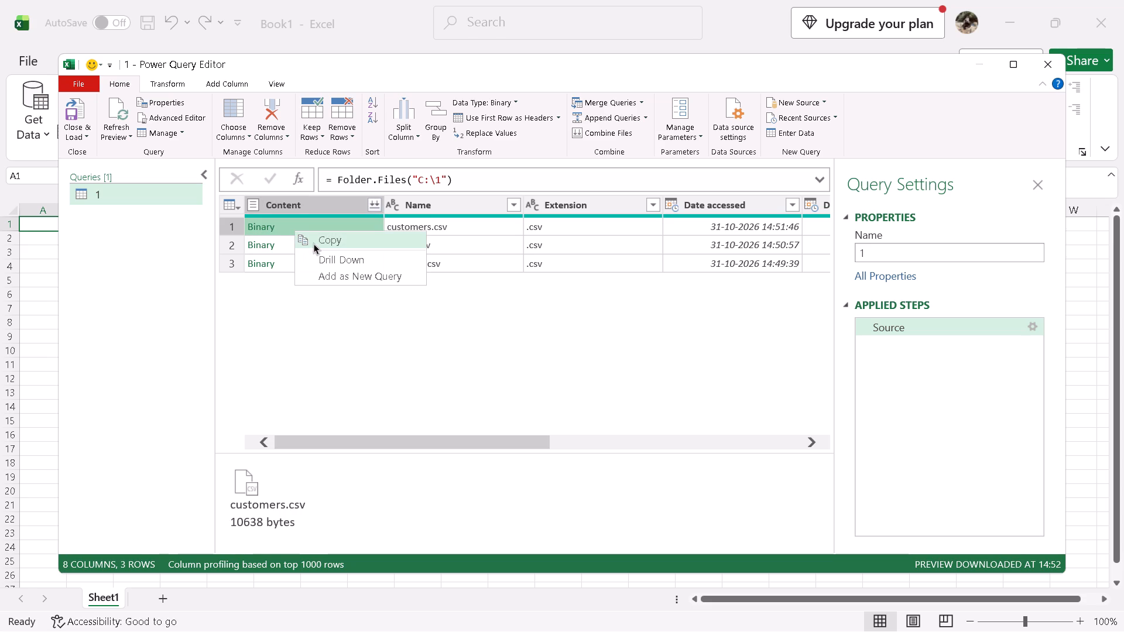
{"action": "left_click", "coordinate": [327, 276]}
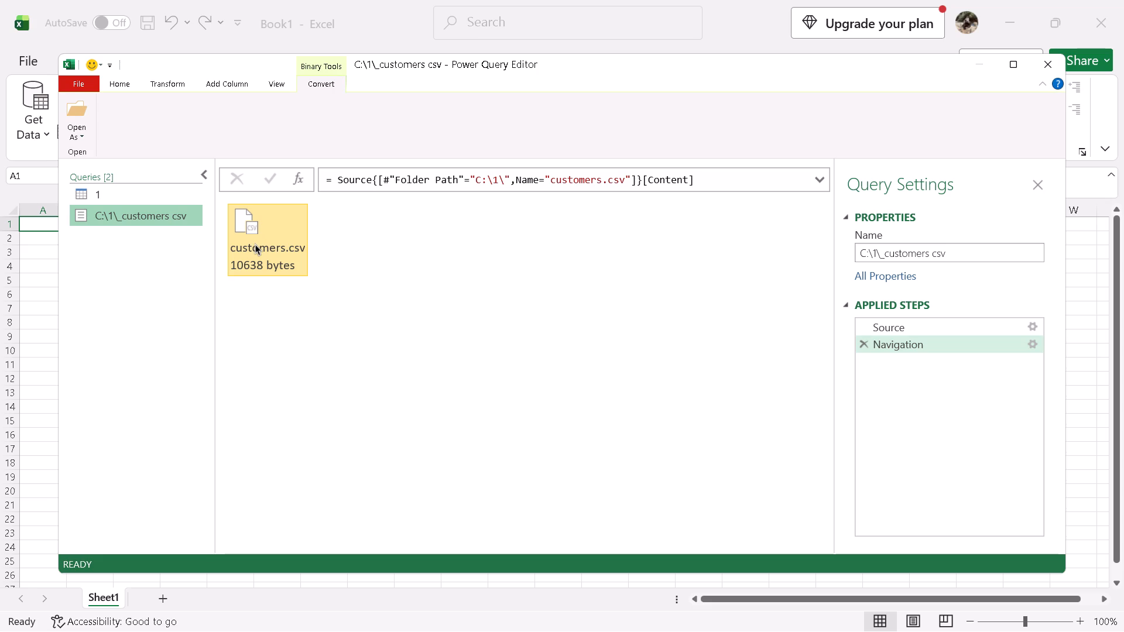
{"action": "left_click", "coordinate": [313, 404]}
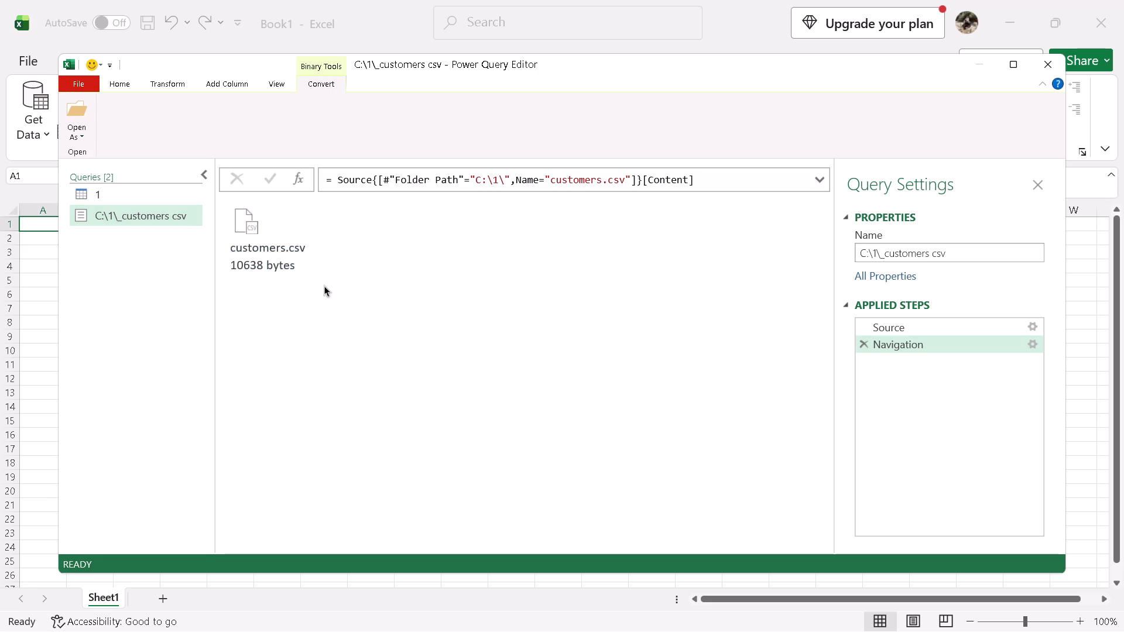
{"action": "left_click", "coordinate": [986, 250]}
{"action": "left_click", "coordinate": [698, 340]}
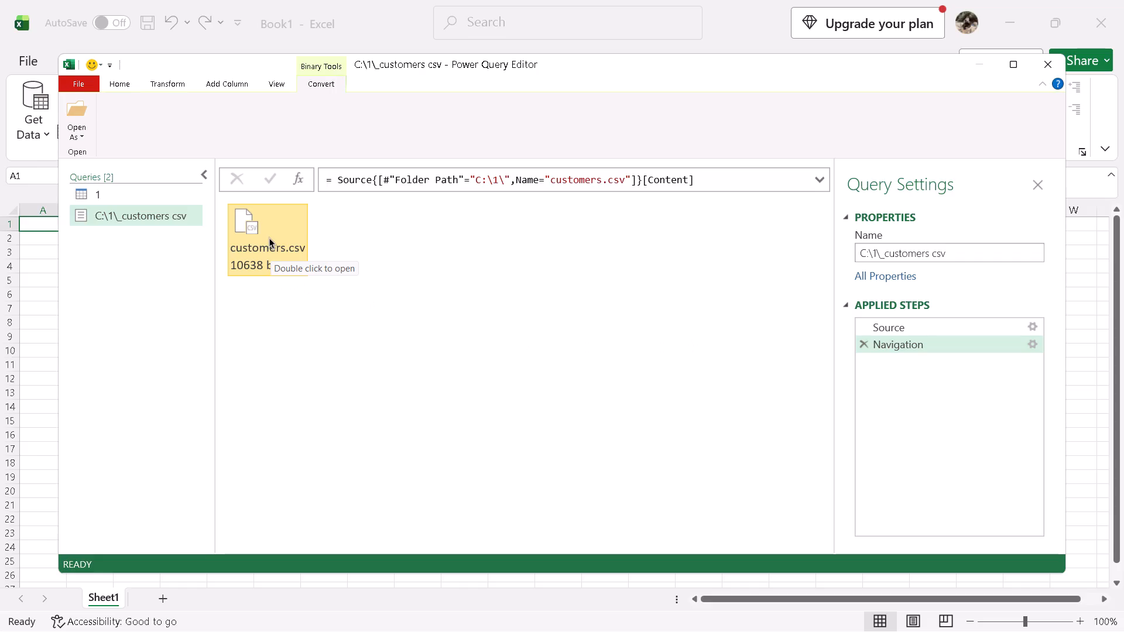
{"action": "double_click", "coordinate": [269, 238]}
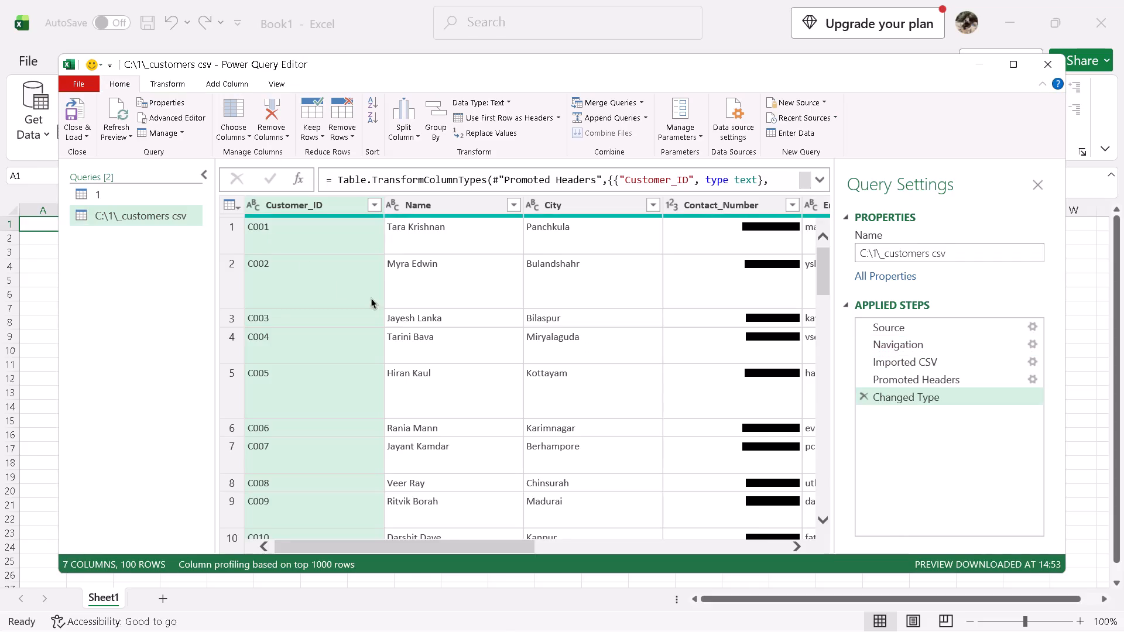
Look through the rows of the customers table.
{"action": "scroll", "coordinate": [399, 315], "scroll_direction": "down", "scroll_amount": 5}
{"action": "scroll", "coordinate": [409, 363], "scroll_direction": "down", "scroll_amount": 11}
{"action": "scroll", "coordinate": [625, 403], "scroll_direction": "up", "scroll_amount": 3}
Rename the customers query as Coustmers.
{"action": "left_click_drag", "start_coordinate": [969, 253], "coordinate": [837, 253]}
{"action": "key", "text": "s"}
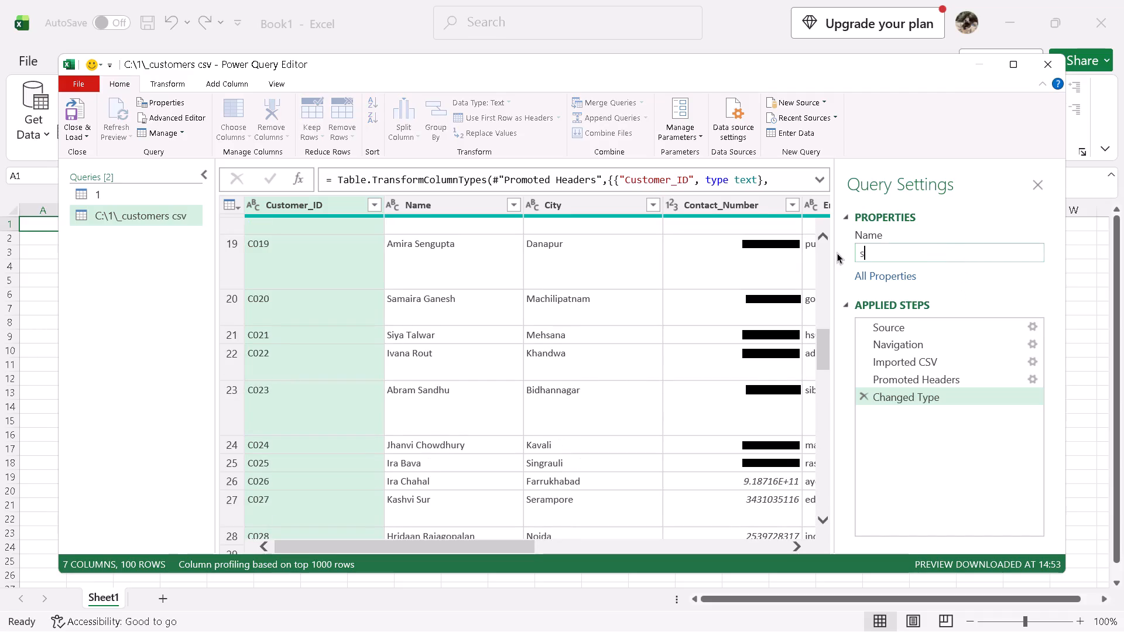
{"action": "key", "text": "BackSpace"}
{"action": "key", "text": "BackSpace"}
{"action": "type", "text": "custmers"}
{"action": "key", "text": "BackSpace"}
{"action": "key", "text": "BackSpace"}
{"action": "key", "text": "BackSpace"}
{"action": "key", "text": "BackSpace"}
{"action": "key", "text": "BackSpace"}
{"action": "key", "text": "BackSpace"}
{"action": "key", "text": "BackSpace"}
{"action": "key", "text": "BackSpace"}
{"action": "key", "text": "BackSpace"}
{"action": "key", "text": "BackSpace"}
{"action": "key", "text": "BackSpace"}
{"action": "key", "text": "BackSpace"}
{"action": "key", "text": "BackSpace"}
{"action": "key", "text": "BackSpace"}
{"action": "key", "text": "BackSpace"}
{"action": "key", "text": "BackSpace"}
{"action": "key", "text": "BackSpace"}
{"action": "key", "text": "BackSpace"}
{"action": "key", "text": "BackSpace"}
{"action": "key", "text": "BackSpace"}
{"action": "key", "text": "BackSpace"}
{"action": "type", "text": "Coustmers"}
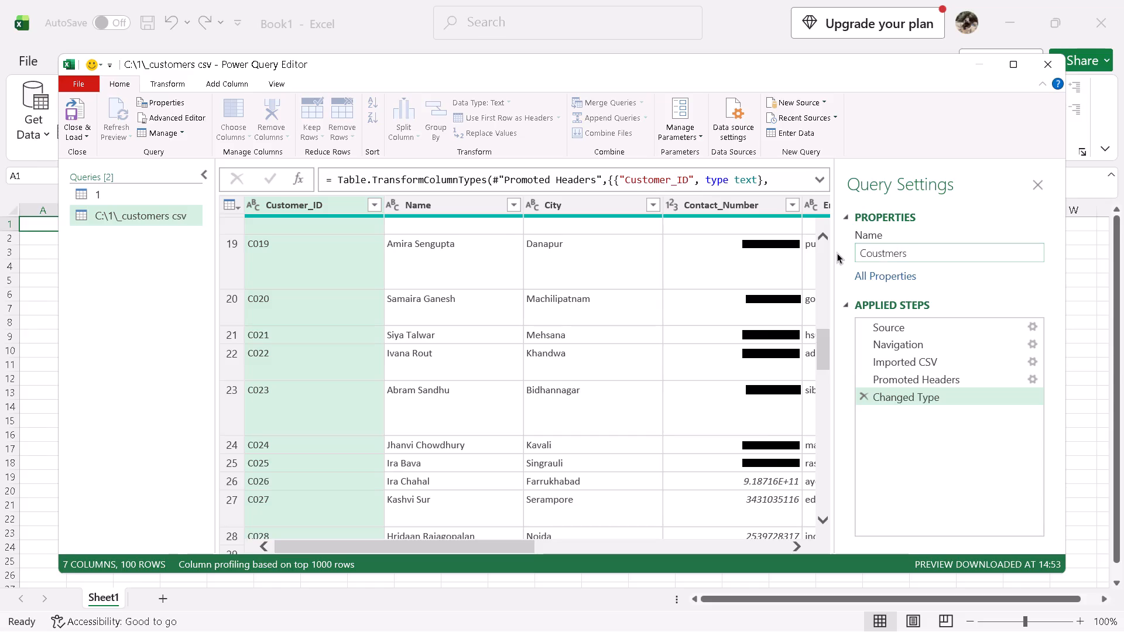
{"action": "left_click_drag", "start_coordinate": [145, 187], "coordinate": [139, 188]}
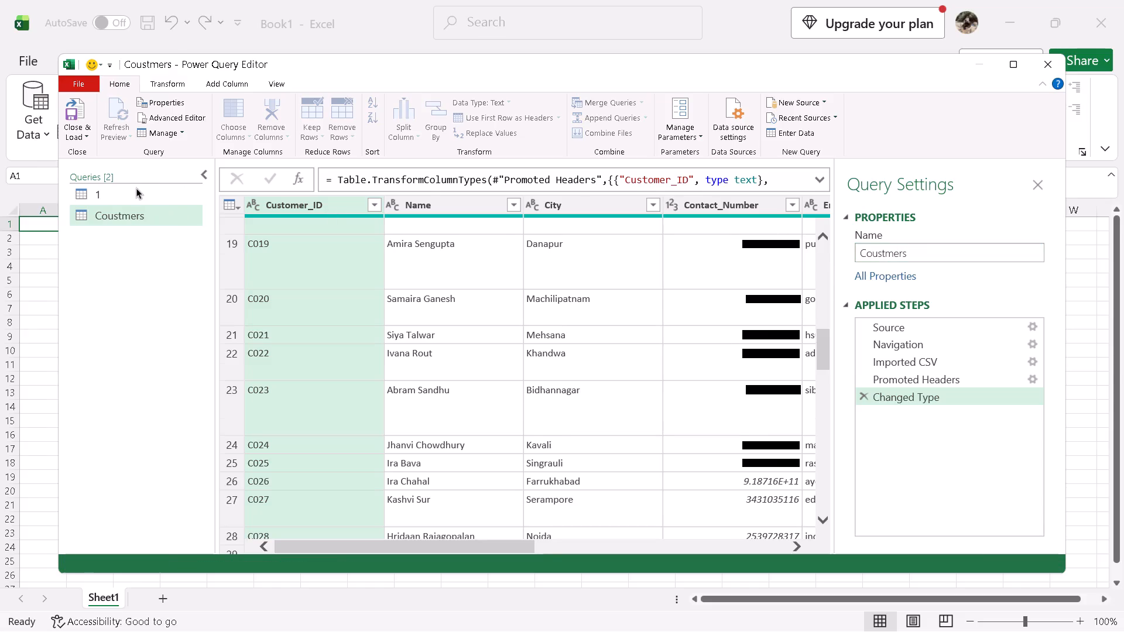
Open the orders.csv binary content as a table within query 1.
{"action": "left_click", "coordinate": [118, 194]}
{"action": "left_click", "coordinate": [268, 244]}
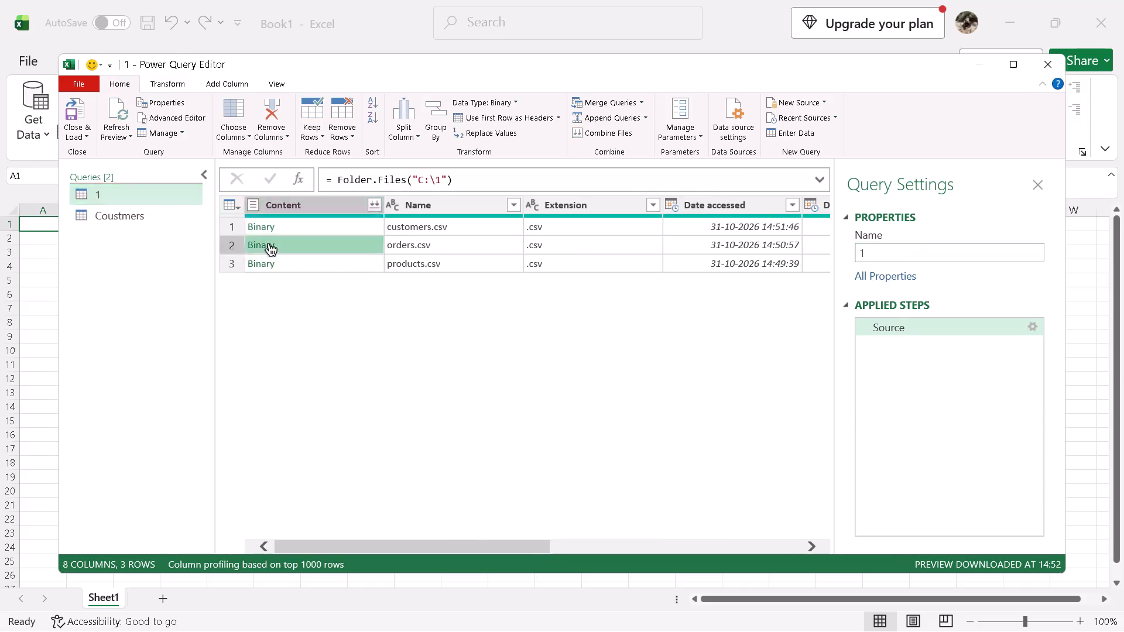
{"action": "right_click", "coordinate": [268, 244]}
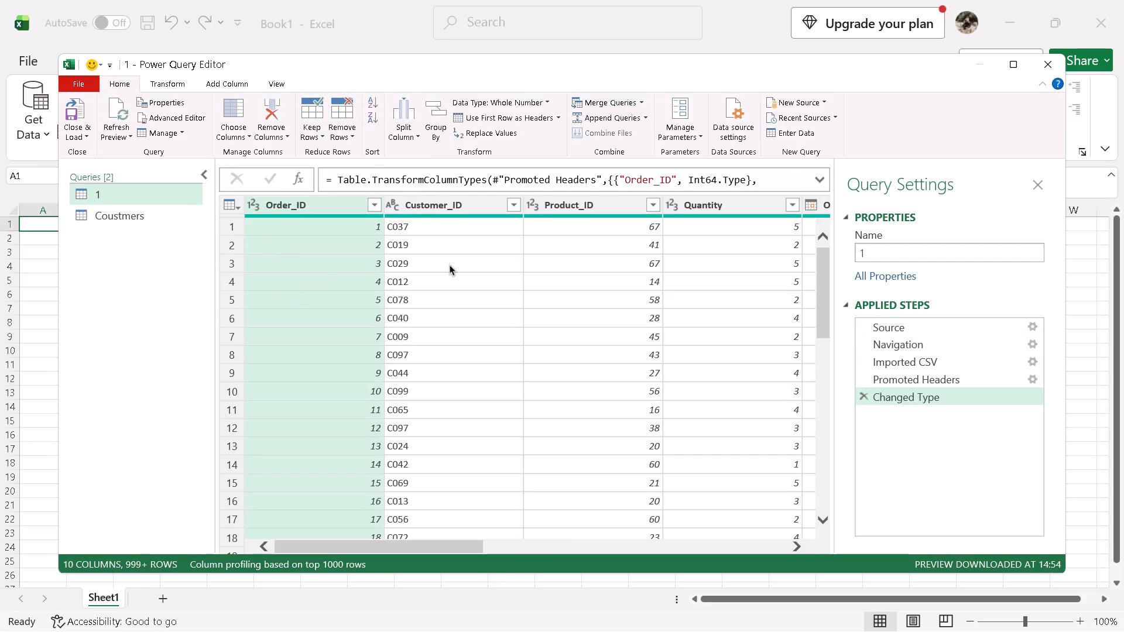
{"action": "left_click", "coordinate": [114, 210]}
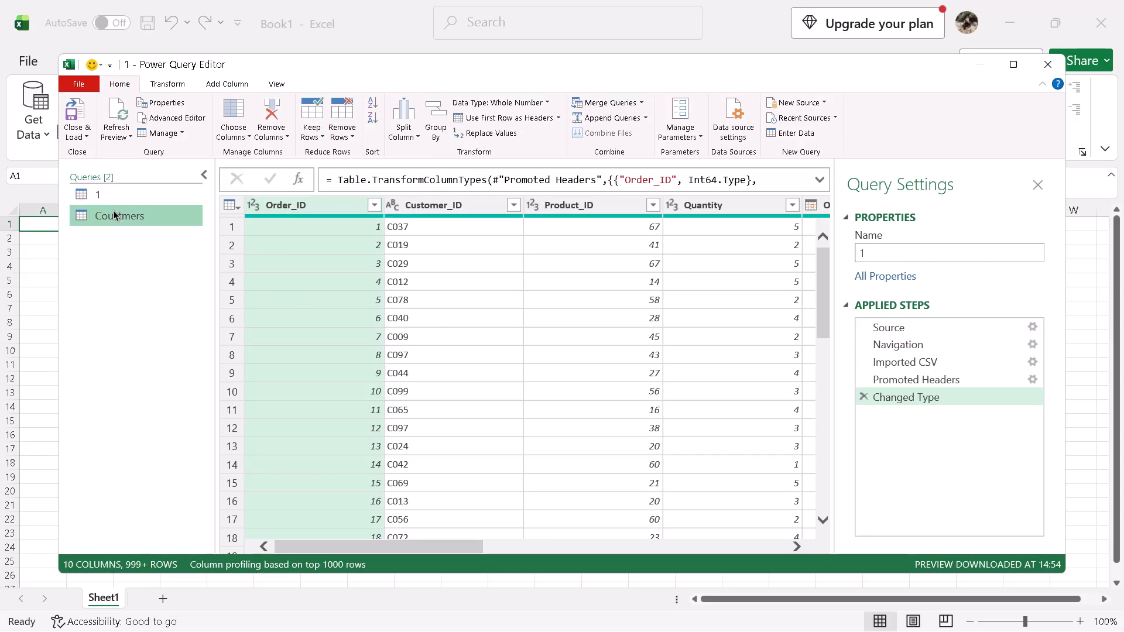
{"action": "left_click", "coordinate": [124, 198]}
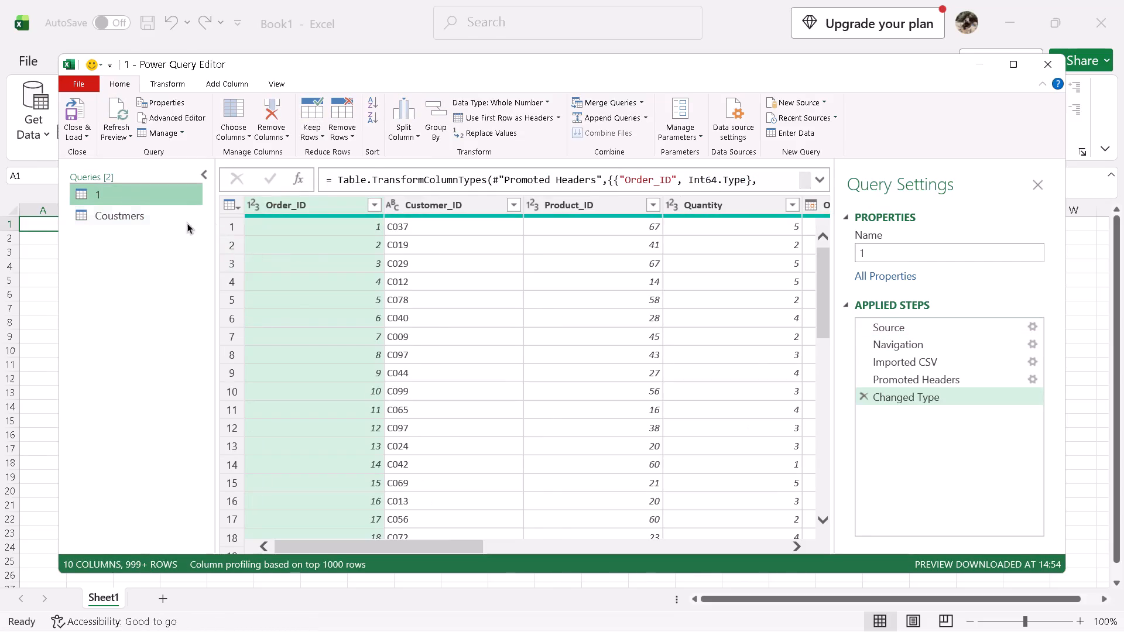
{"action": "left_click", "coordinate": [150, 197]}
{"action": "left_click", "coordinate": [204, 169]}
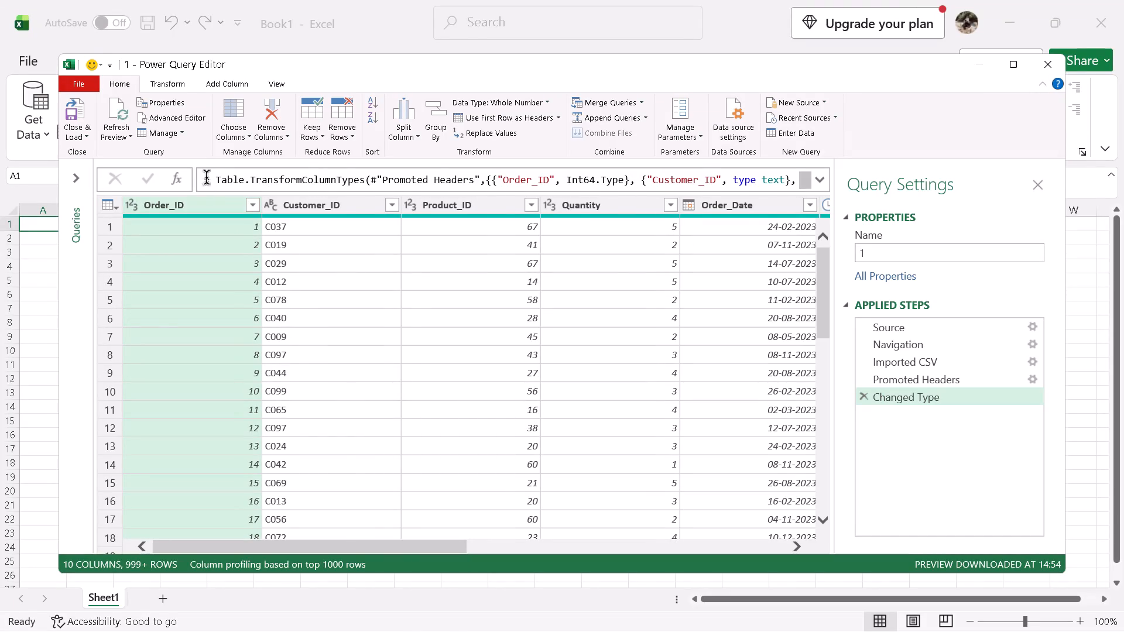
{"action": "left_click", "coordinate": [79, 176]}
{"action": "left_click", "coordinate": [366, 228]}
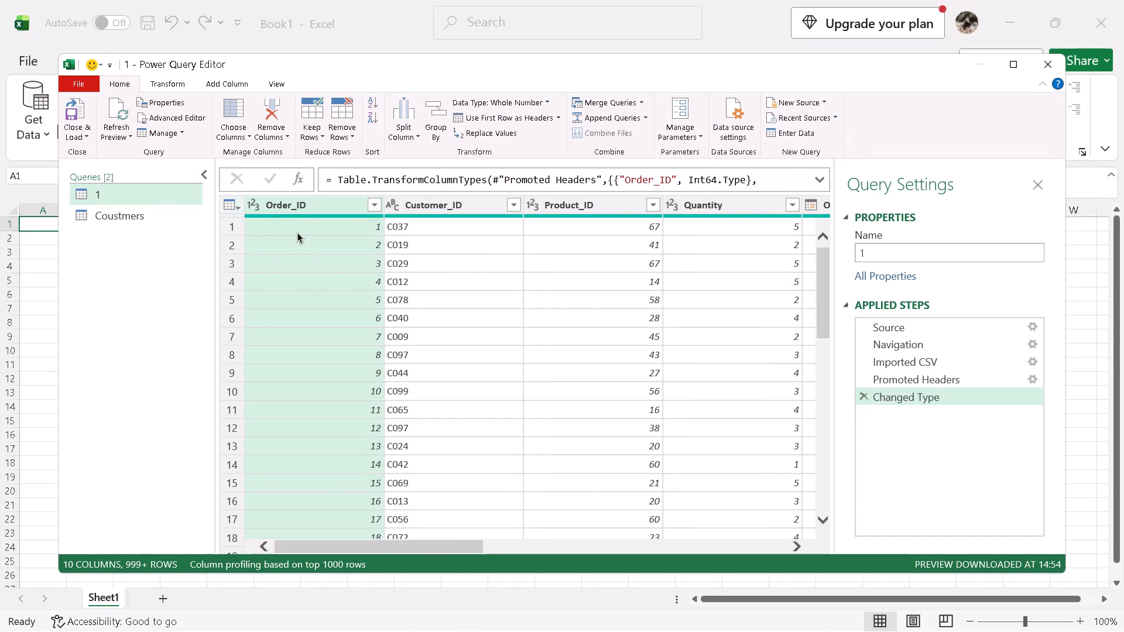
From the Source step of query 1, add the orders.csv content as a new query and open it as a table.
{"action": "left_click", "coordinate": [900, 325]}
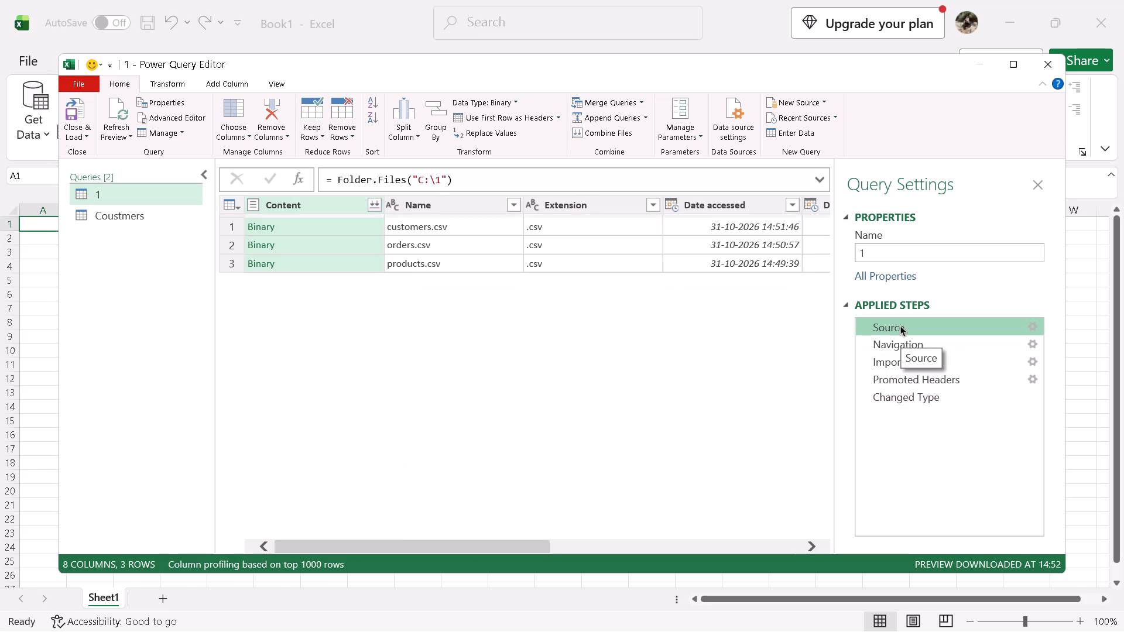
{"action": "right_click", "coordinate": [330, 245]}
{"action": "left_click", "coordinate": [359, 287]}
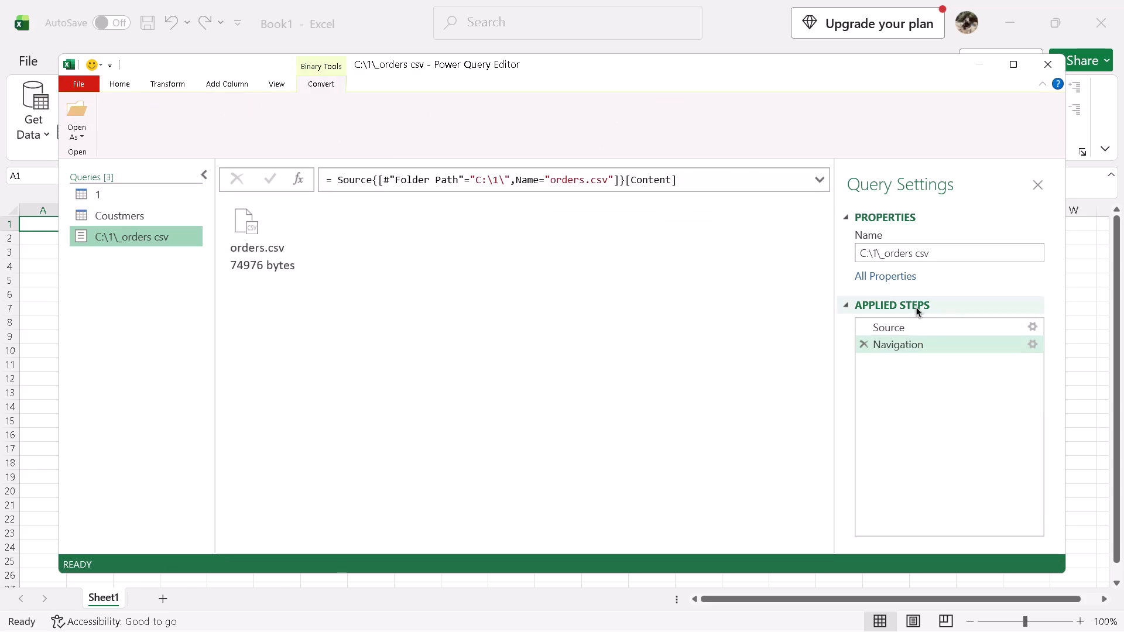
{"action": "double_click", "coordinate": [252, 231]}
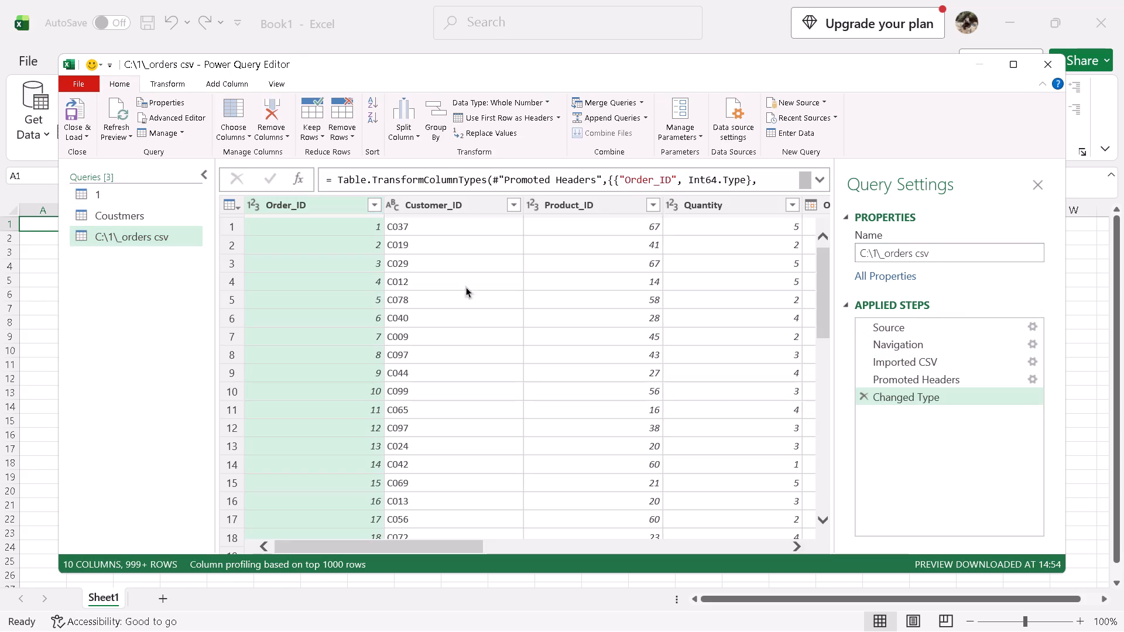
Rename the new orders.csv query as orders.
{"action": "left_click", "coordinate": [964, 256]}
{"action": "left_click_drag", "start_coordinate": [962, 253], "coordinate": [834, 253]}
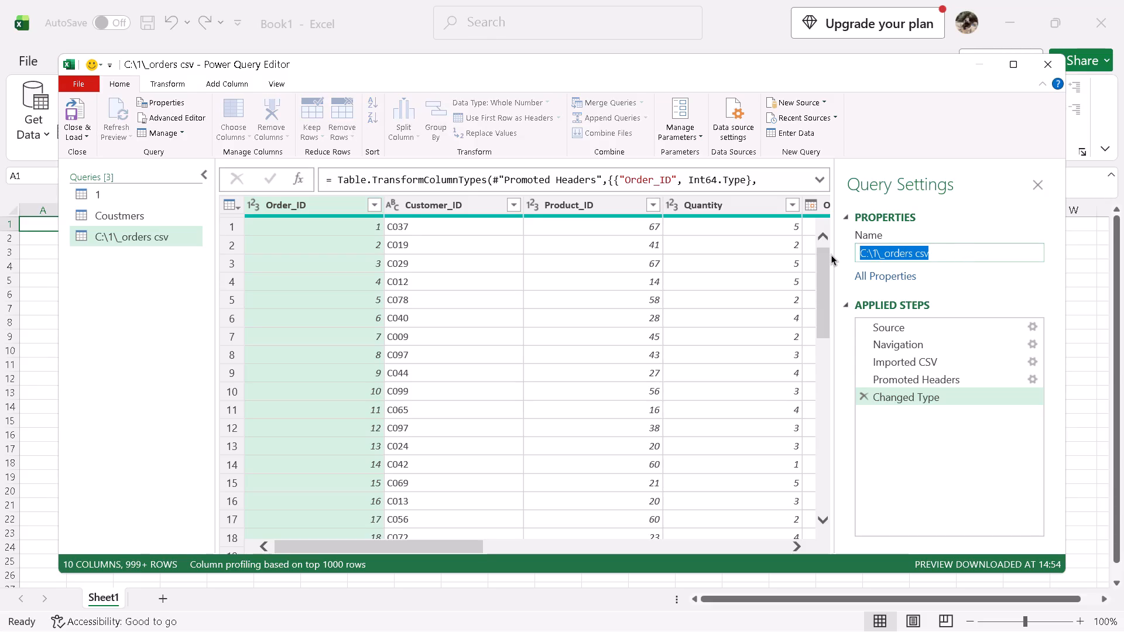
{"action": "type", "text": "orders"}
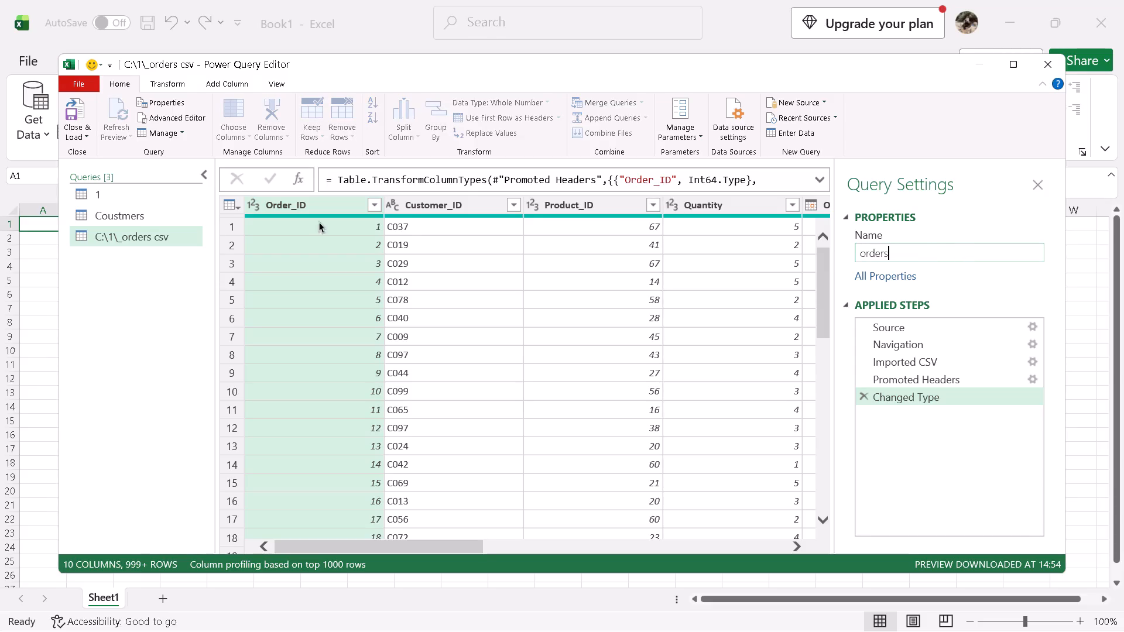
{"action": "key", "text": "Return"}
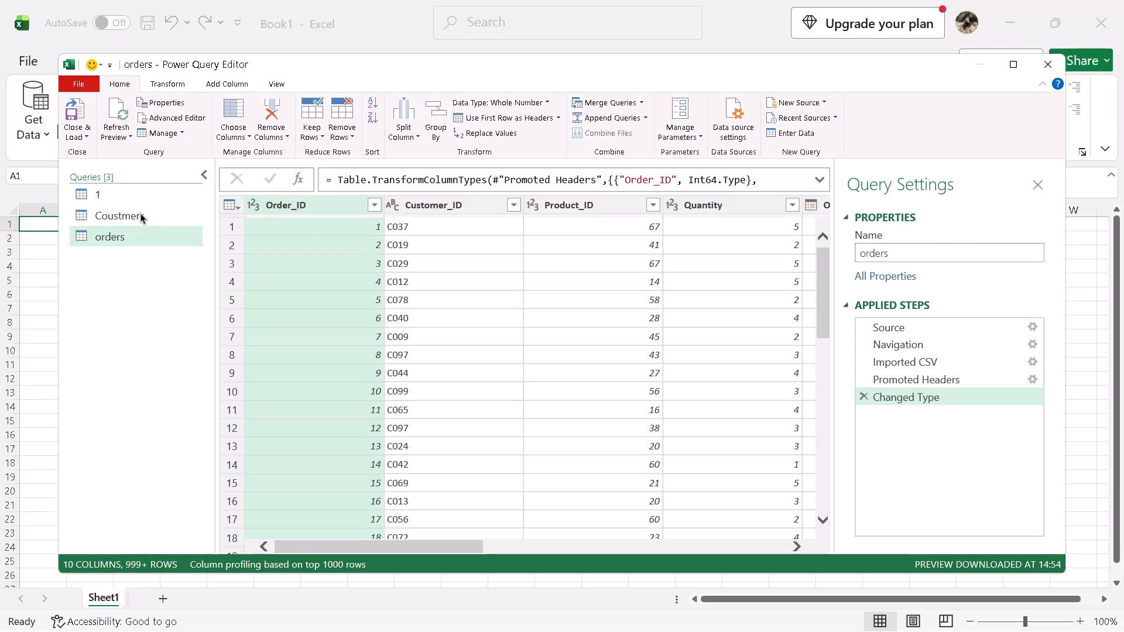
From the Source step of query 1, add the products.csv binary content as a new query.
{"action": "left_click", "coordinate": [140, 213]}
{"action": "left_click", "coordinate": [136, 194]}
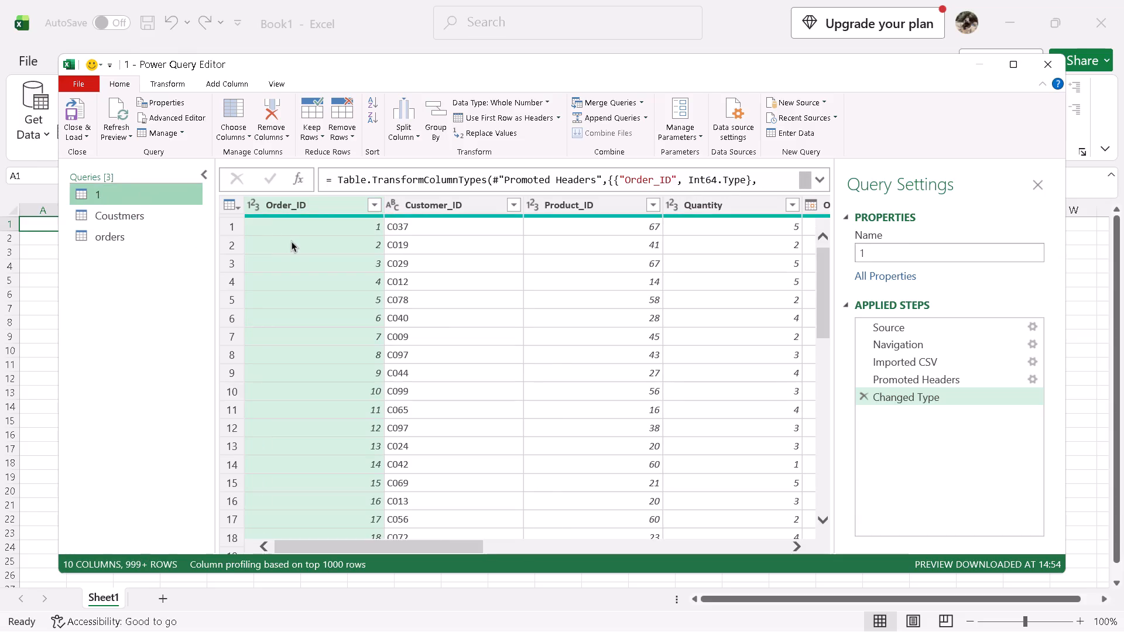
{"action": "left_click", "coordinate": [139, 190]}
{"action": "double_click", "coordinate": [139, 190]}
{"action": "left_click", "coordinate": [154, 346]}
{"action": "left_click", "coordinate": [928, 326]}
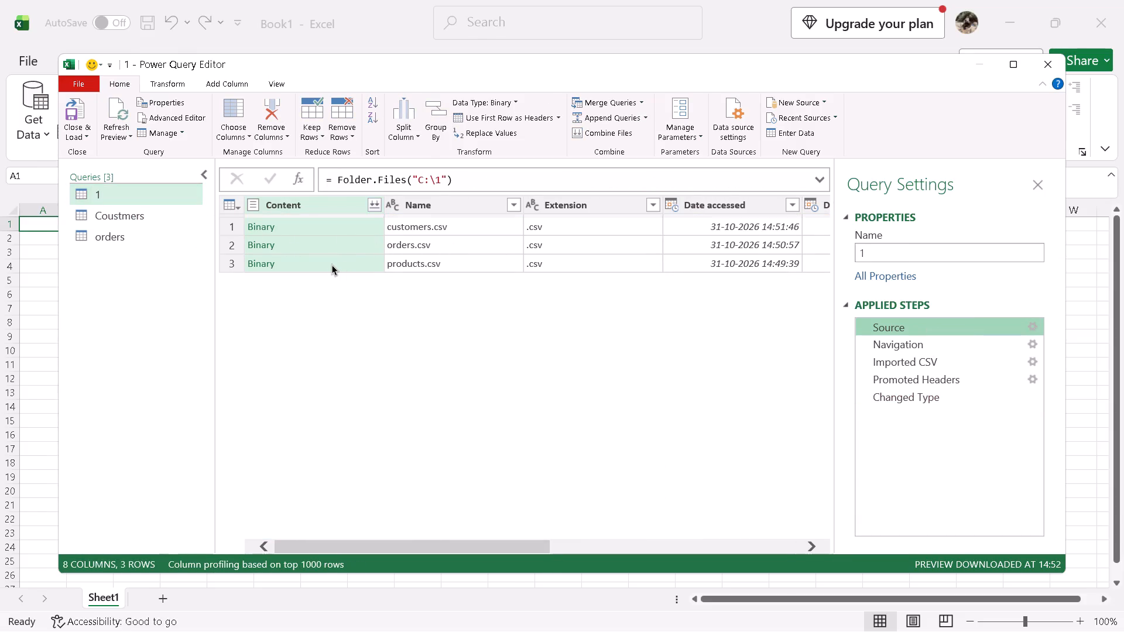
{"action": "left_click", "coordinate": [330, 260]}
{"action": "right_click", "coordinate": [330, 260]}
{"action": "left_click", "coordinate": [355, 307]}
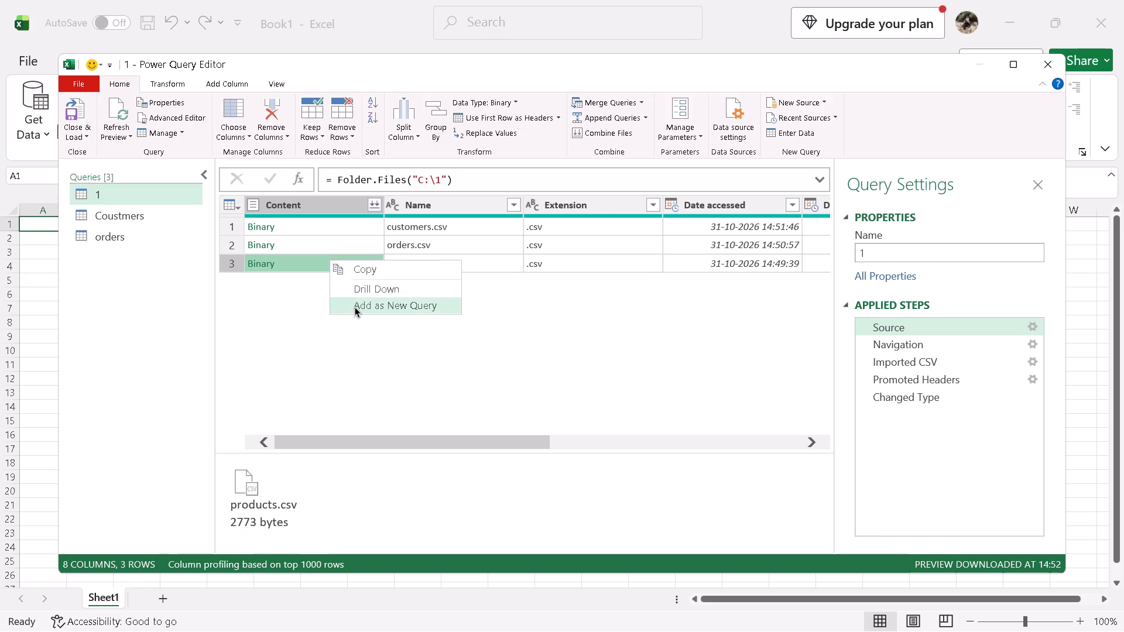
Rename the new products.csv query as products.
{"action": "left_click_drag", "start_coordinate": [959, 250], "coordinate": [841, 255]}
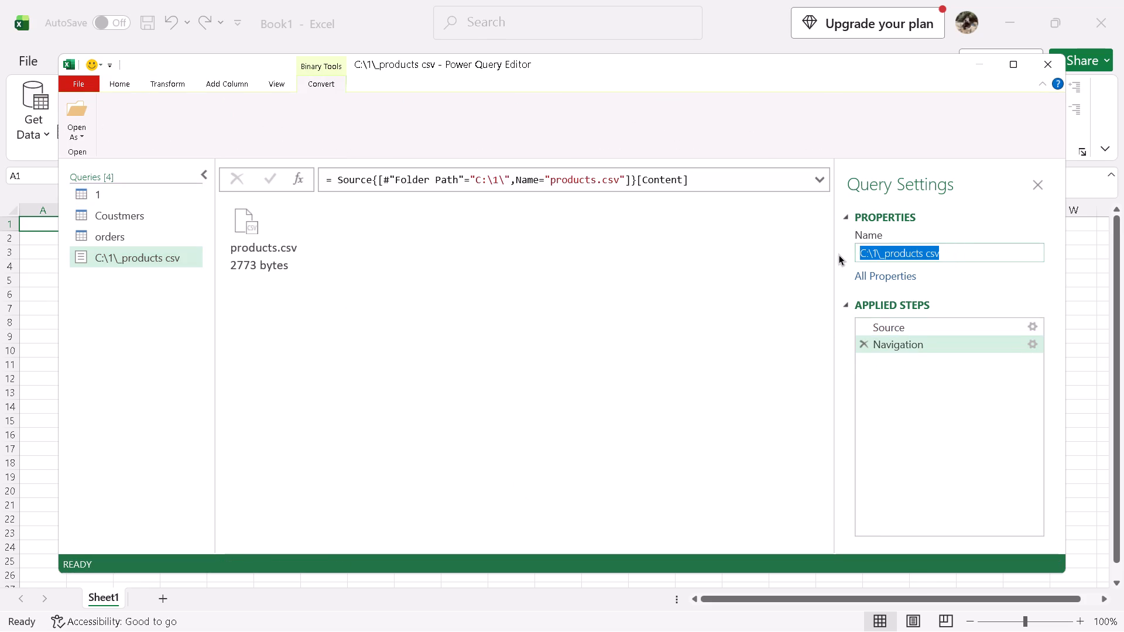
{"action": "type", "text": "prodc"}
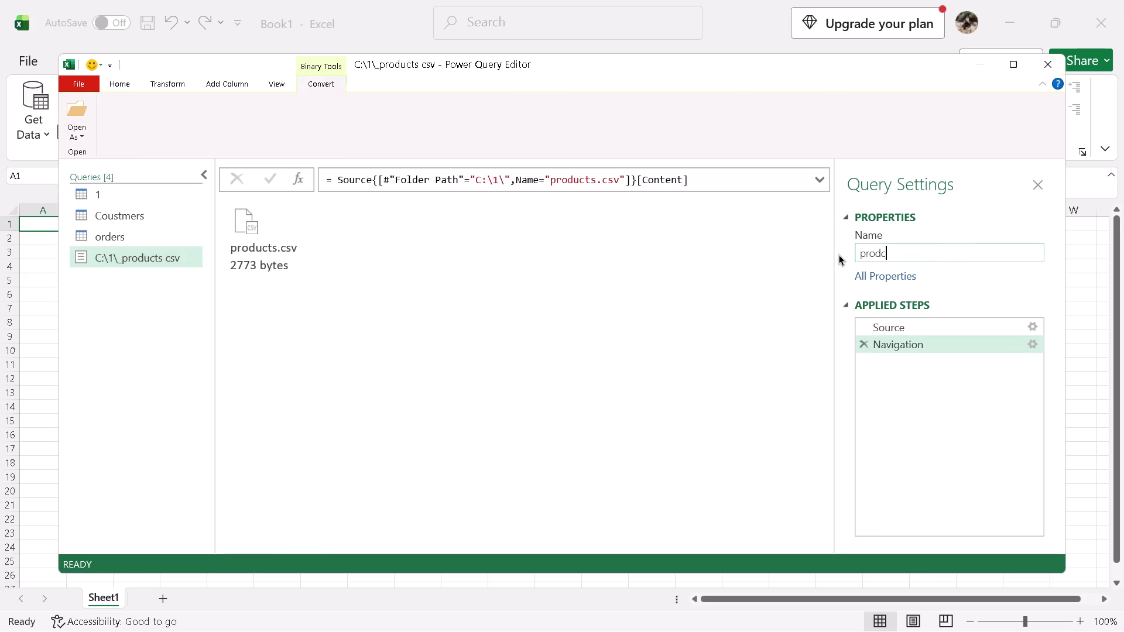
{"action": "key", "text": "BackSpace"}
{"action": "type", "text": "ucts"}
Open the products.csv binary content as a table within the products query.
{"action": "double_click", "coordinate": [261, 236]}
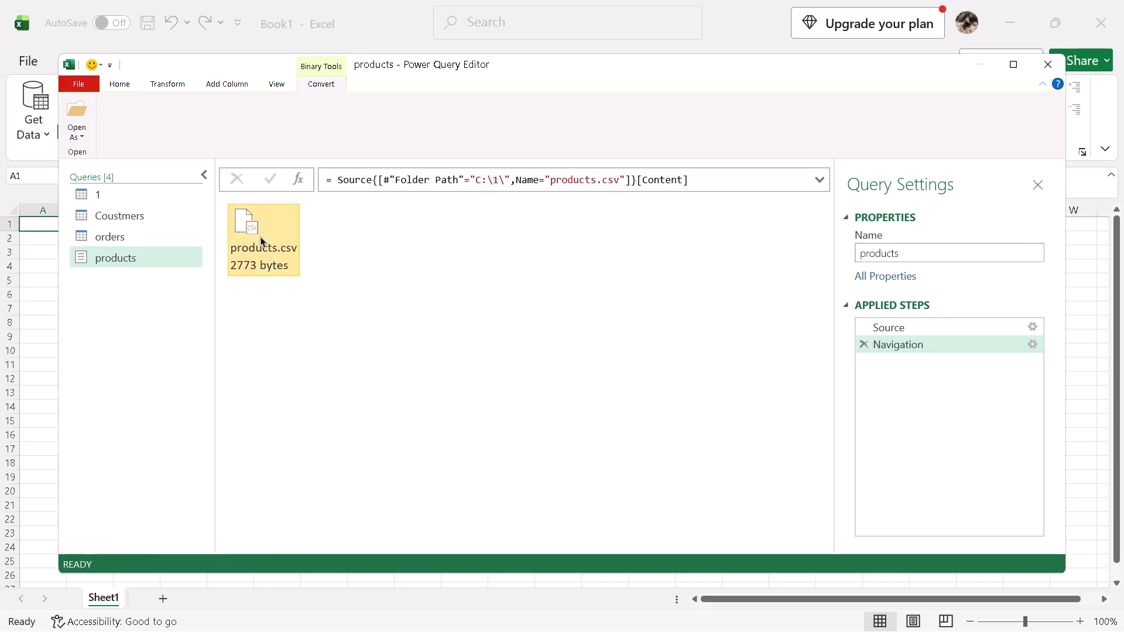
{"action": "left_click", "coordinate": [916, 260]}
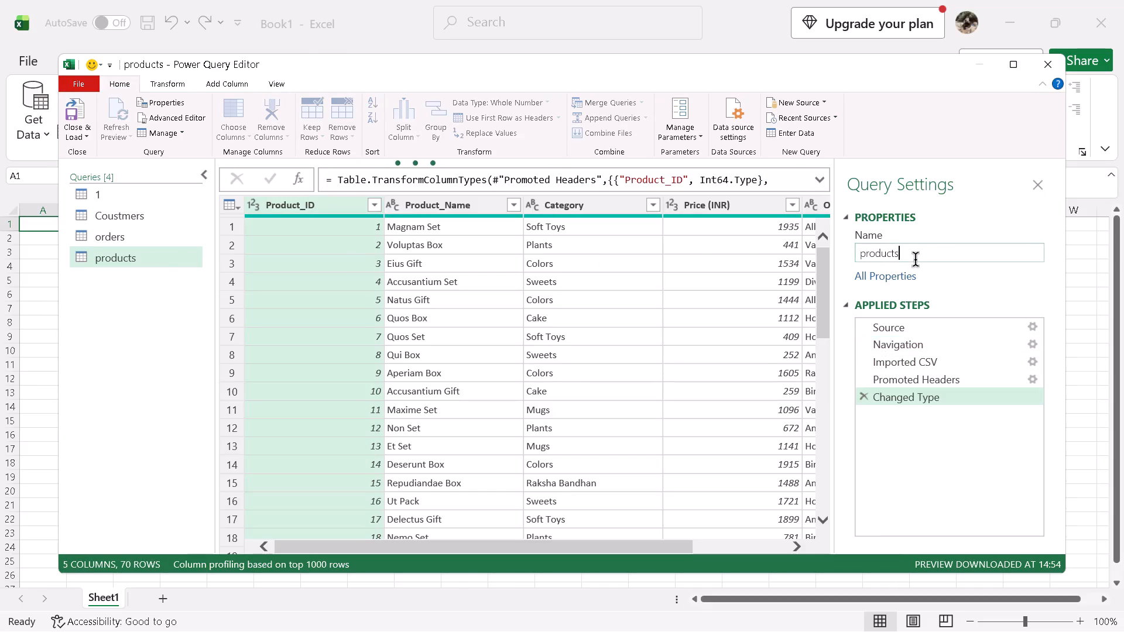
{"action": "key", "text": "Return"}
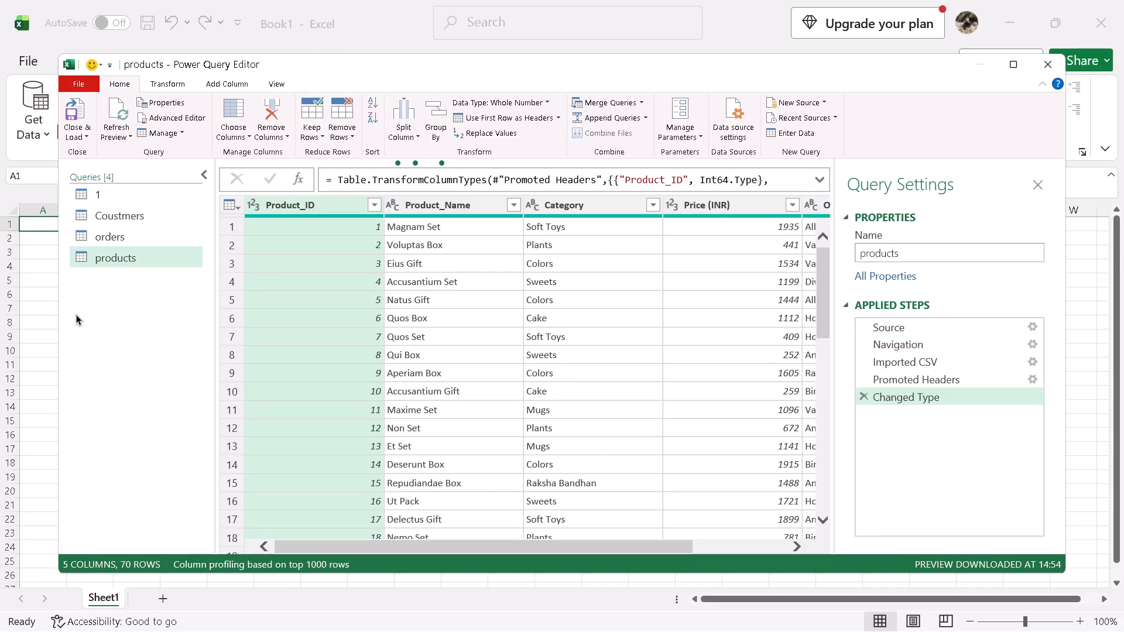
Look through the four queries, then examine the rows and columns of the products table, including Price (INR) and Occasion.
{"action": "left_click", "coordinate": [110, 322]}
{"action": "left_click", "coordinate": [116, 201]}
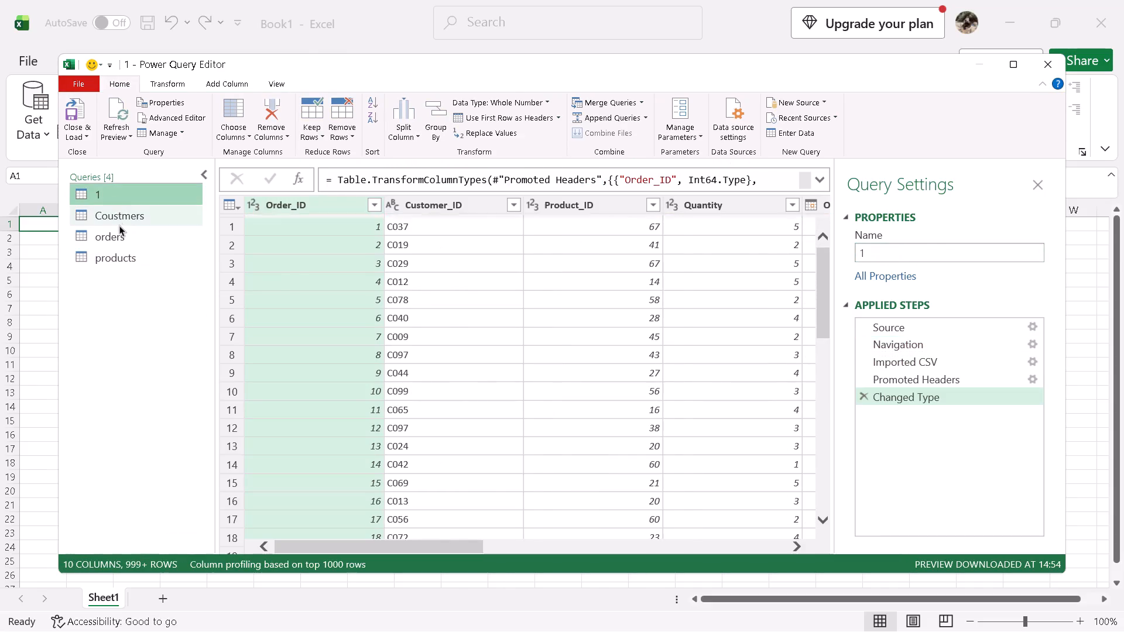
{"action": "left_click", "coordinate": [120, 224]}
{"action": "left_click", "coordinate": [120, 235]}
{"action": "left_click", "coordinate": [120, 249]}
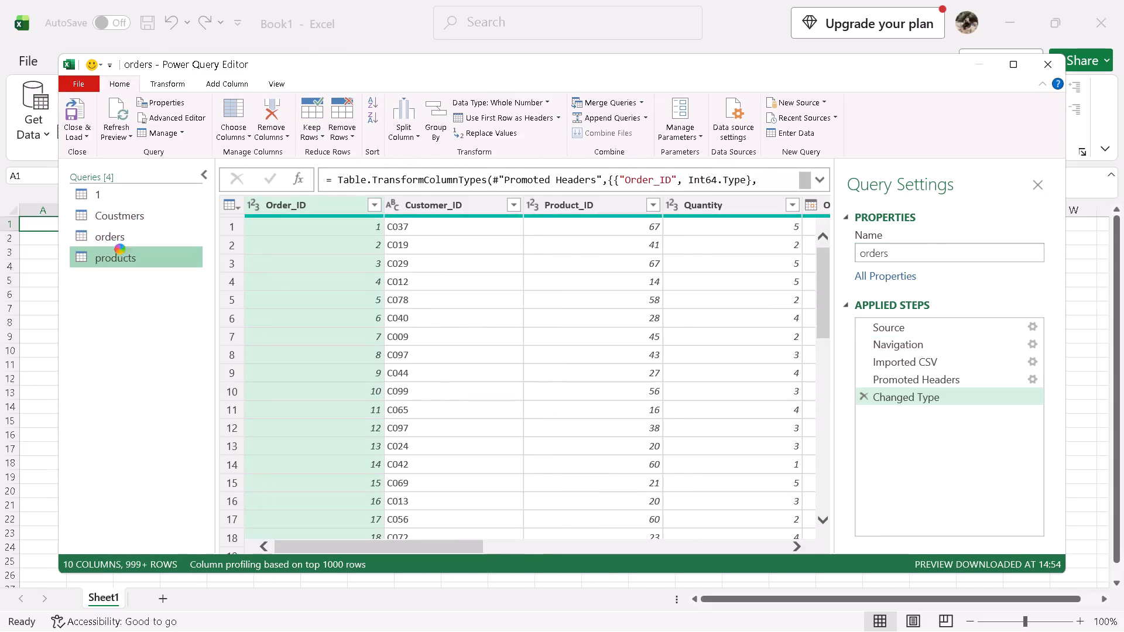
{"action": "scroll", "coordinate": [516, 389], "scroll_direction": "down", "scroll_amount": 3}
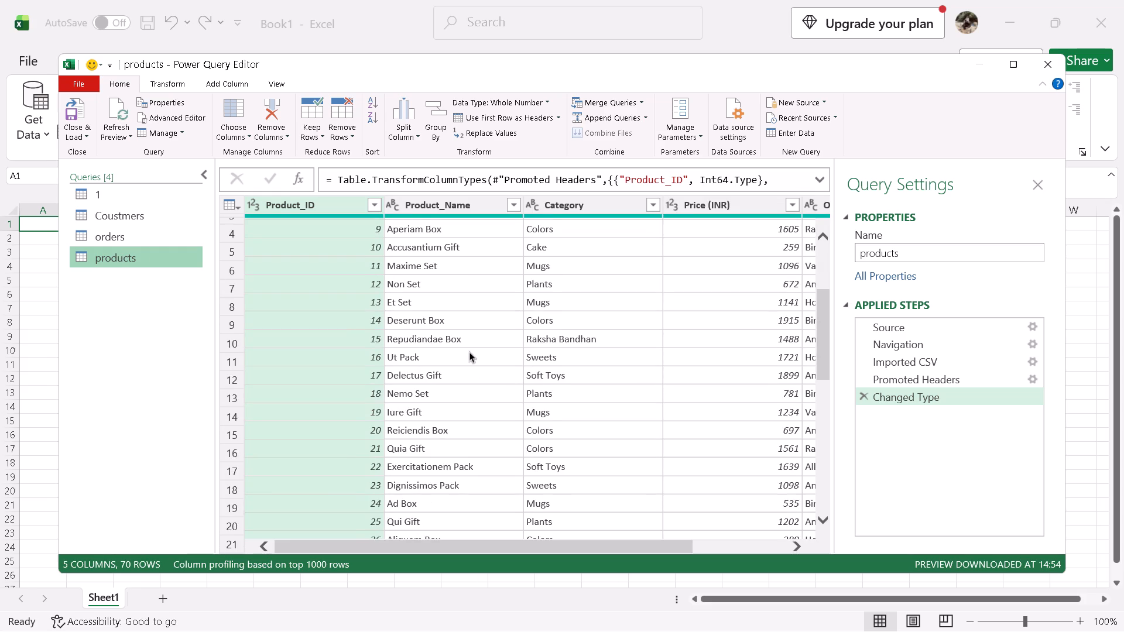
{"action": "scroll", "coordinate": [469, 355], "scroll_direction": "down", "scroll_amount": 4}
{"action": "scroll", "coordinate": [487, 399], "scroll_direction": "down", "scroll_amount": 3}
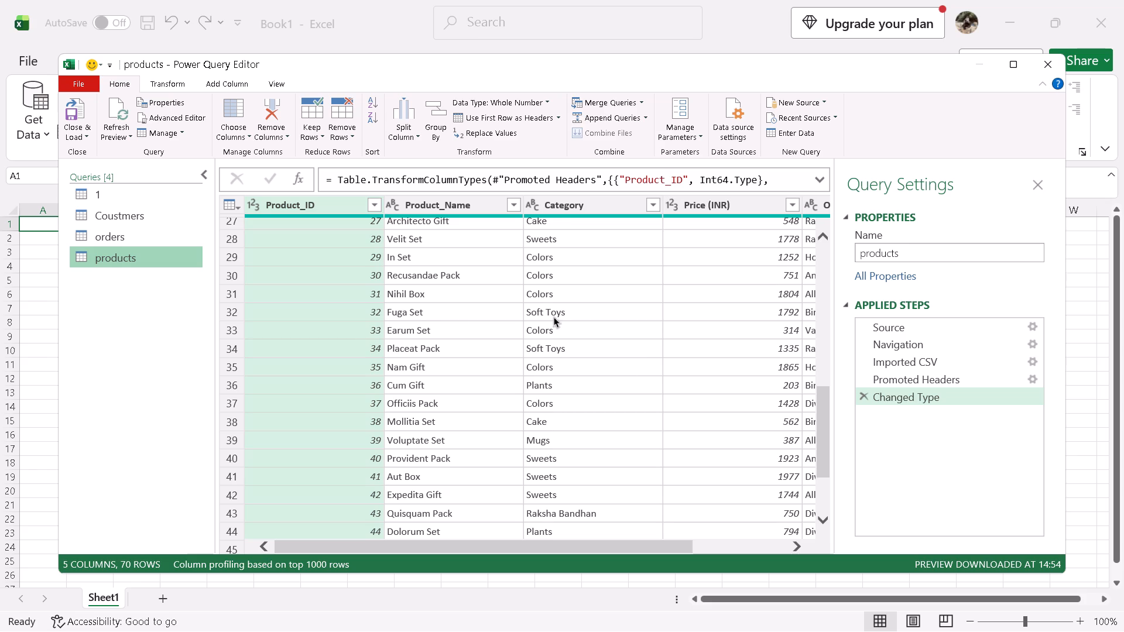
{"action": "scroll", "coordinate": [442, 346], "scroll_direction": "down", "scroll_amount": 3}
{"action": "scroll", "coordinate": [426, 301], "scroll_direction": "down", "scroll_amount": 1}
{"action": "scroll", "coordinate": [290, 297], "scroll_direction": "down", "scroll_amount": 5}
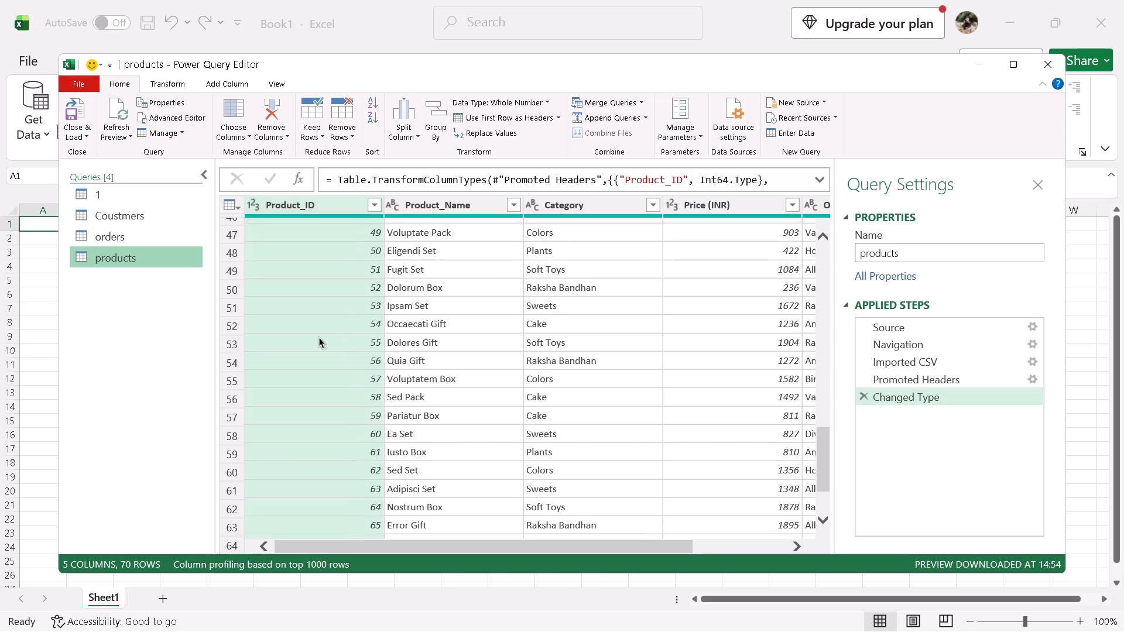
{"action": "scroll", "coordinate": [317, 338], "scroll_direction": "down", "scroll_amount": 2}
{"action": "scroll", "coordinate": [308, 387], "scroll_direction": "down", "scroll_amount": 2}
{"action": "scroll", "coordinate": [407, 381], "scroll_direction": "down", "scroll_amount": 4}
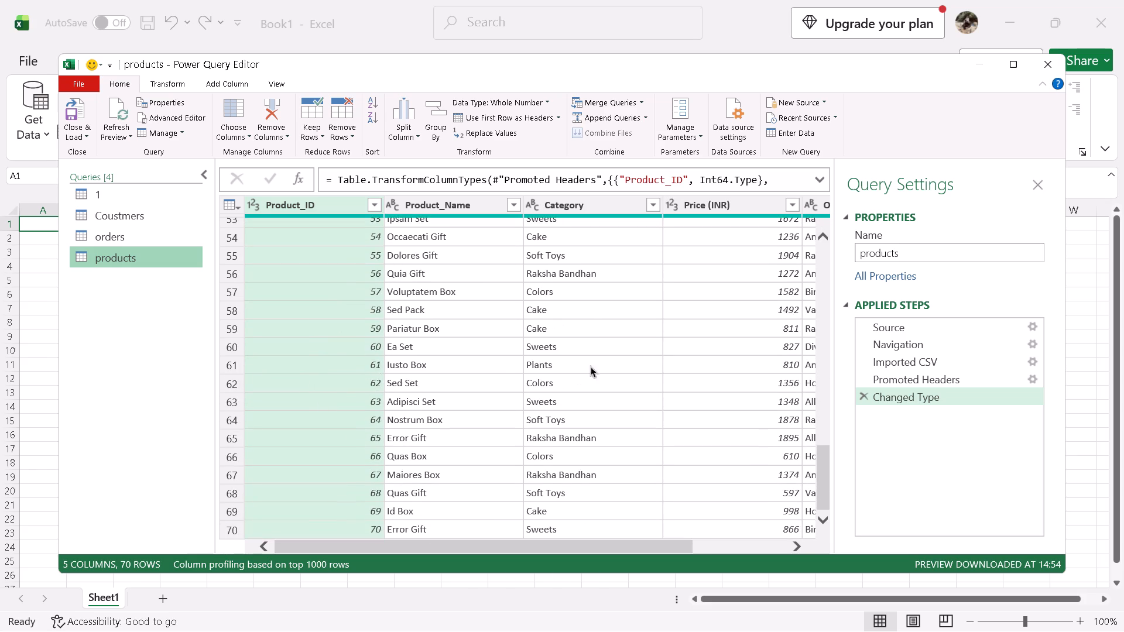
{"action": "scroll", "coordinate": [693, 346], "scroll_direction": "up", "scroll_amount": 3}
{"action": "scroll", "coordinate": [744, 362], "scroll_direction": "down", "scroll_amount": 2}
{"action": "left_click_drag", "start_coordinate": [662, 548], "coordinate": [709, 548]}
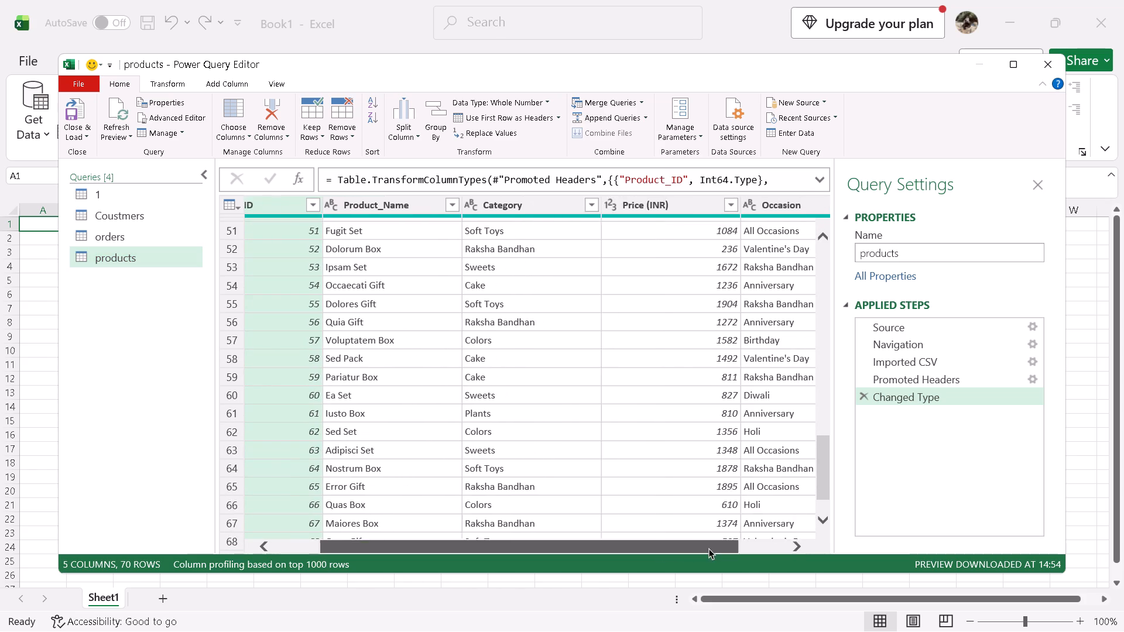
{"action": "left_click_drag", "start_coordinate": [709, 548], "coordinate": [767, 546]}
{"action": "scroll", "coordinate": [677, 483], "scroll_direction": "up", "scroll_amount": 4}
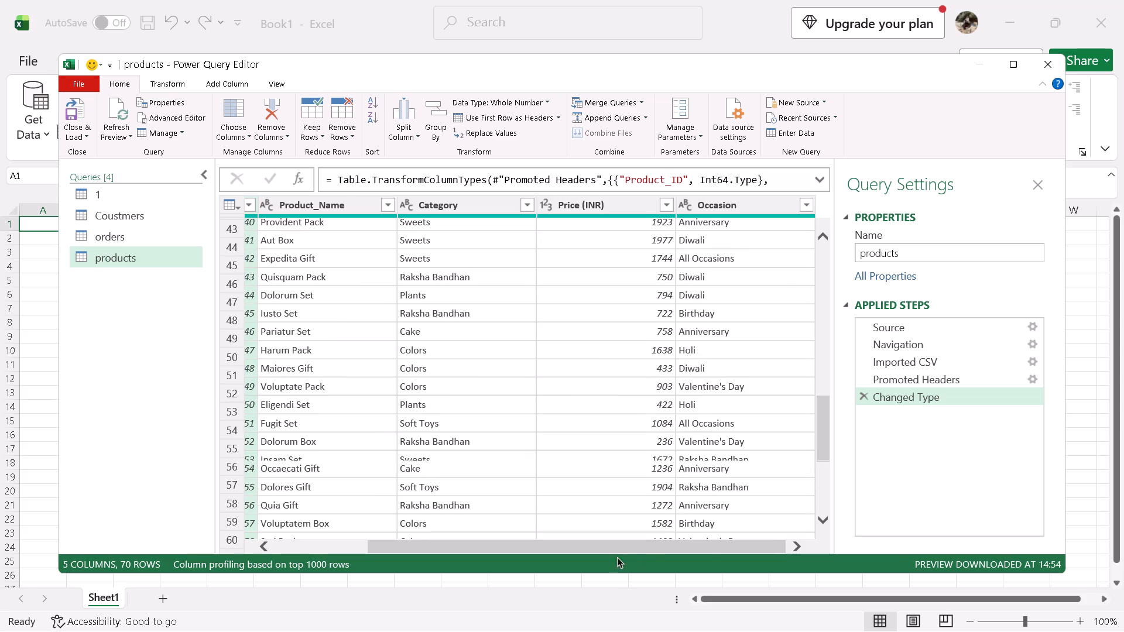
{"action": "left_click_drag", "start_coordinate": [612, 540], "coordinate": [702, 541]}
{"action": "left_click_drag", "start_coordinate": [820, 435], "coordinate": [818, 478]}
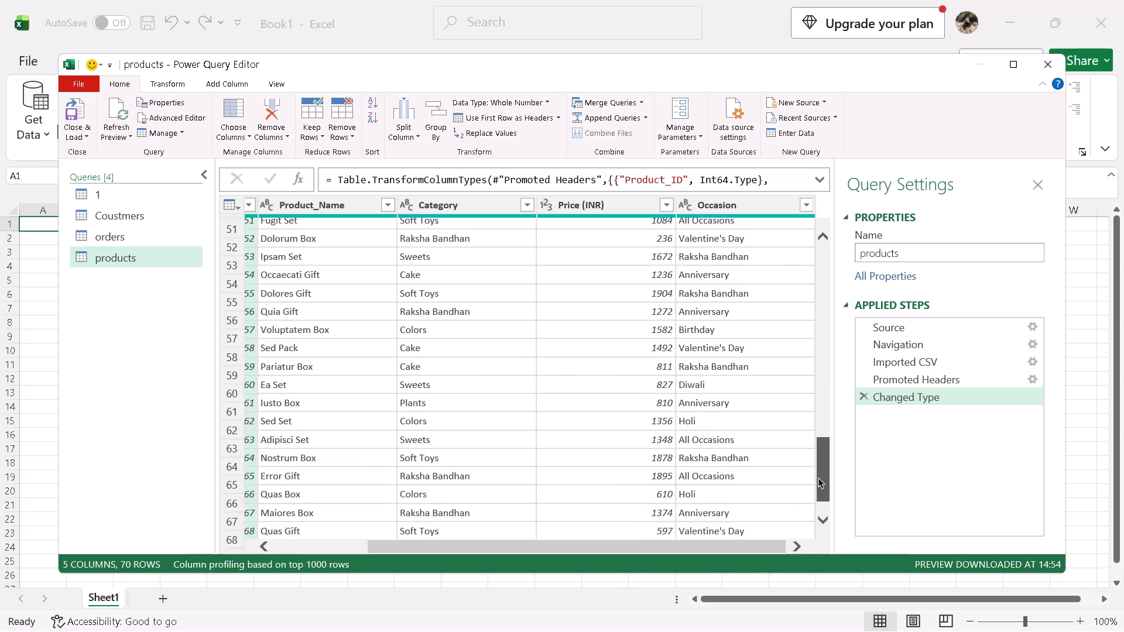
{"action": "left_click_drag", "start_coordinate": [818, 478], "coordinate": [818, 493]}
{"action": "scroll", "coordinate": [556, 431], "scroll_direction": "up", "scroll_amount": 14}
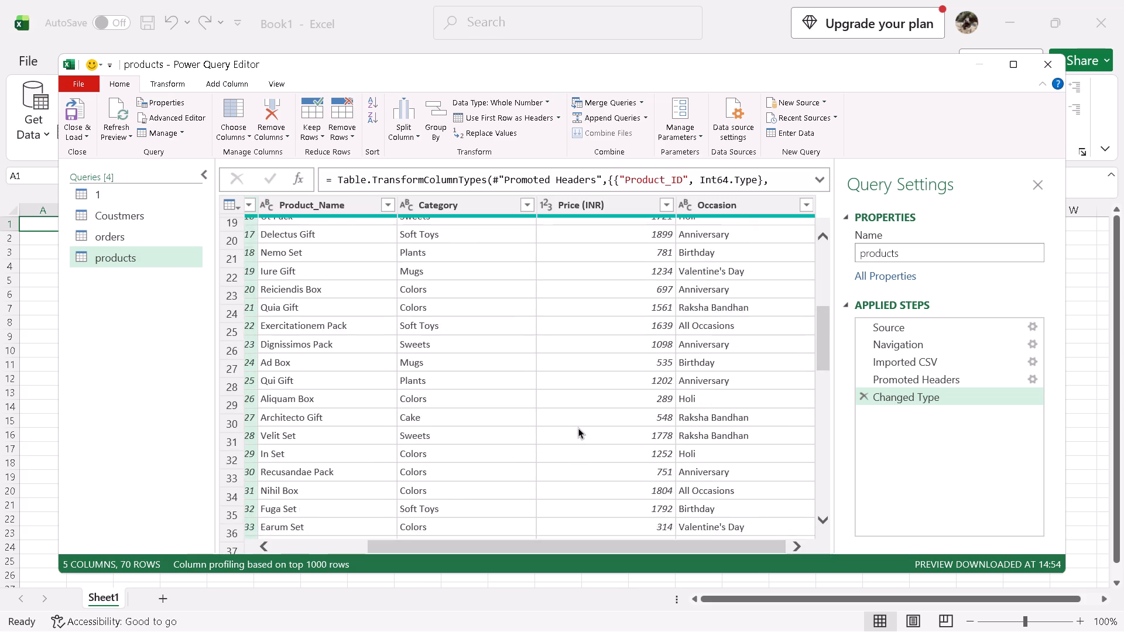
{"action": "scroll", "coordinate": [578, 428], "scroll_direction": "up", "scroll_amount": 9}
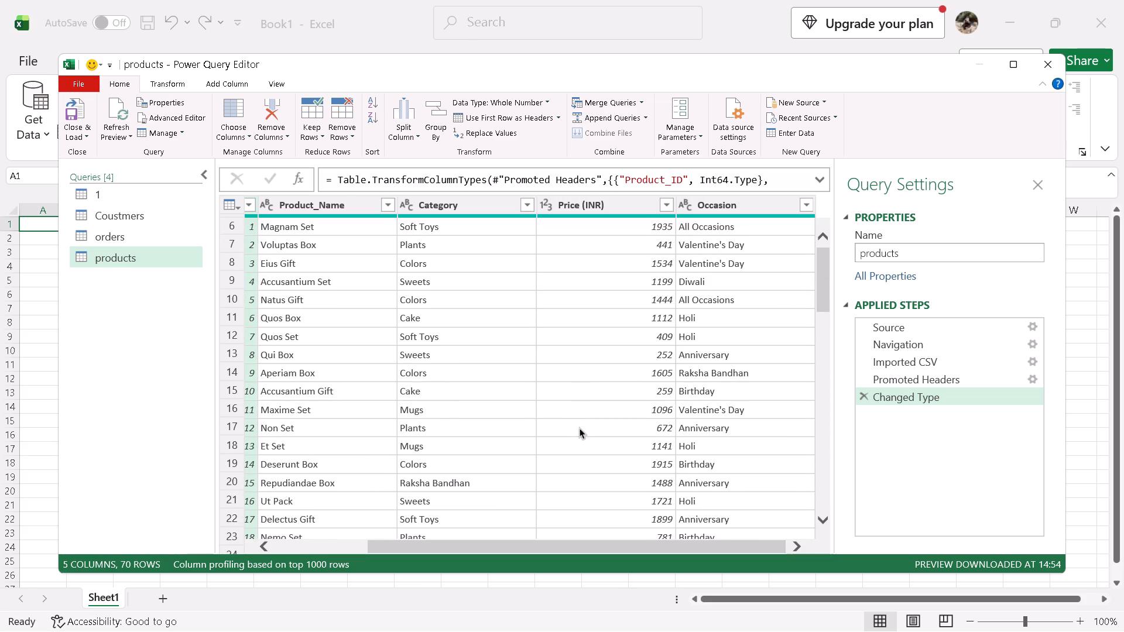
{"action": "scroll", "coordinate": [499, 408], "scroll_direction": "down", "scroll_amount": 6}
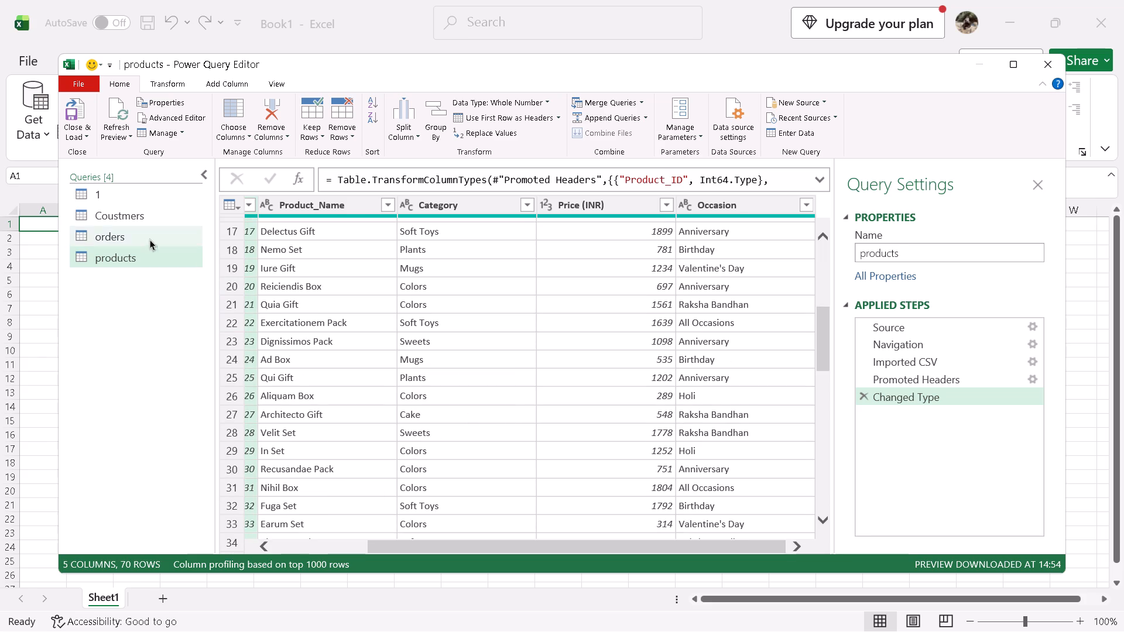
Examine the orders query's rows and its order and delivery date and time columns.
{"action": "left_click", "coordinate": [150, 238]}
{"action": "scroll", "coordinate": [447, 345], "scroll_direction": "down", "scroll_amount": 5}
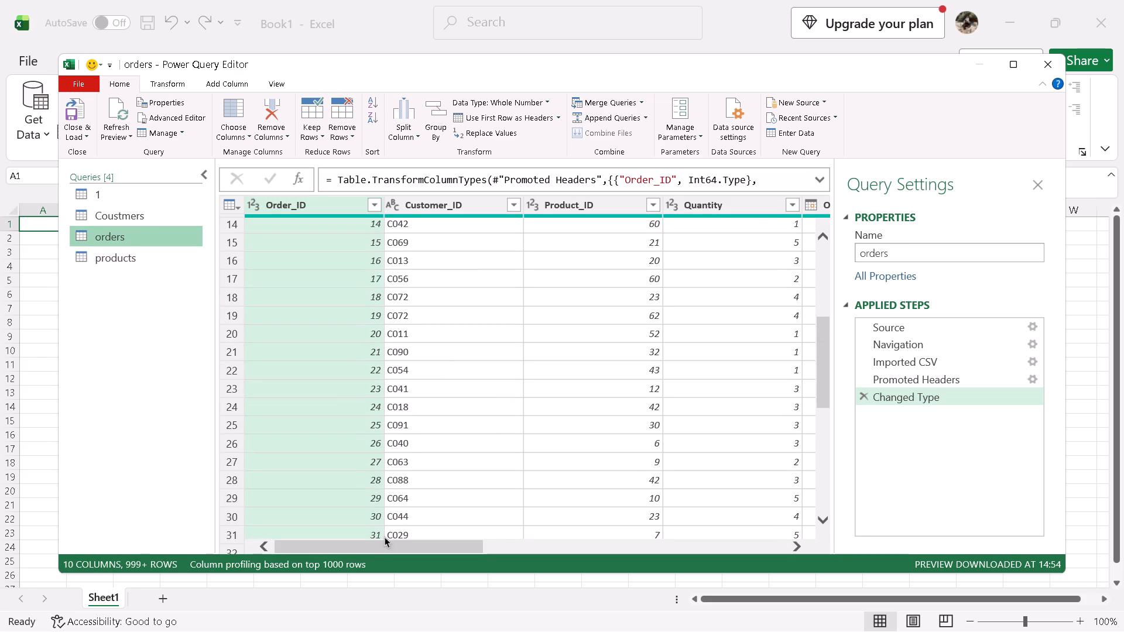
{"action": "left_click_drag", "start_coordinate": [386, 549], "coordinate": [564, 552]}
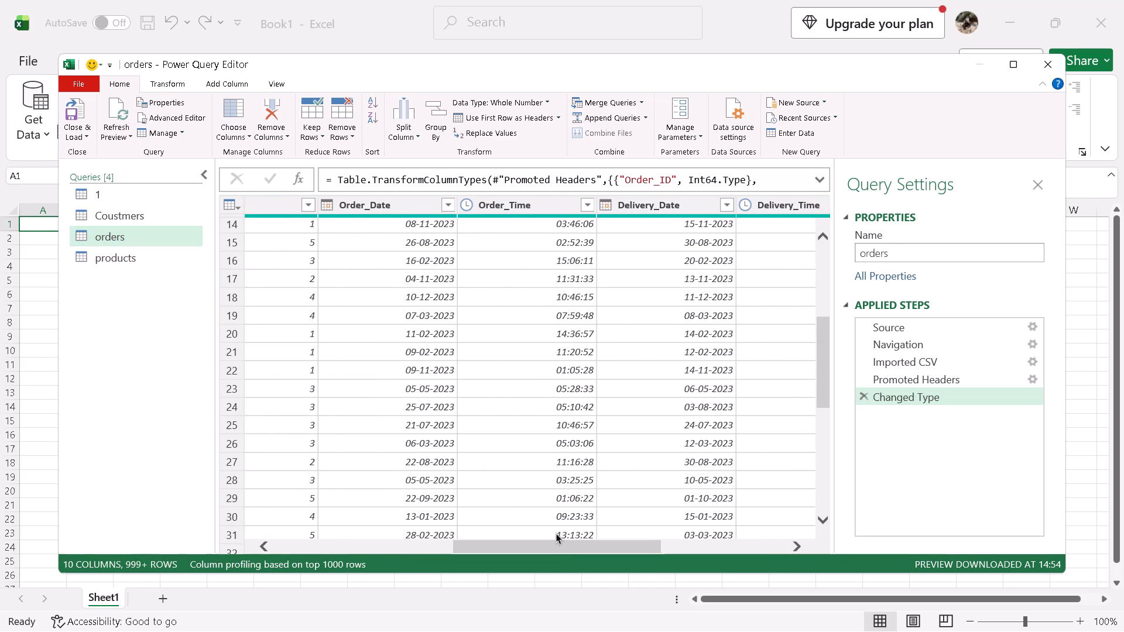
{"action": "scroll", "coordinate": [530, 446], "scroll_direction": "up", "scroll_amount": 8}
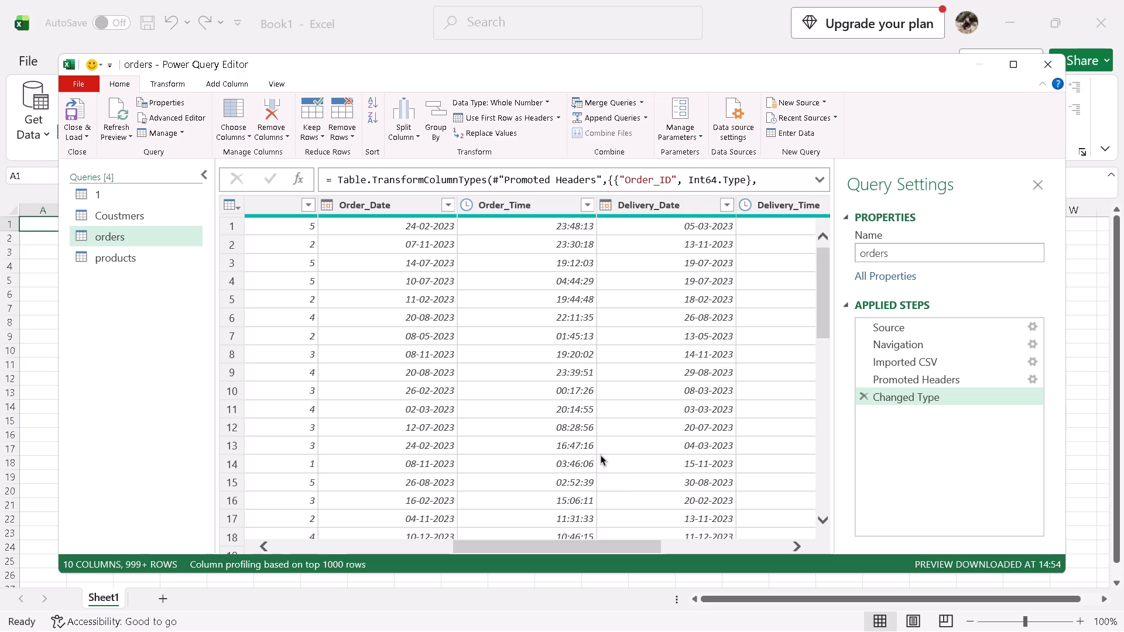
{"action": "scroll", "coordinate": [570, 440], "scroll_direction": "up", "scroll_amount": 4}
Review the products query's rows again across the Product_Name, Category, Price (INR) and Occasion columns.
{"action": "left_click", "coordinate": [153, 267]}
{"action": "left_click", "coordinate": [150, 263]}
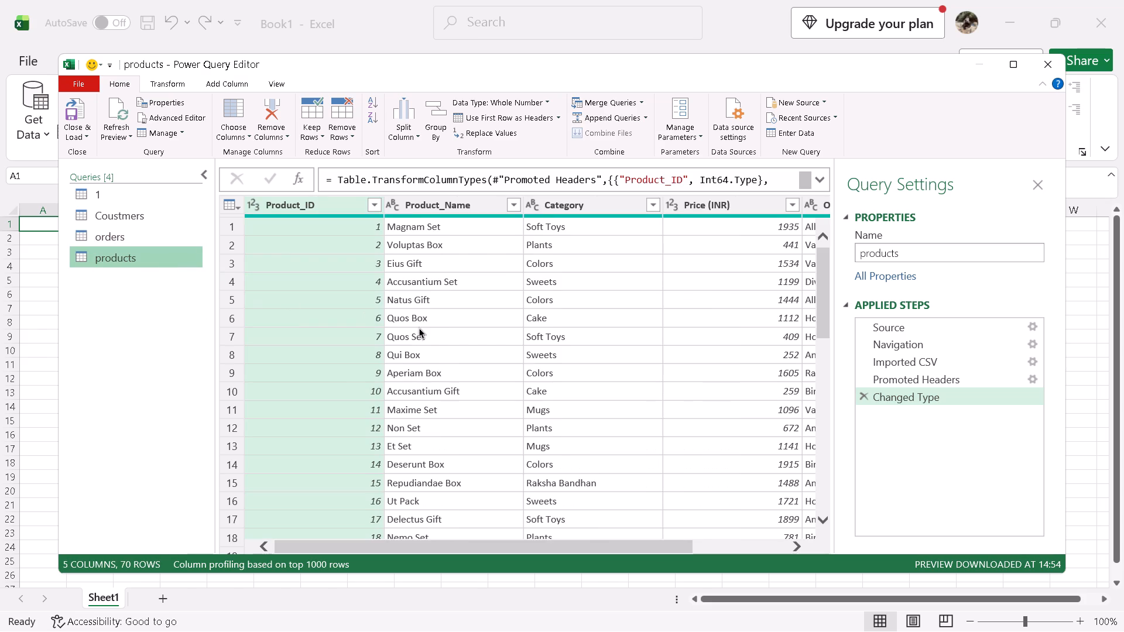
{"action": "scroll", "coordinate": [457, 342], "scroll_direction": "down", "scroll_amount": 10}
{"action": "left_click_drag", "start_coordinate": [438, 544], "coordinate": [441, 545]}
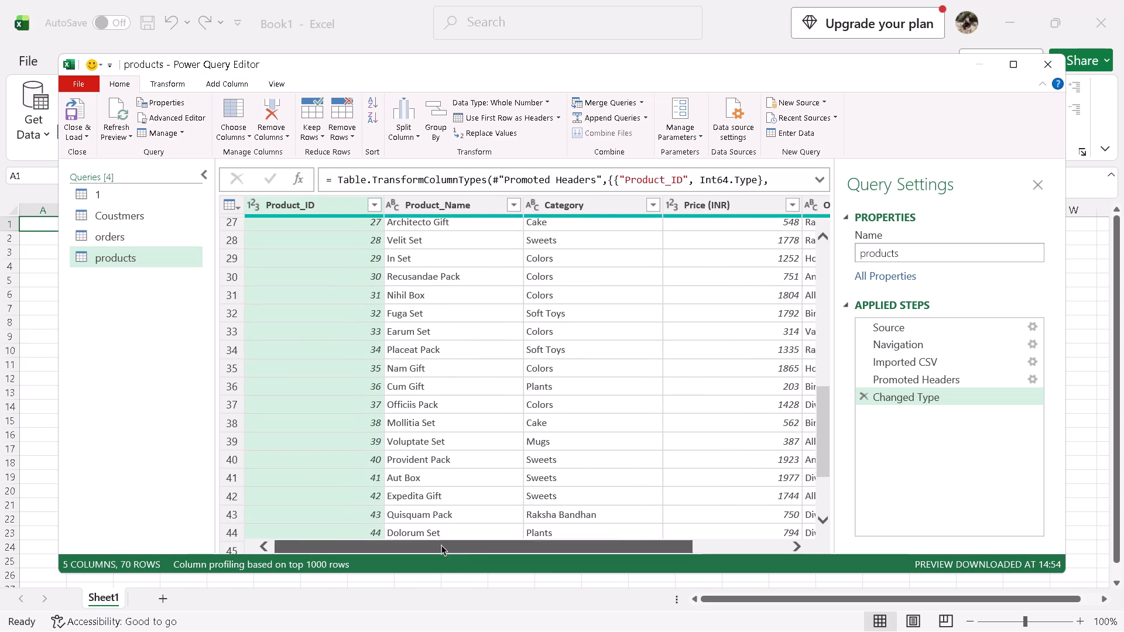
{"action": "left_click_drag", "start_coordinate": [441, 545], "coordinate": [585, 545]}
{"action": "scroll", "coordinate": [555, 472], "scroll_direction": "up", "scroll_amount": 3}
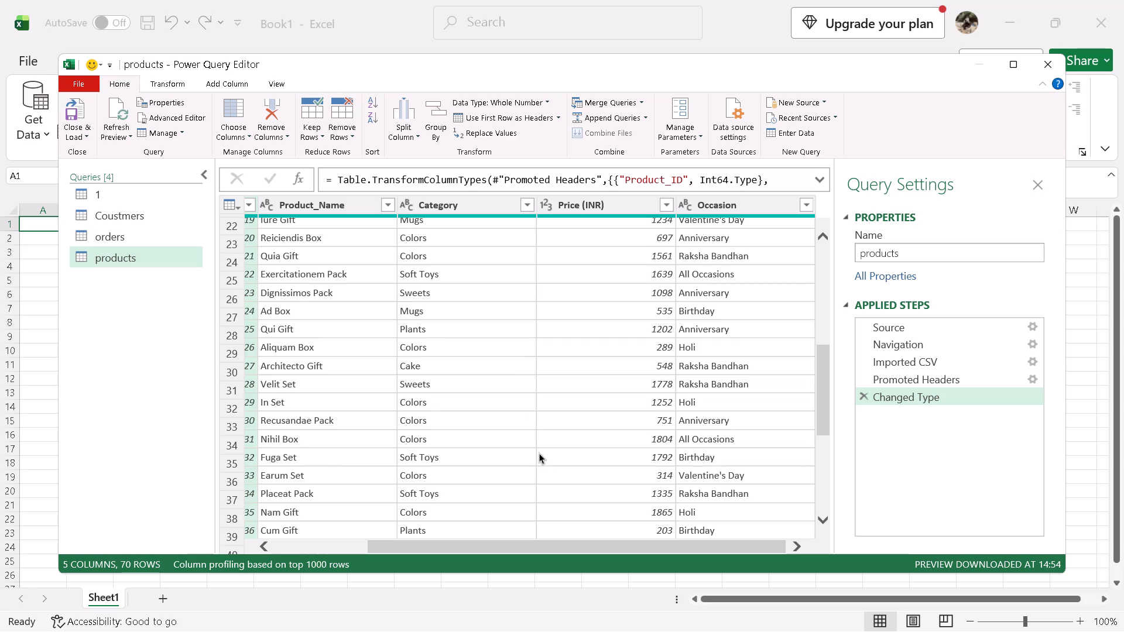
{"action": "scroll", "coordinate": [539, 453], "scroll_direction": "up", "scroll_amount": 2}
{"action": "scroll", "coordinate": [458, 438], "scroll_direction": "down", "scroll_amount": 7}
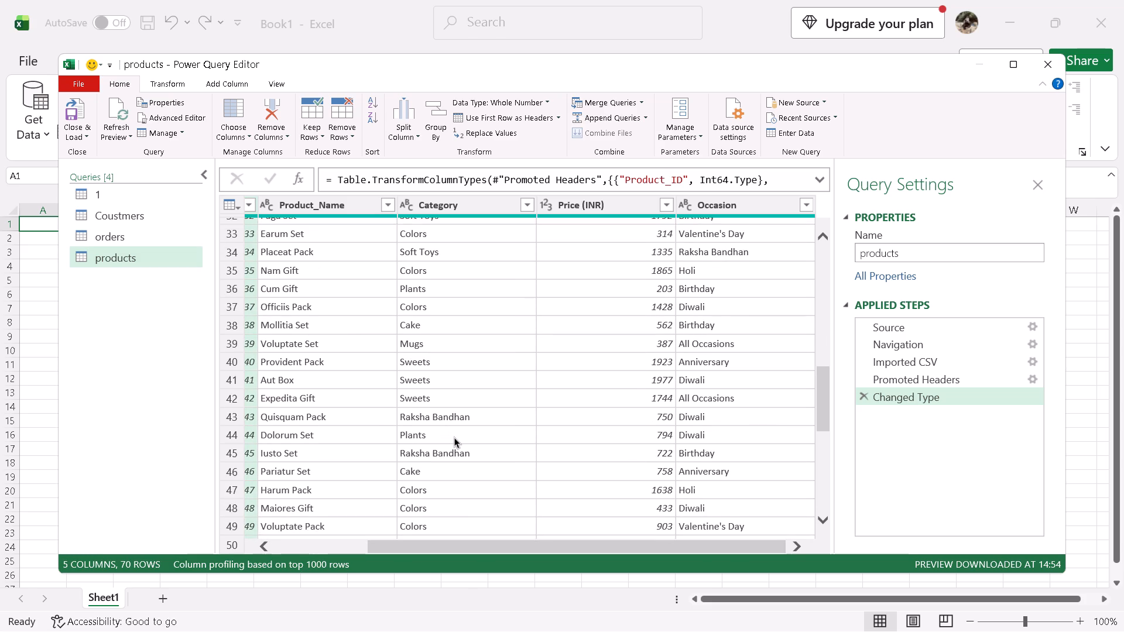
{"action": "scroll", "coordinate": [444, 439], "scroll_direction": "down", "scroll_amount": 4}
{"action": "scroll", "coordinate": [540, 425], "scroll_direction": "down", "scroll_amount": 3}
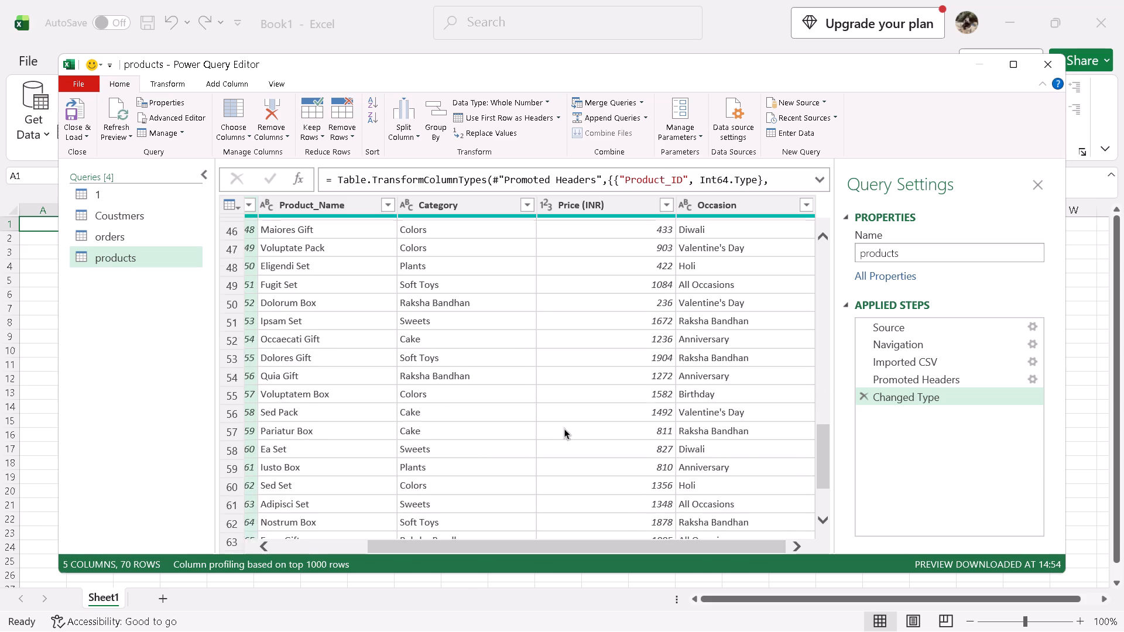
{"action": "scroll", "coordinate": [565, 430], "scroll_direction": "up", "scroll_amount": 10}
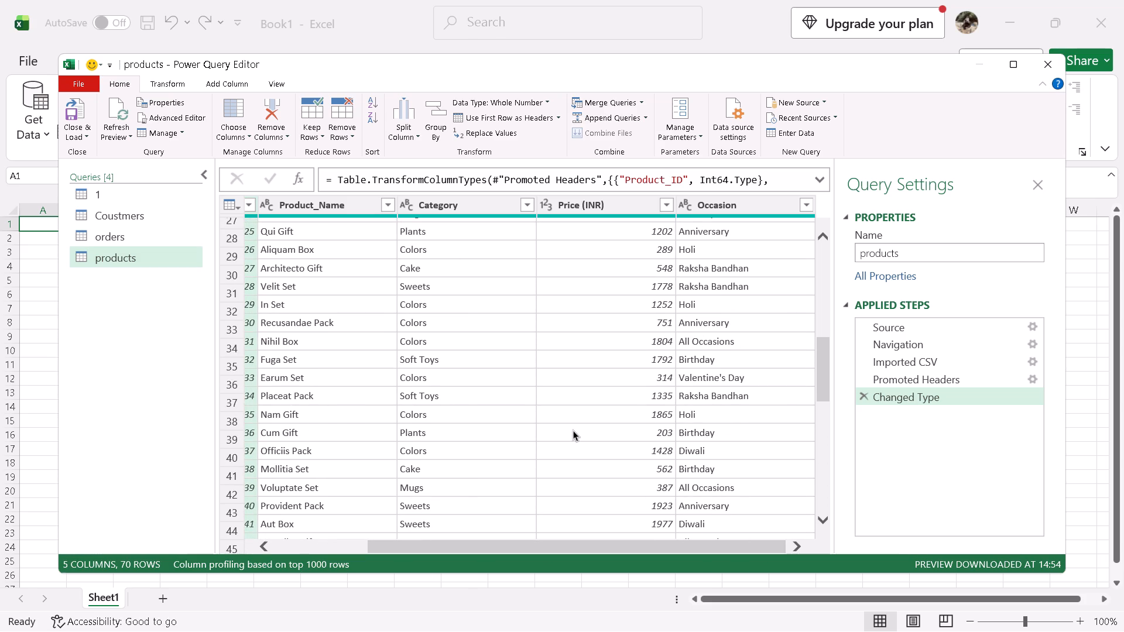
{"action": "scroll", "coordinate": [606, 414], "scroll_direction": "down", "scroll_amount": 6}
{"action": "scroll", "coordinate": [647, 366], "scroll_direction": "down", "scroll_amount": 5}
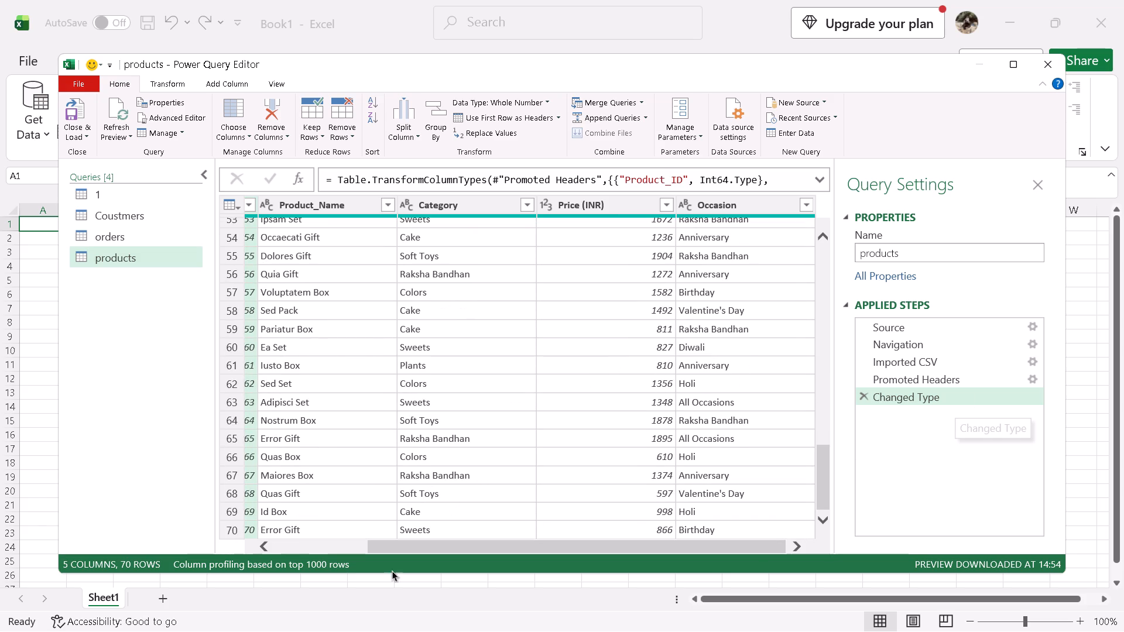
{"action": "left_click_drag", "start_coordinate": [430, 539], "coordinate": [550, 538]}
{"action": "scroll", "coordinate": [618, 473], "scroll_direction": "up", "scroll_amount": 3}
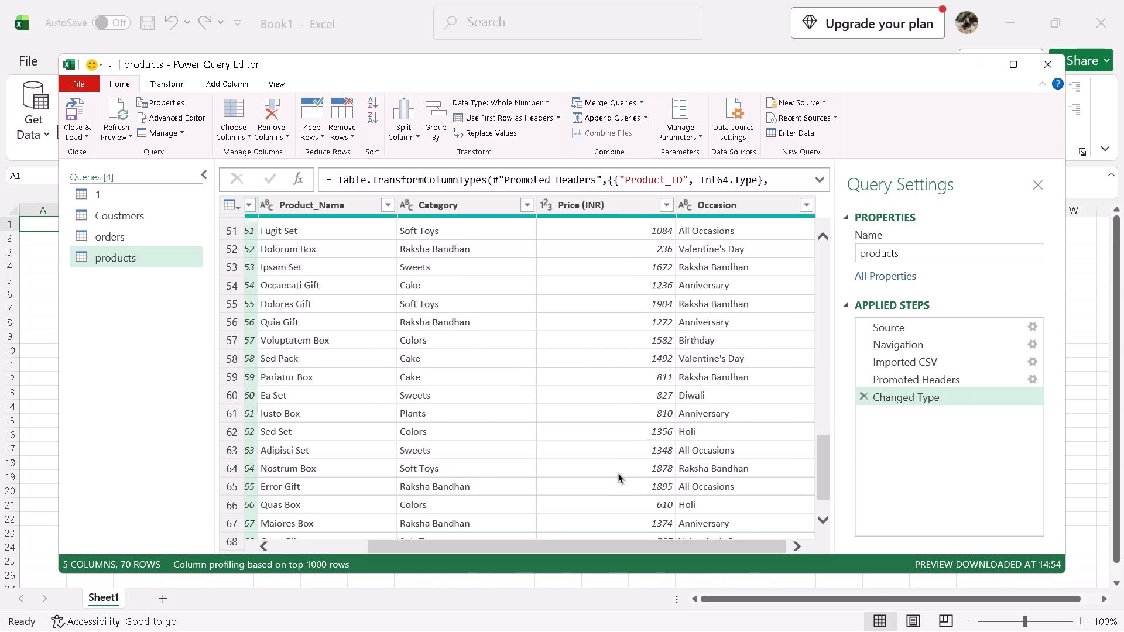
{"action": "scroll", "coordinate": [604, 454], "scroll_direction": "up", "scroll_amount": 14}
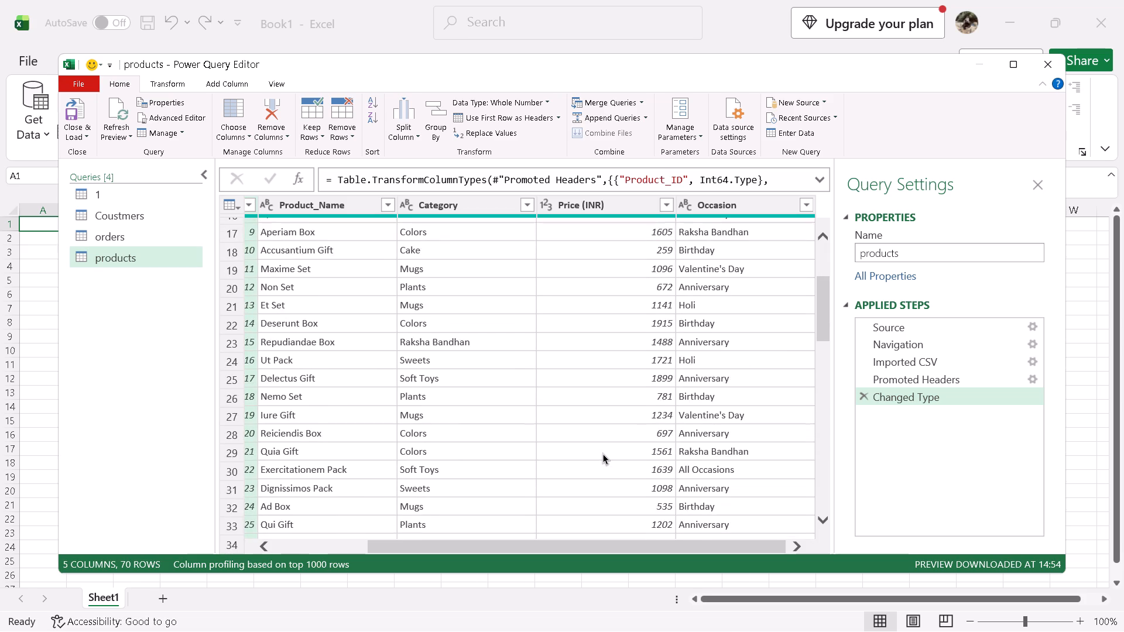
Go through the Product_ID filter values in the products query and apply the filter with all values selected.
{"action": "scroll", "coordinate": [603, 454], "scroll_direction": "up", "scroll_amount": 11}
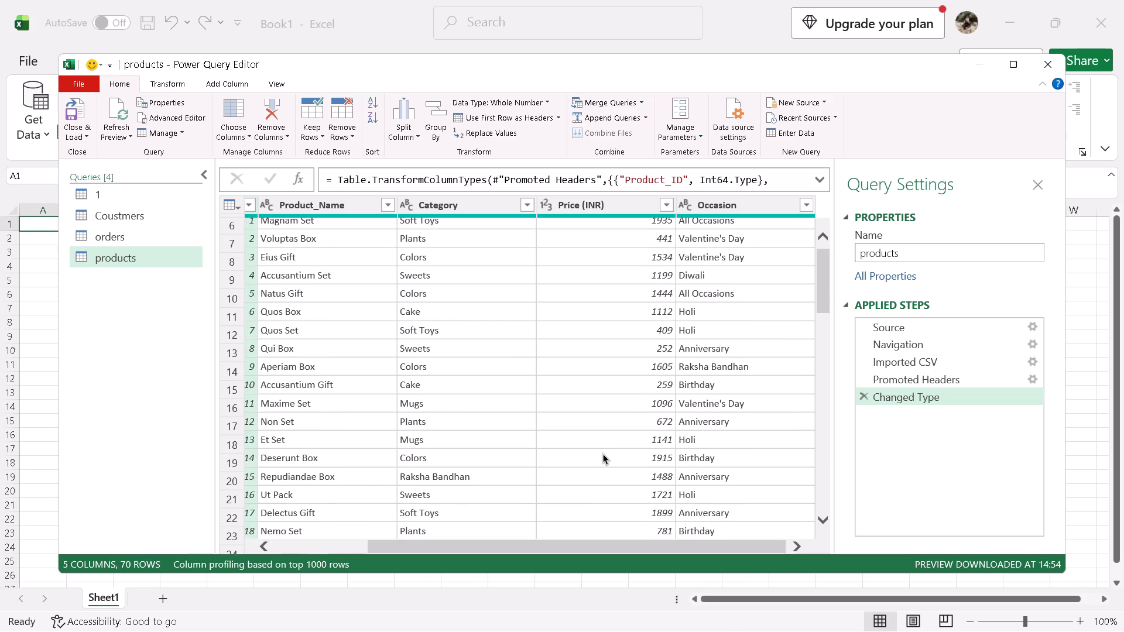
{"action": "left_click_drag", "start_coordinate": [463, 545], "coordinate": [434, 538]}
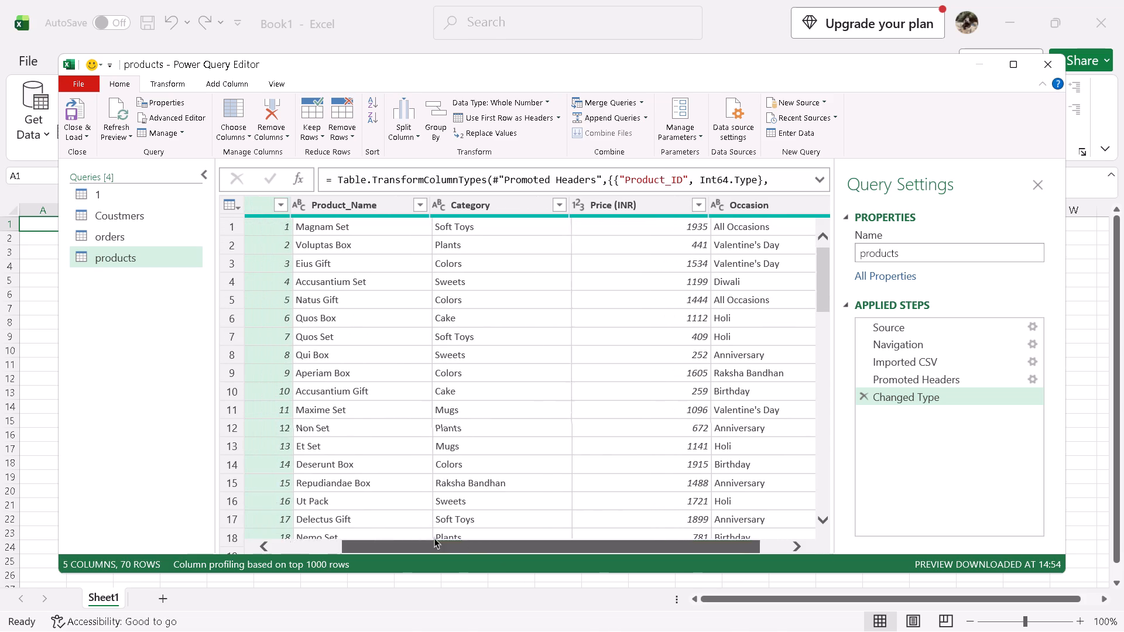
{"action": "left_click_drag", "start_coordinate": [434, 538], "coordinate": [365, 534]}
{"action": "left_click", "coordinate": [378, 201]}
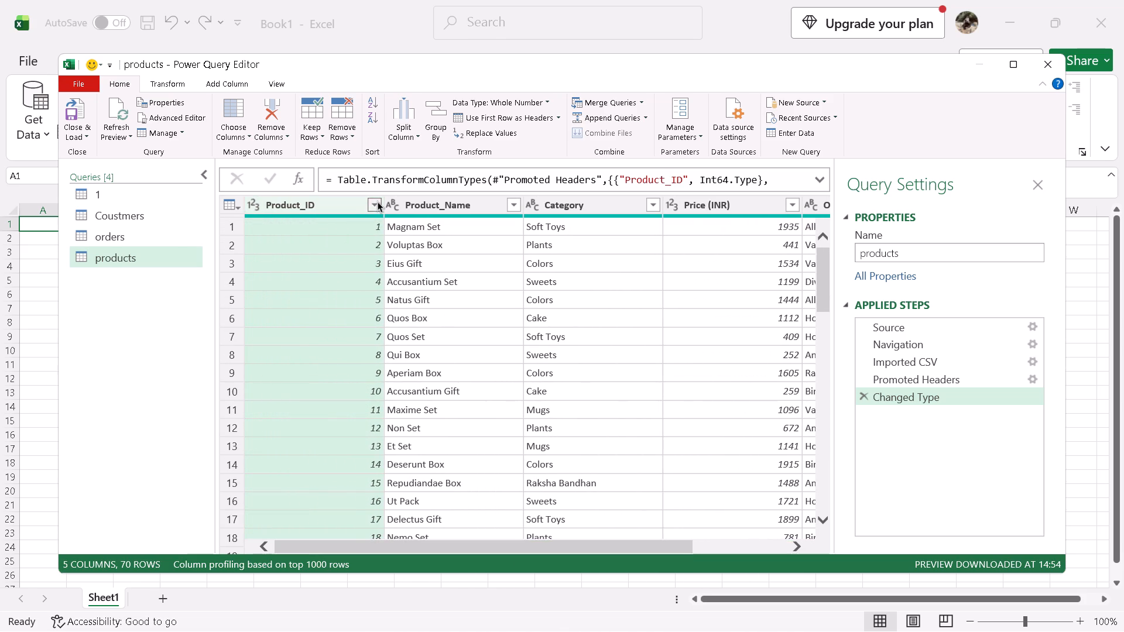
{"action": "scroll", "coordinate": [272, 434], "scroll_direction": "down", "scroll_amount": 11}
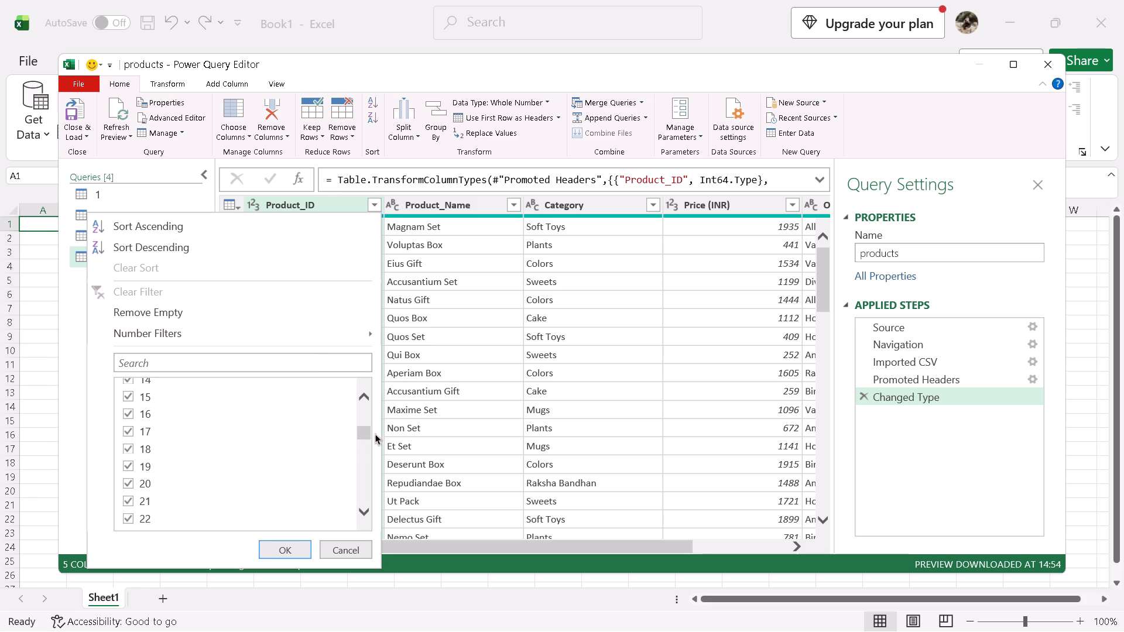
{"action": "left_click_drag", "start_coordinate": [371, 432], "coordinate": [366, 509]}
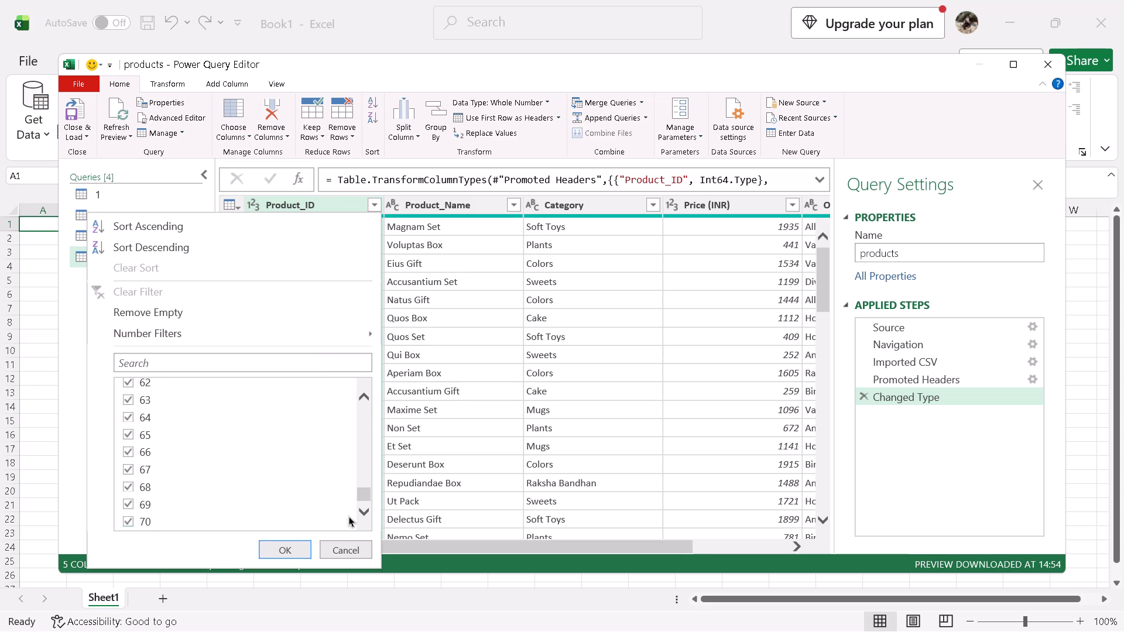
{"action": "left_click", "coordinate": [291, 544]}
Look through the filter values of the Product_Name and Category columns in the products query without applying a filter.
{"action": "left_click", "coordinate": [515, 205]}
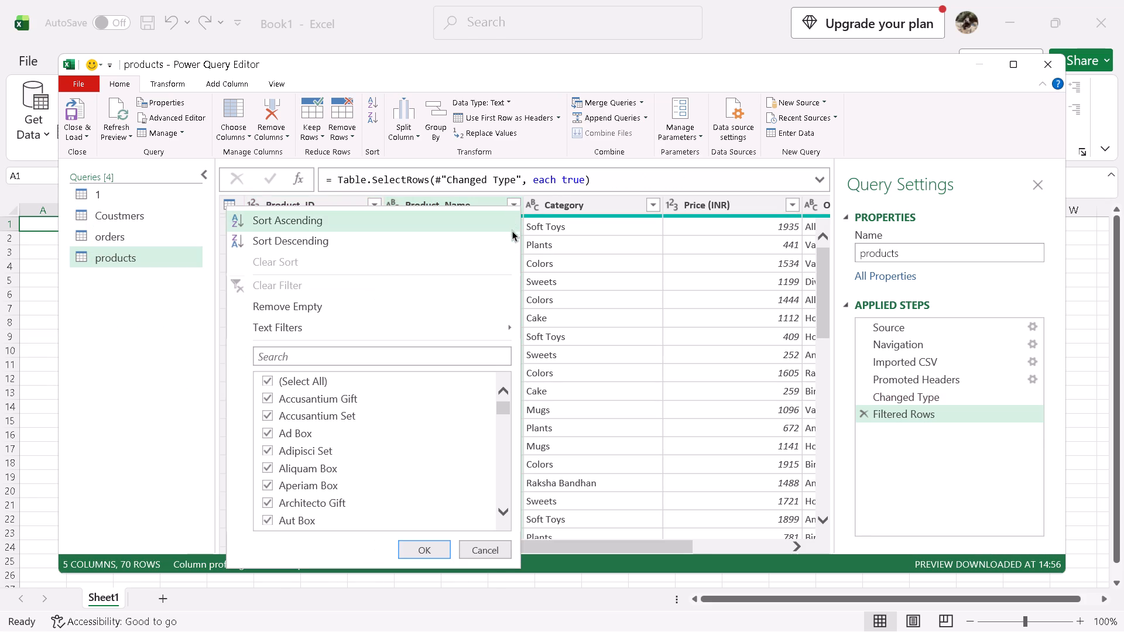
{"action": "scroll", "coordinate": [408, 383], "scroll_direction": "down", "scroll_amount": 8}
{"action": "scroll", "coordinate": [399, 463], "scroll_direction": "down", "scroll_amount": 11}
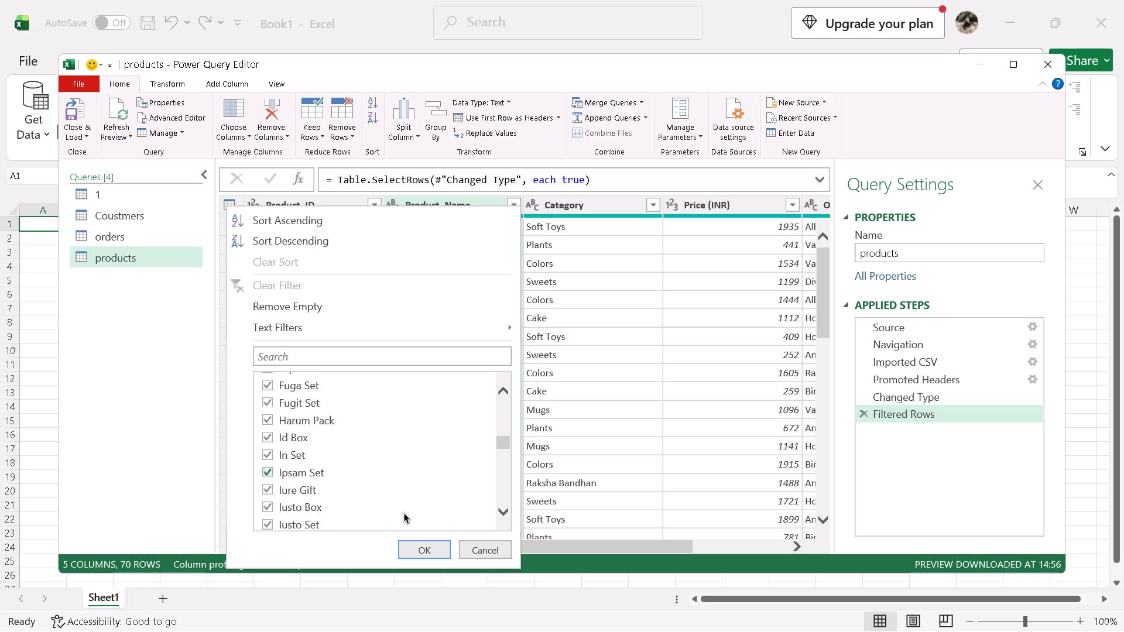
{"action": "scroll", "coordinate": [404, 513], "scroll_direction": "down", "scroll_amount": 5}
{"action": "left_click", "coordinate": [654, 204]}
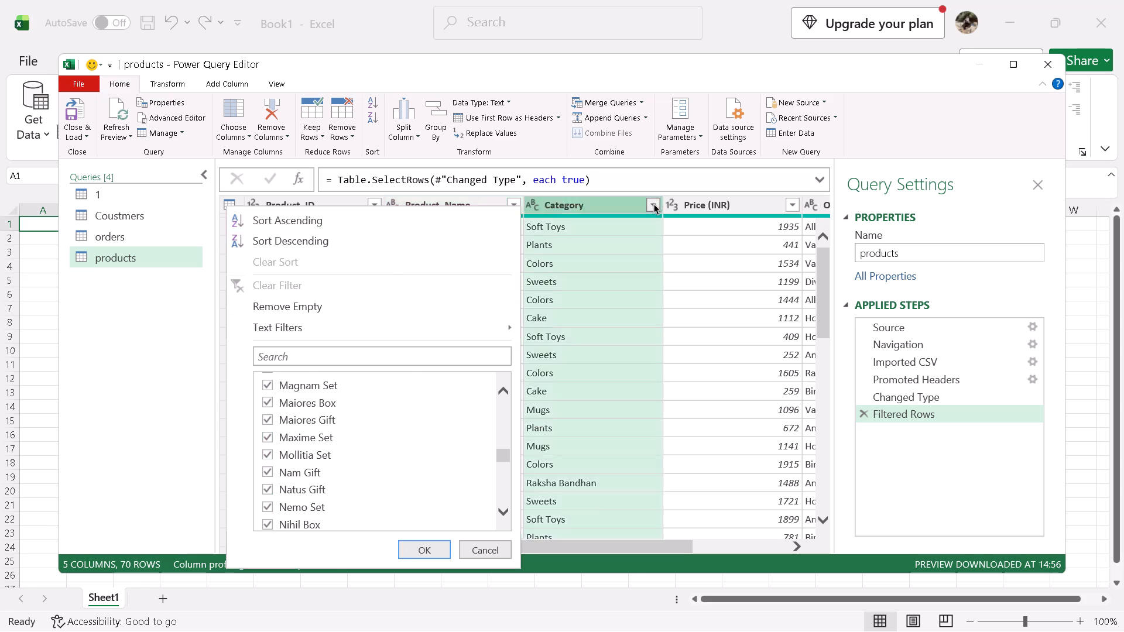
{"action": "scroll", "coordinate": [567, 389], "scroll_direction": "down", "scroll_amount": 10}
{"action": "scroll", "coordinate": [562, 413], "scroll_direction": "up", "scroll_amount": 1}
{"action": "scroll", "coordinate": [562, 413], "scroll_direction": "down", "scroll_amount": 4}
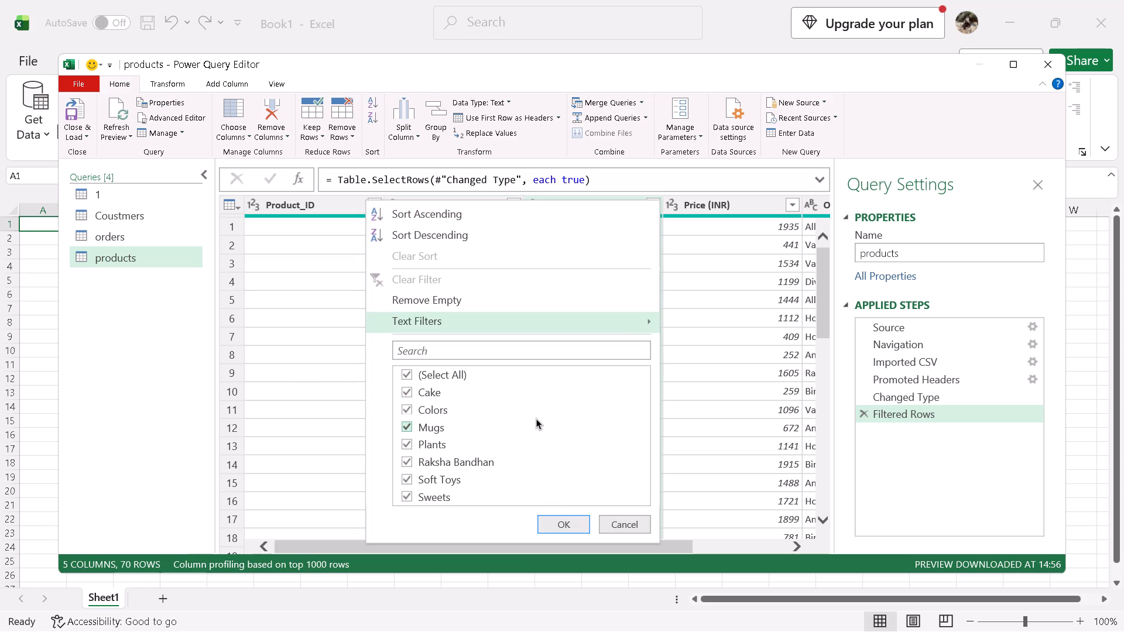
{"action": "left_click", "coordinate": [157, 360]}
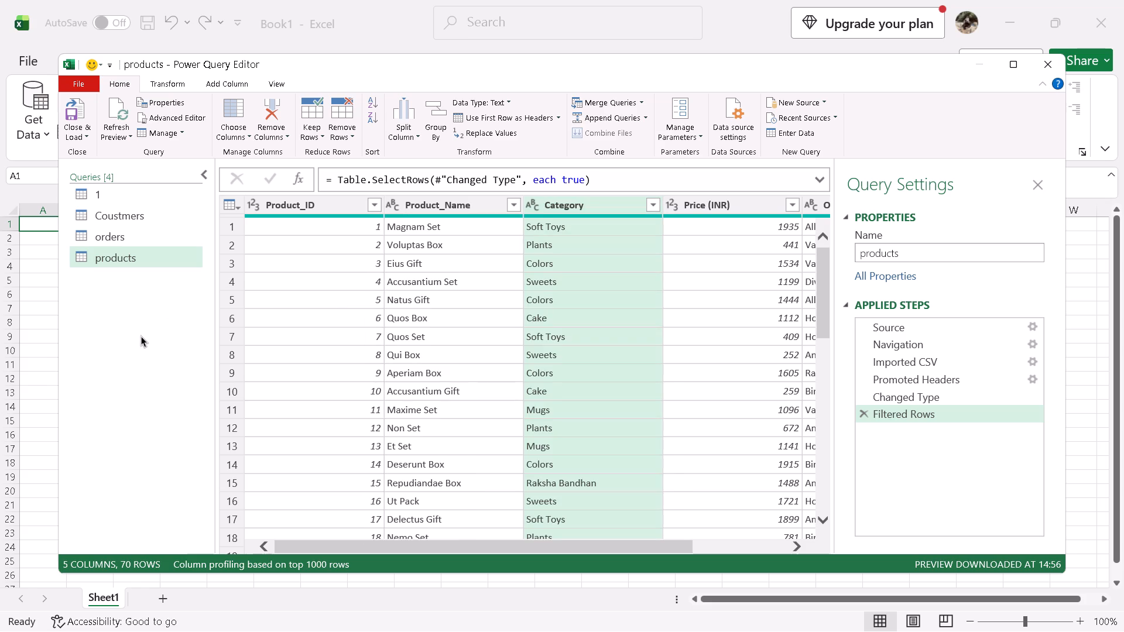
{"action": "left_click", "coordinate": [146, 393]}
Show column quality to check the columns of the products, orders and Coustmers queries, and hide it again.
{"action": "left_click", "coordinate": [279, 86]}
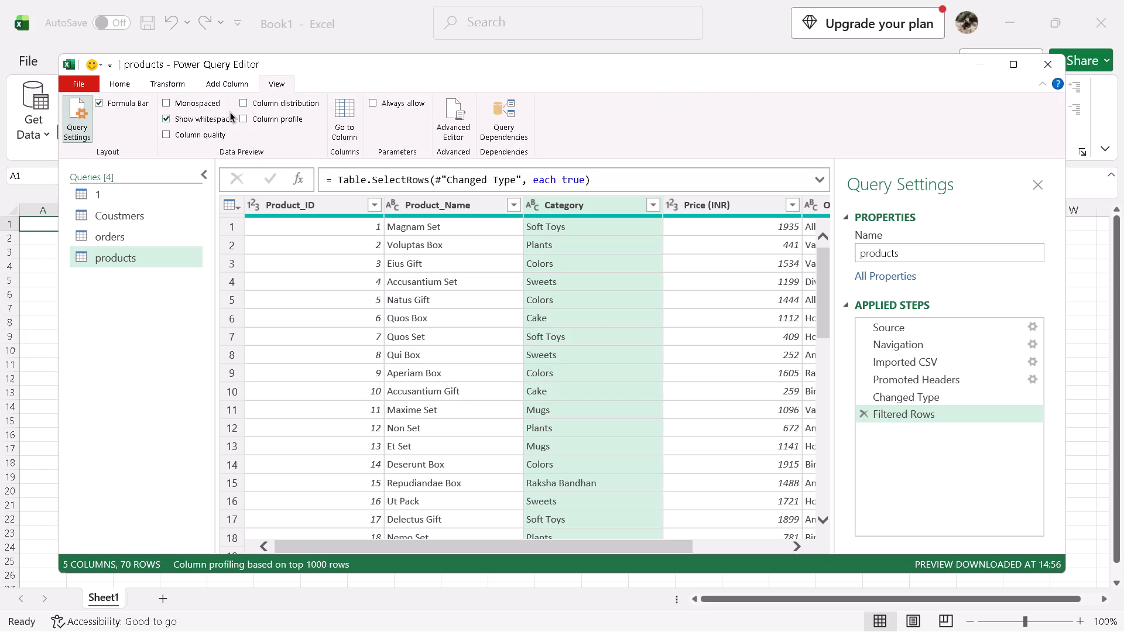
{"action": "left_click", "coordinate": [180, 134]}
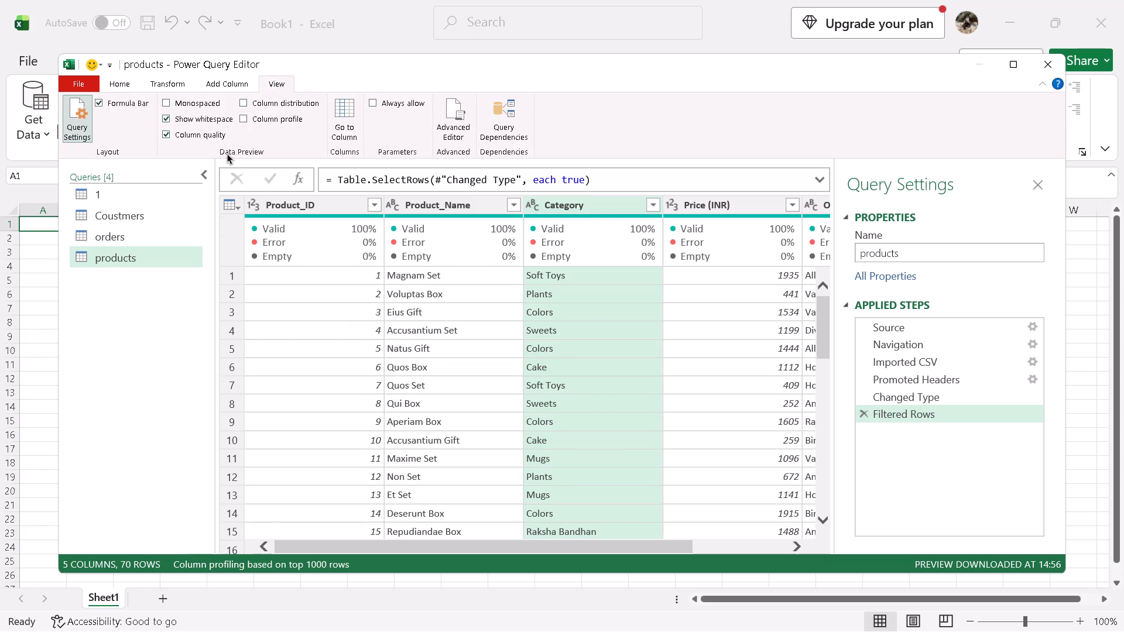
{"action": "left_click_drag", "start_coordinate": [486, 540], "coordinate": [614, 539]}
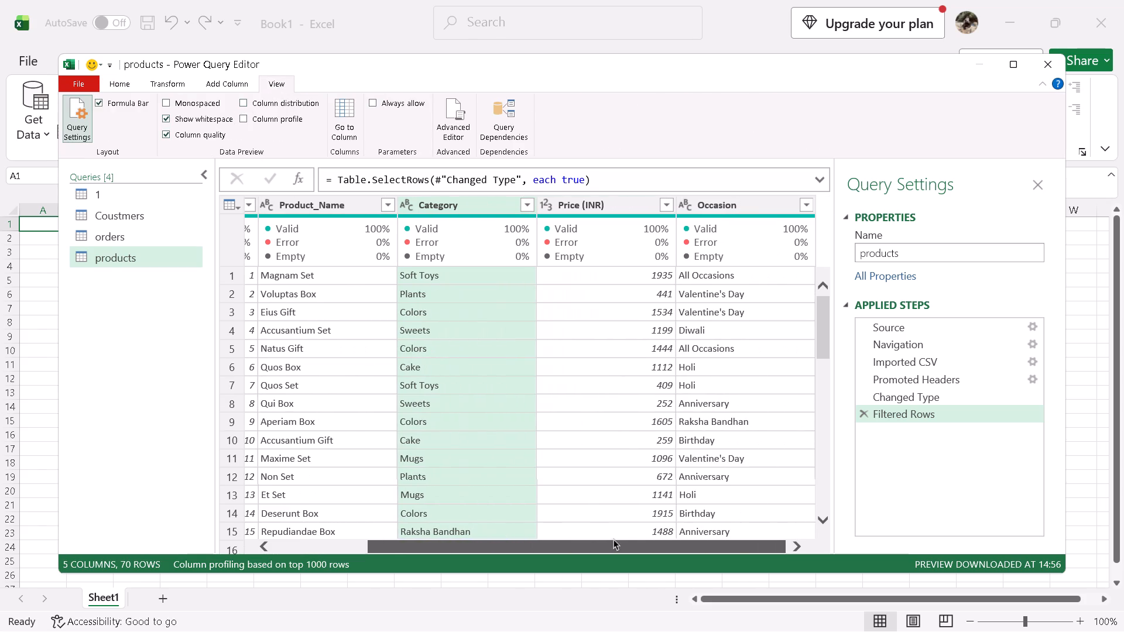
{"action": "left_click_drag", "start_coordinate": [614, 539], "coordinate": [627, 534]}
{"action": "left_click", "coordinate": [113, 239]}
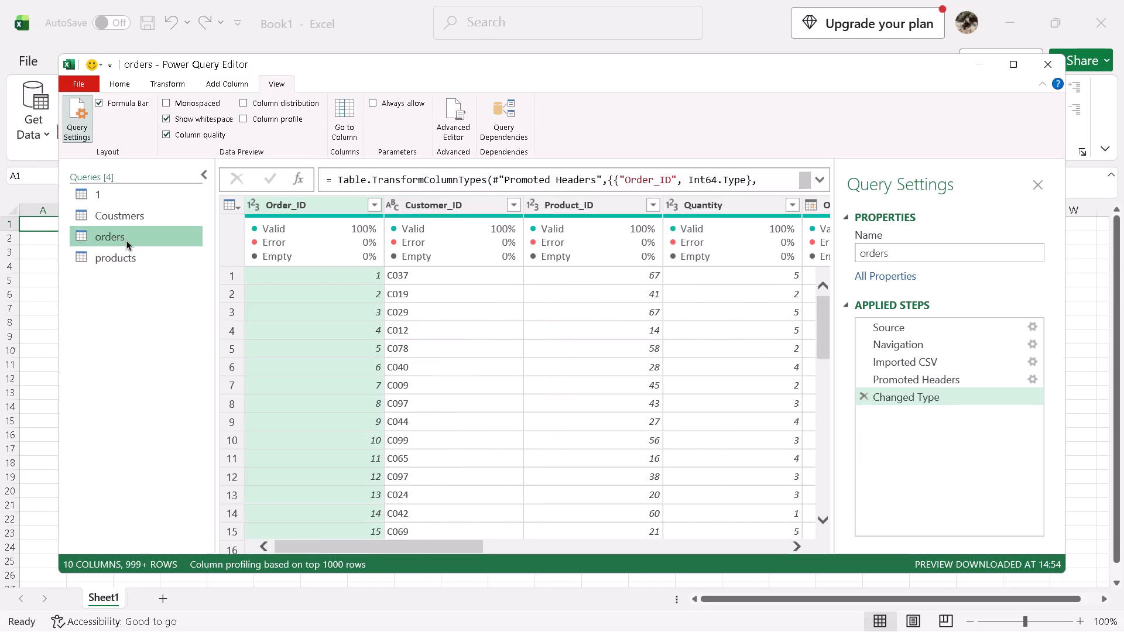
{"action": "left_click_drag", "start_coordinate": [392, 542], "coordinate": [507, 544]}
{"action": "left_click", "coordinate": [139, 209]}
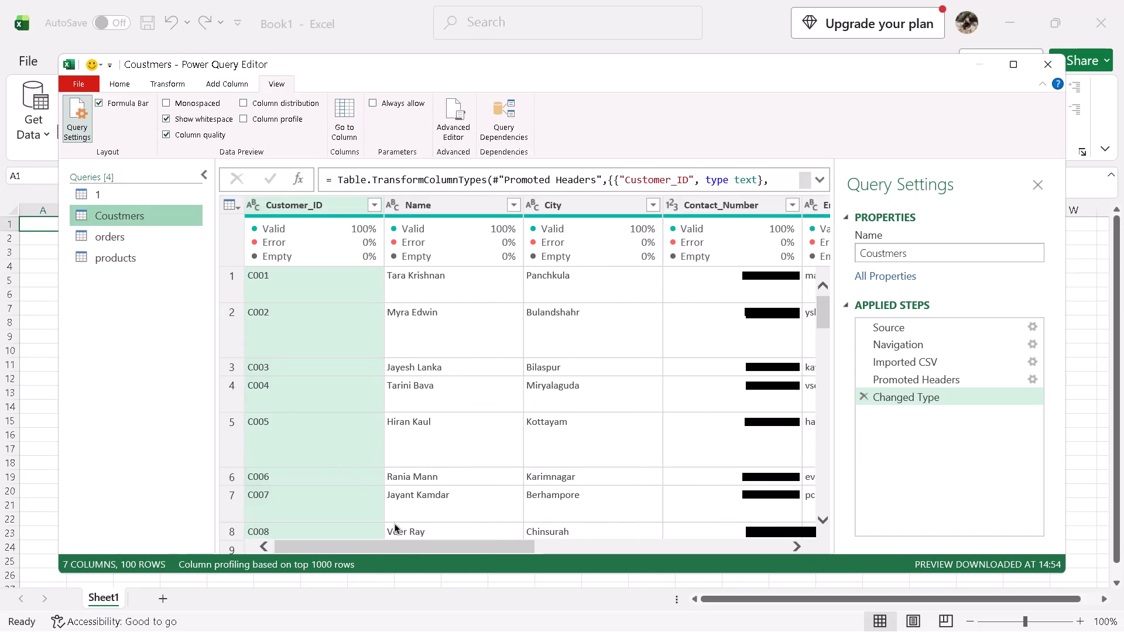
{"action": "left_click_drag", "start_coordinate": [399, 545], "coordinate": [652, 530]}
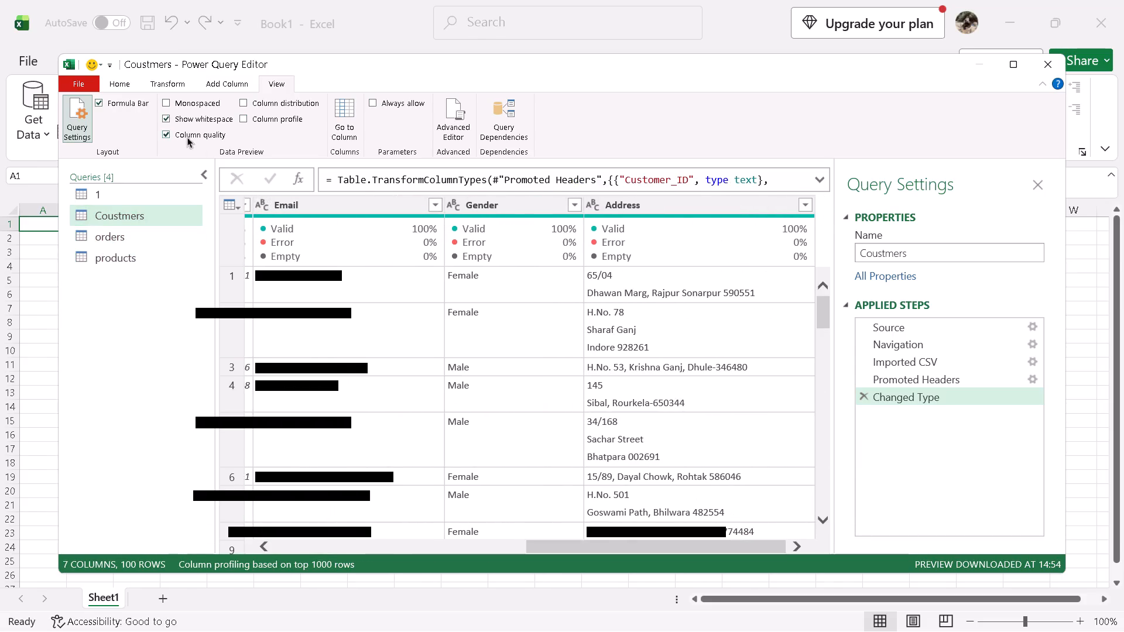
{"action": "left_click", "coordinate": [173, 135]}
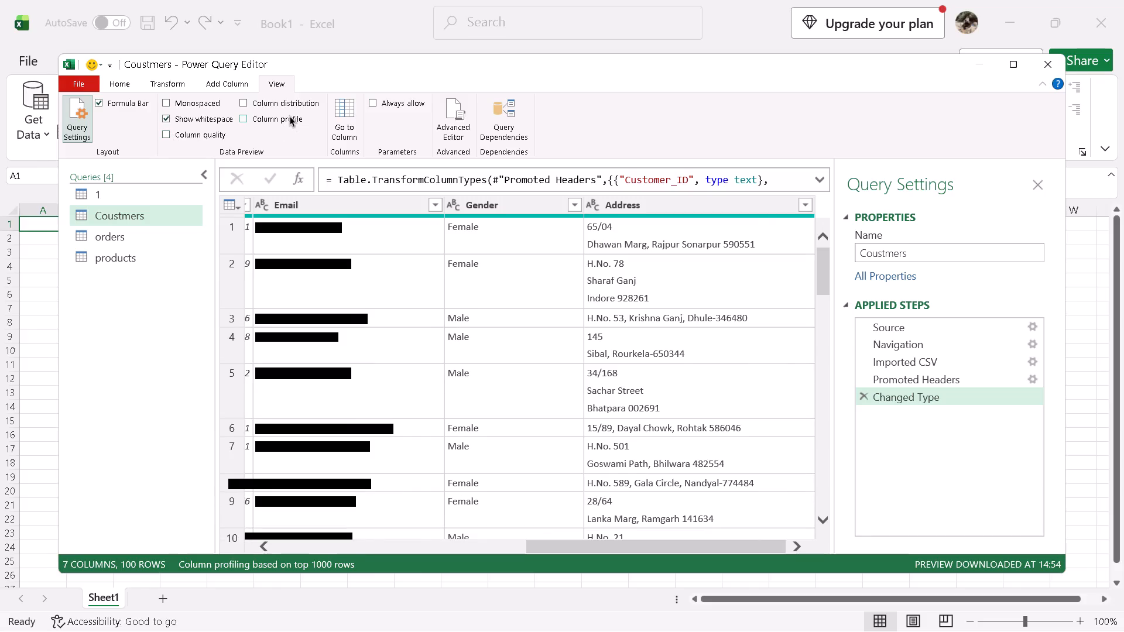
Examine the Coustmers query's rows across its contact, address, ID, name and city columns.
{"action": "scroll", "coordinate": [403, 229], "scroll_direction": "down", "scroll_amount": 5}
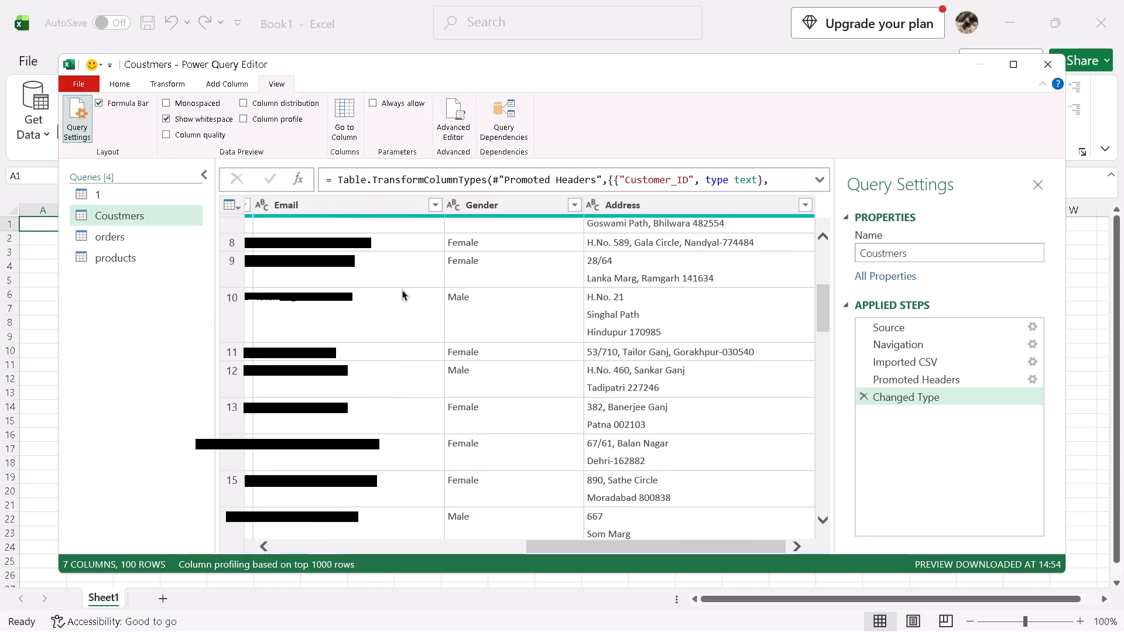
{"action": "left_click_drag", "start_coordinate": [590, 547], "coordinate": [542, 545]}
{"action": "left_click", "coordinate": [454, 455]}
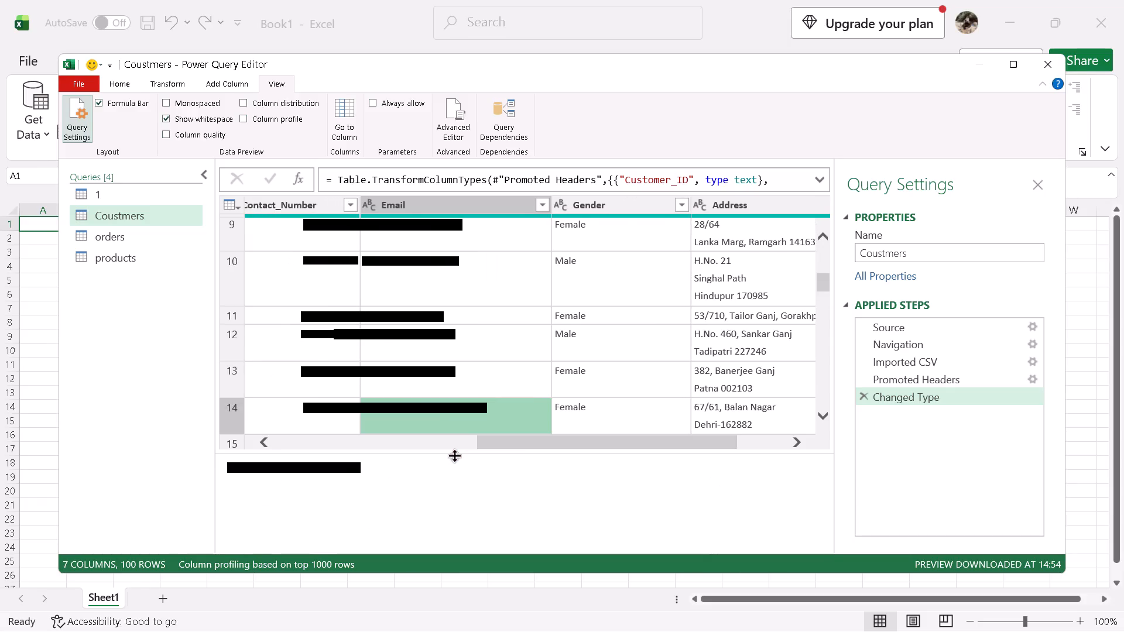
{"action": "left_click_drag", "start_coordinate": [518, 441], "coordinate": [292, 436]}
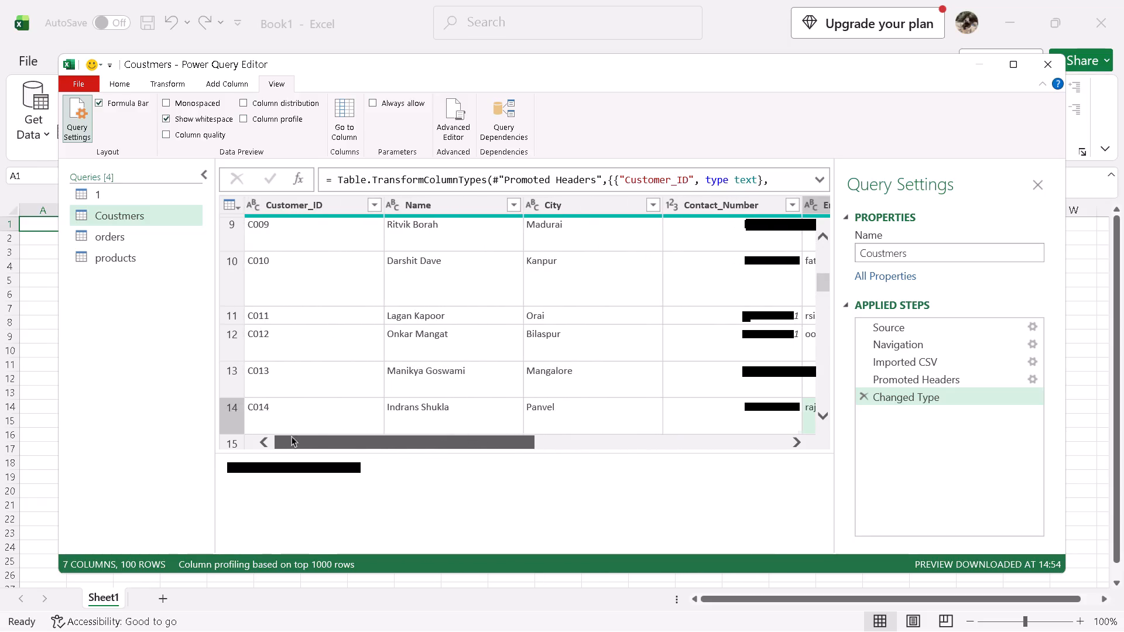
{"action": "left_click_drag", "start_coordinate": [292, 436], "coordinate": [270, 440]}
{"action": "scroll", "coordinate": [389, 362], "scroll_direction": "up", "scroll_amount": 16}
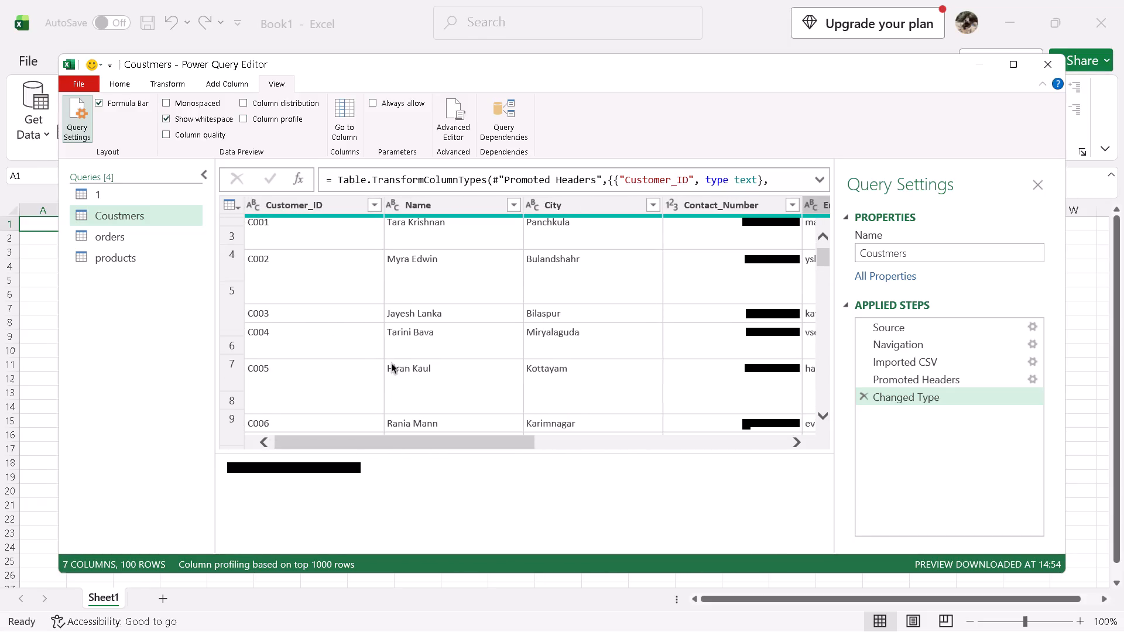
{"action": "scroll", "coordinate": [392, 363], "scroll_direction": "up", "scroll_amount": 4}
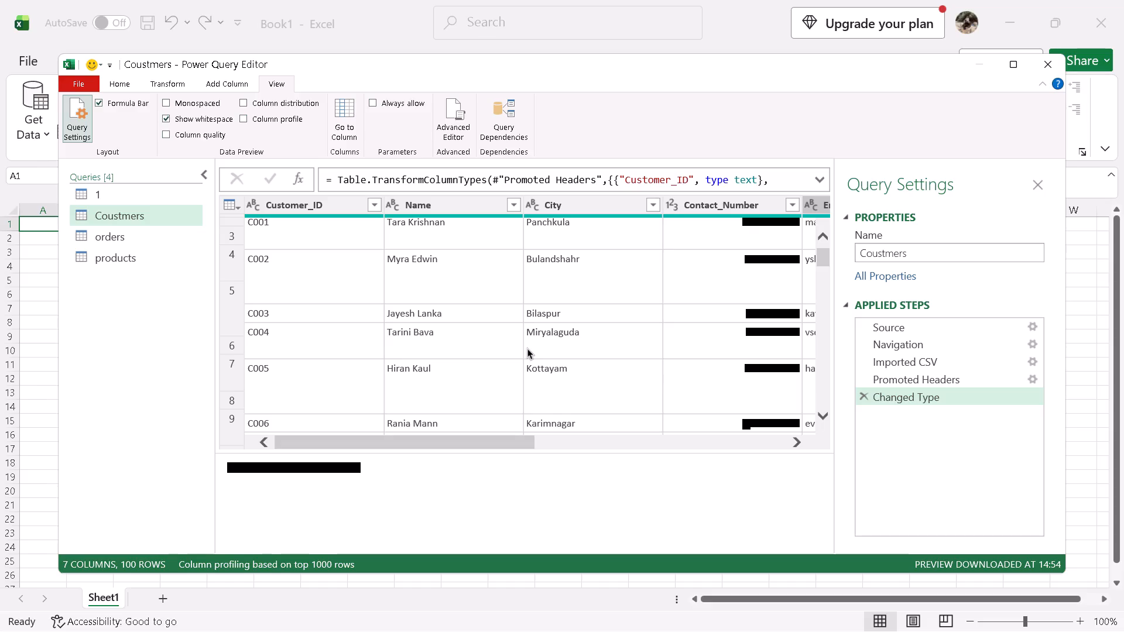
{"action": "scroll", "coordinate": [513, 355], "scroll_direction": "up", "scroll_amount": 1}
Examine the order and delivery date and time columns in the orders query.
{"action": "left_click", "coordinate": [117, 232]}
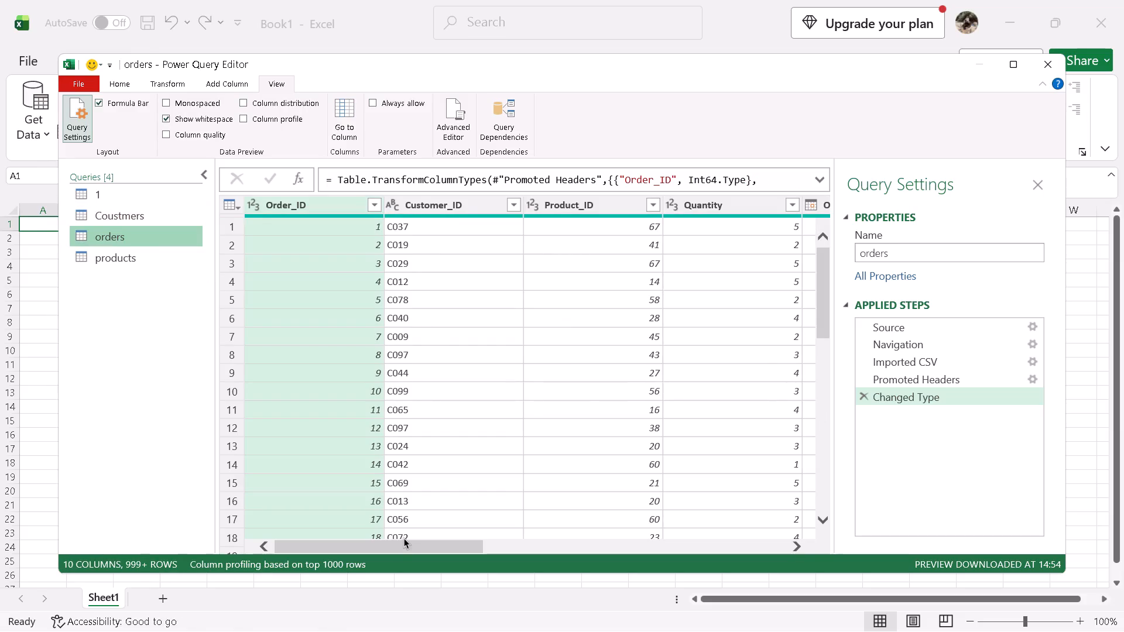
{"action": "left_click_drag", "start_coordinate": [402, 544], "coordinate": [536, 540]}
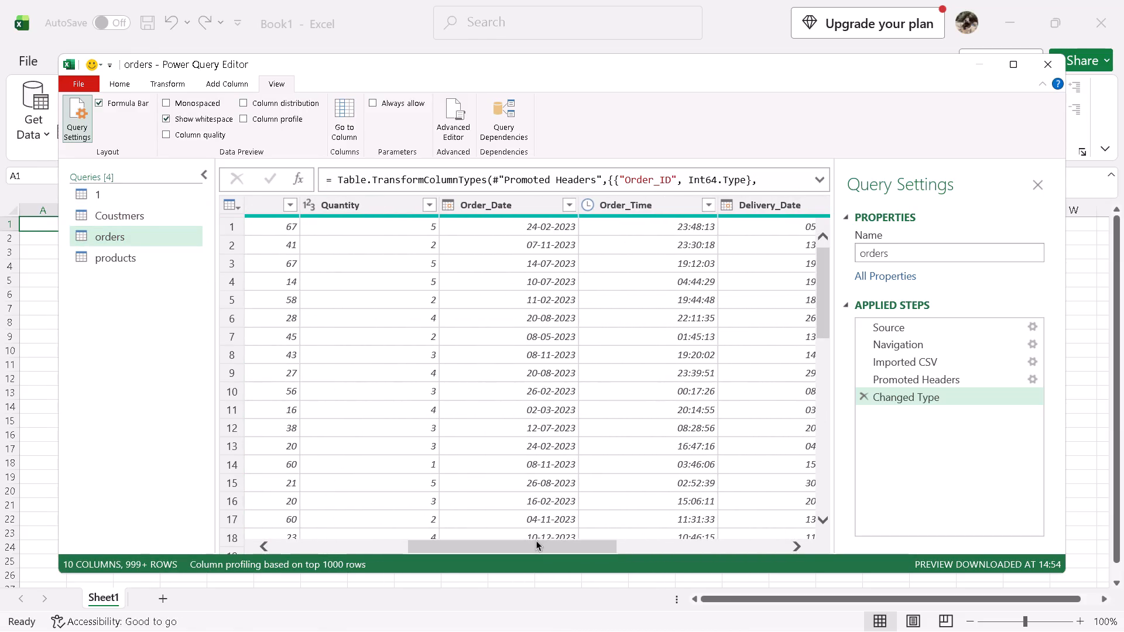
{"action": "left_click_drag", "start_coordinate": [544, 544], "coordinate": [507, 553]}
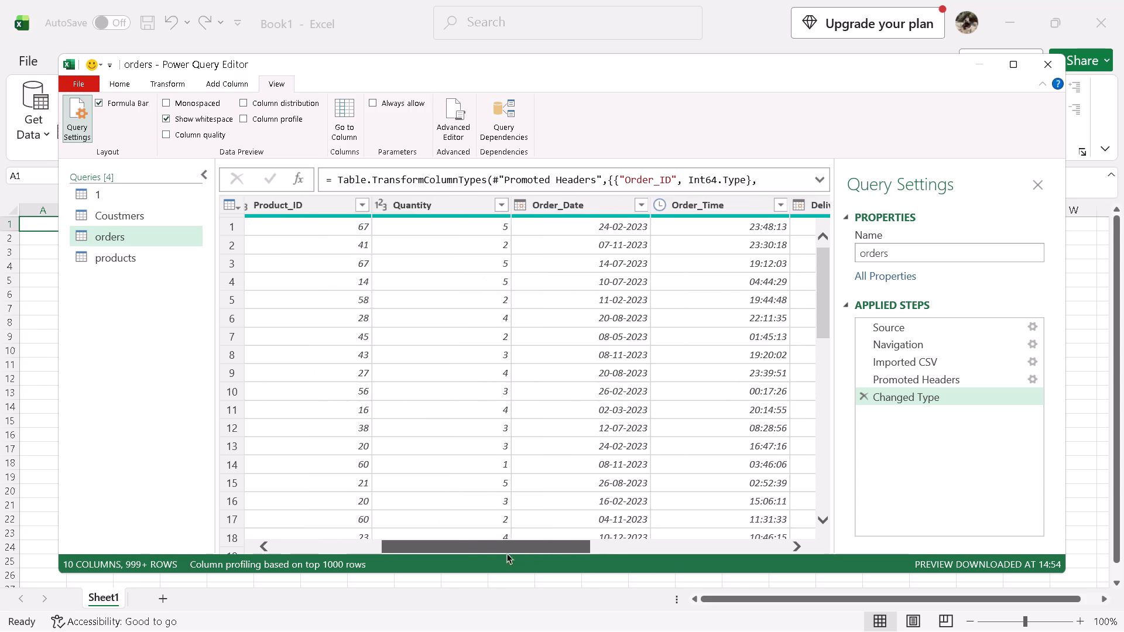
{"action": "left_click_drag", "start_coordinate": [507, 553], "coordinate": [579, 545]}
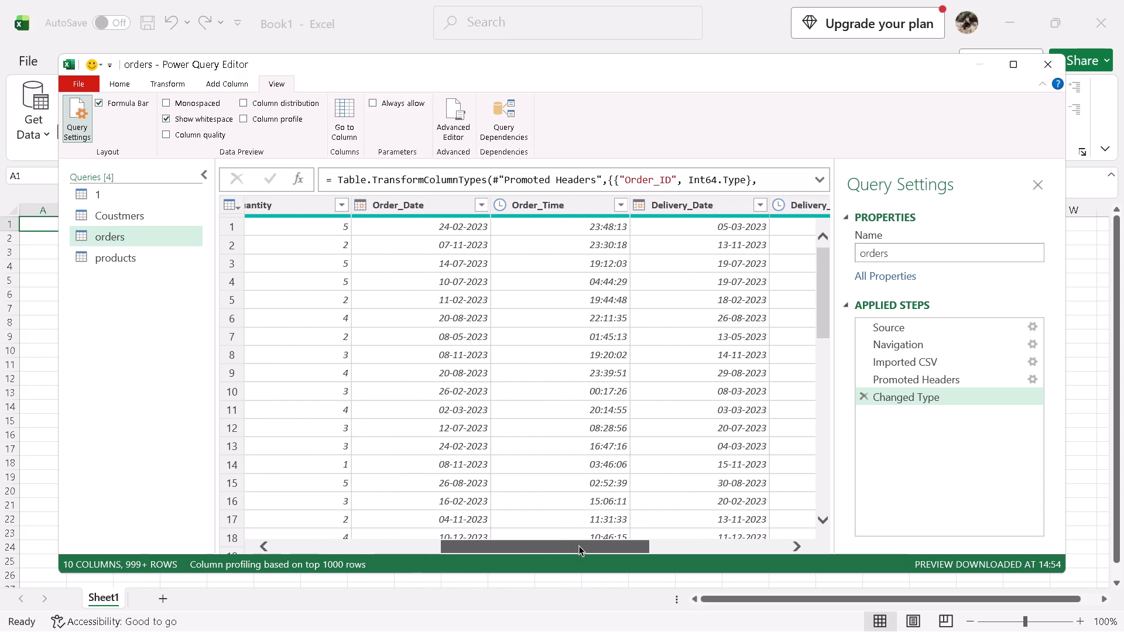
{"action": "left_click_drag", "start_coordinate": [579, 545], "coordinate": [582, 545]}
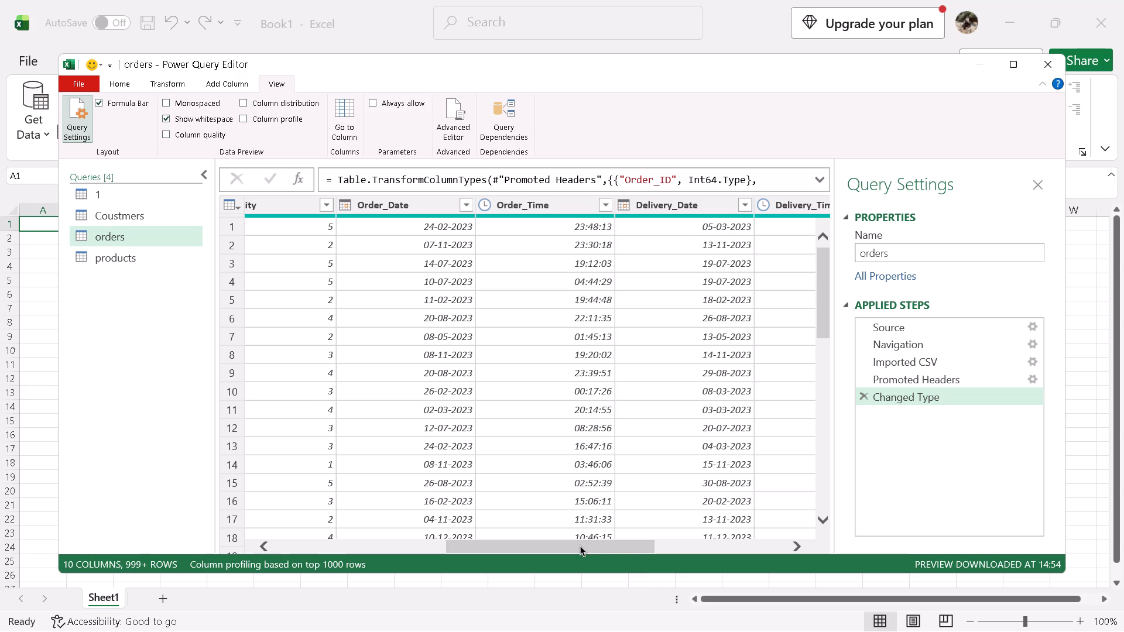
{"action": "left_click_drag", "start_coordinate": [578, 539], "coordinate": [594, 536]}
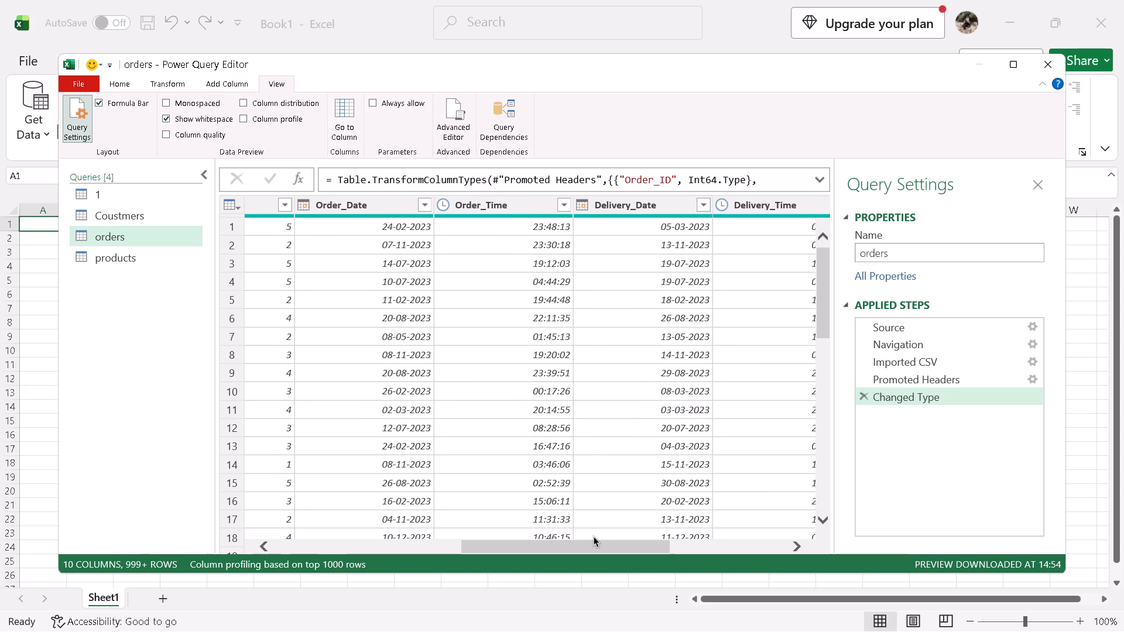
{"action": "right_click", "coordinate": [625, 205]}
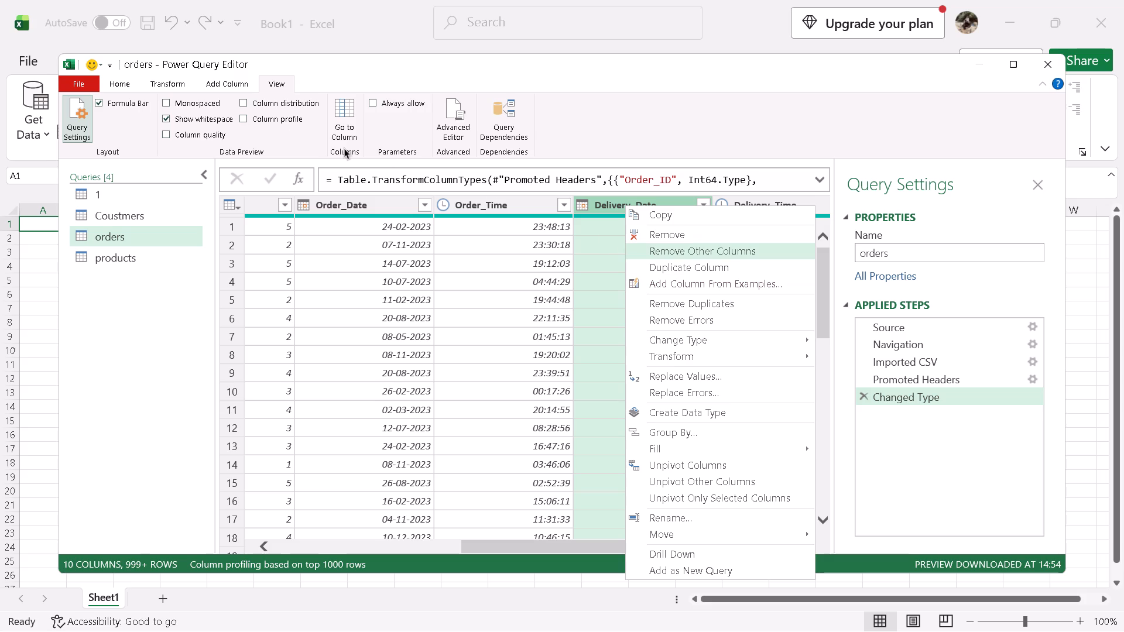
Start a custom column in the orders query and name it diff_order_delivery.
{"action": "left_click", "coordinate": [227, 87]}
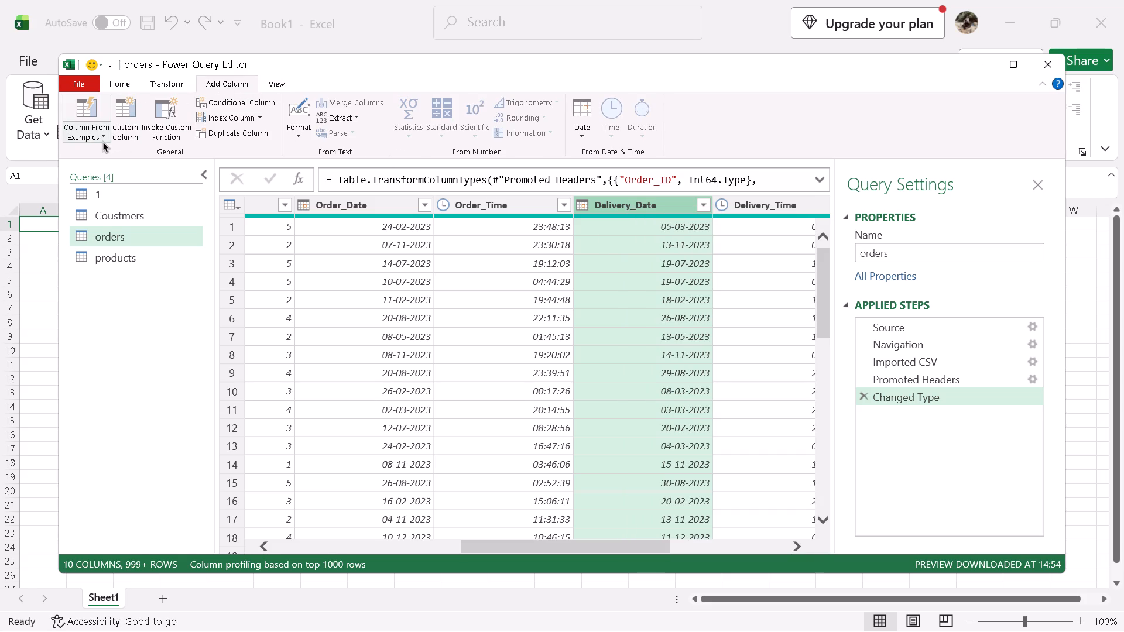
{"action": "left_click", "coordinate": [125, 133]}
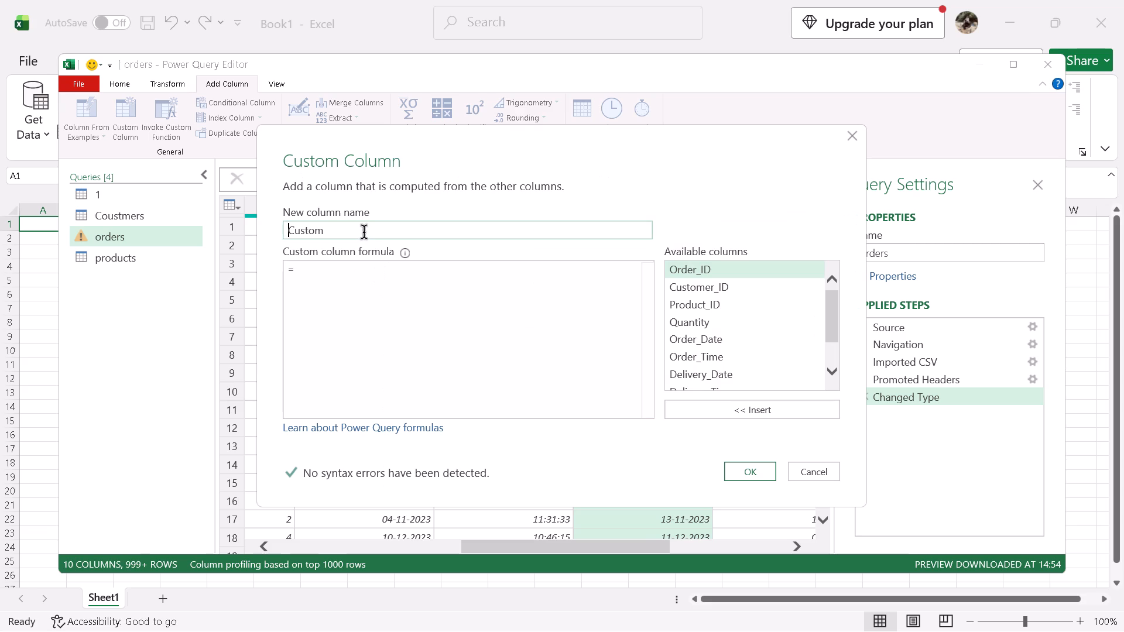
{"action": "type", "text": "diff"}
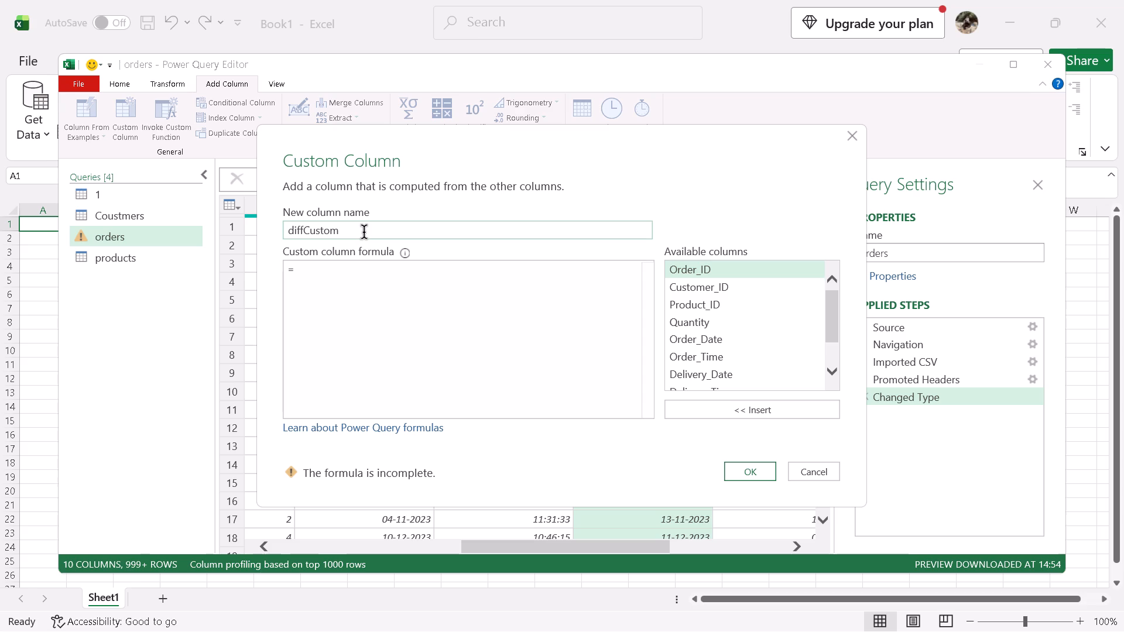
{"action": "key", "text": "shift+underscore"}
{"action": "type", "text": "order"}
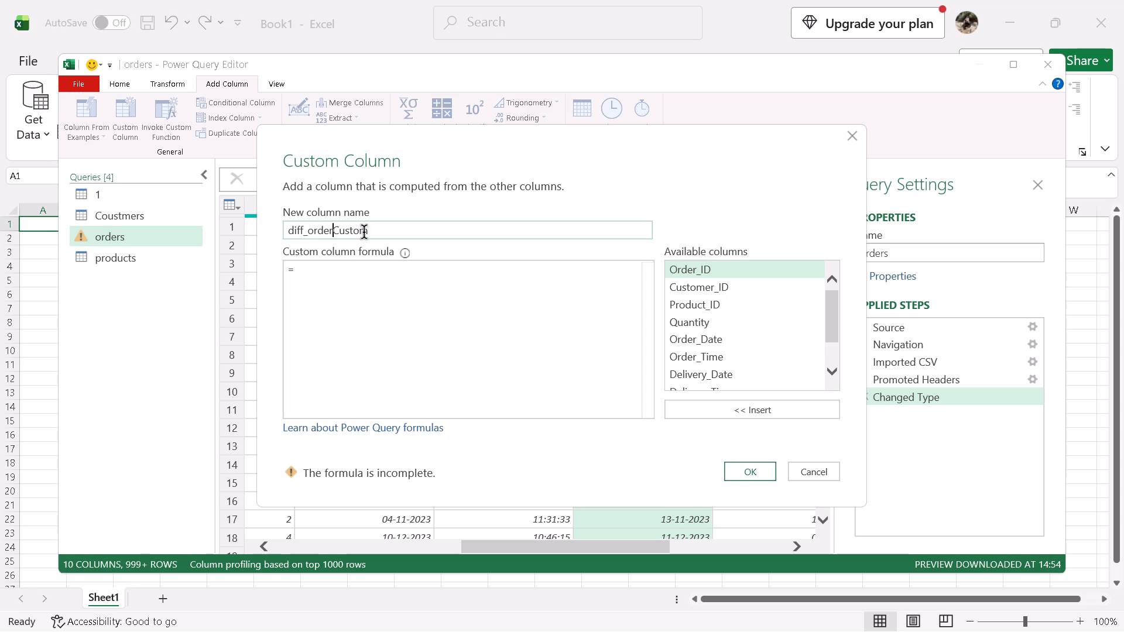
{"action": "type", "text": "_delivery"}
{"action": "key", "text": "space"}
{"action": "left_click", "coordinate": [448, 229]}
{"action": "key", "text": "BackSpace"}
{"action": "key", "text": "BackSpace"}
{"action": "key", "text": "BackSpace"}
{"action": "key", "text": "BackSpace"}
{"action": "key", "text": "BackSpace"}
{"action": "key", "text": "BackSpace"}
{"action": "key", "text": "BackSpace"}
{"action": "left_click", "coordinate": [388, 282]}
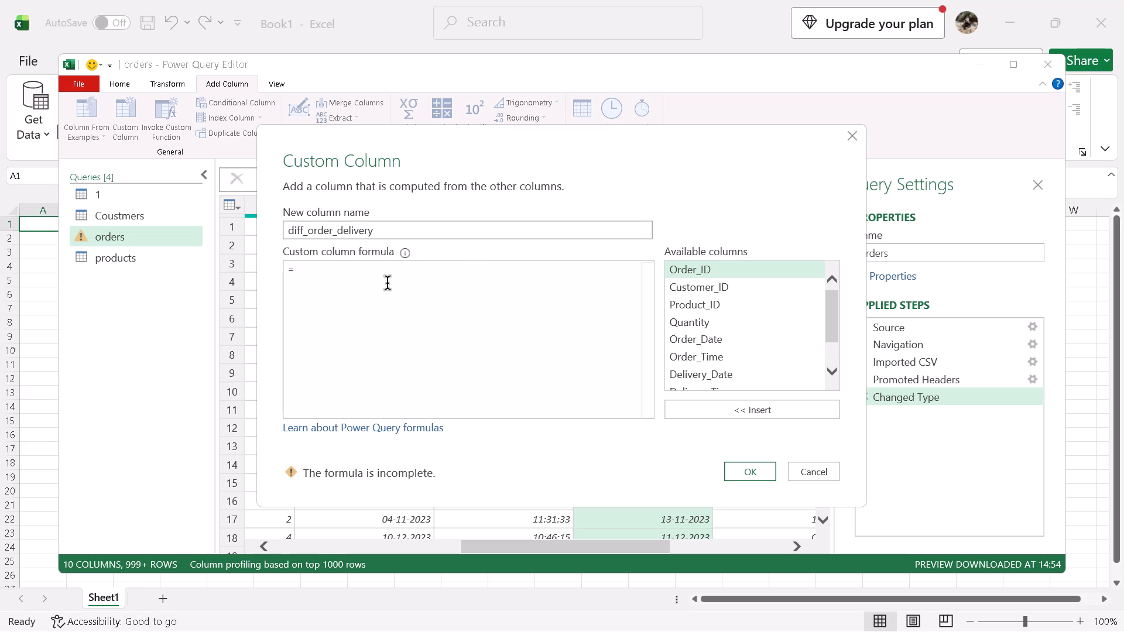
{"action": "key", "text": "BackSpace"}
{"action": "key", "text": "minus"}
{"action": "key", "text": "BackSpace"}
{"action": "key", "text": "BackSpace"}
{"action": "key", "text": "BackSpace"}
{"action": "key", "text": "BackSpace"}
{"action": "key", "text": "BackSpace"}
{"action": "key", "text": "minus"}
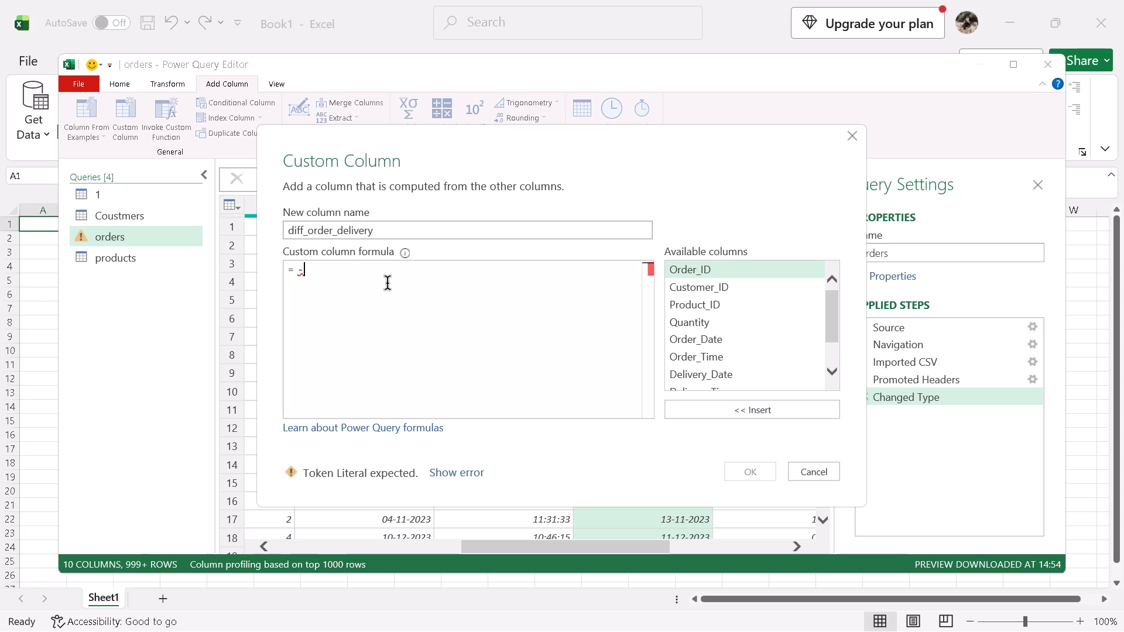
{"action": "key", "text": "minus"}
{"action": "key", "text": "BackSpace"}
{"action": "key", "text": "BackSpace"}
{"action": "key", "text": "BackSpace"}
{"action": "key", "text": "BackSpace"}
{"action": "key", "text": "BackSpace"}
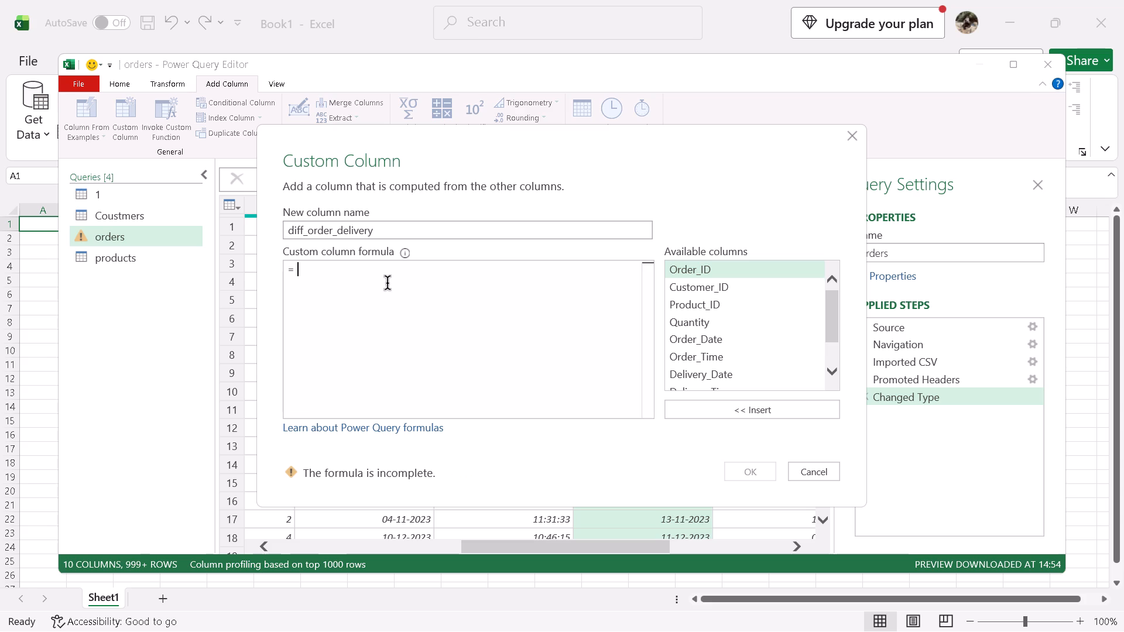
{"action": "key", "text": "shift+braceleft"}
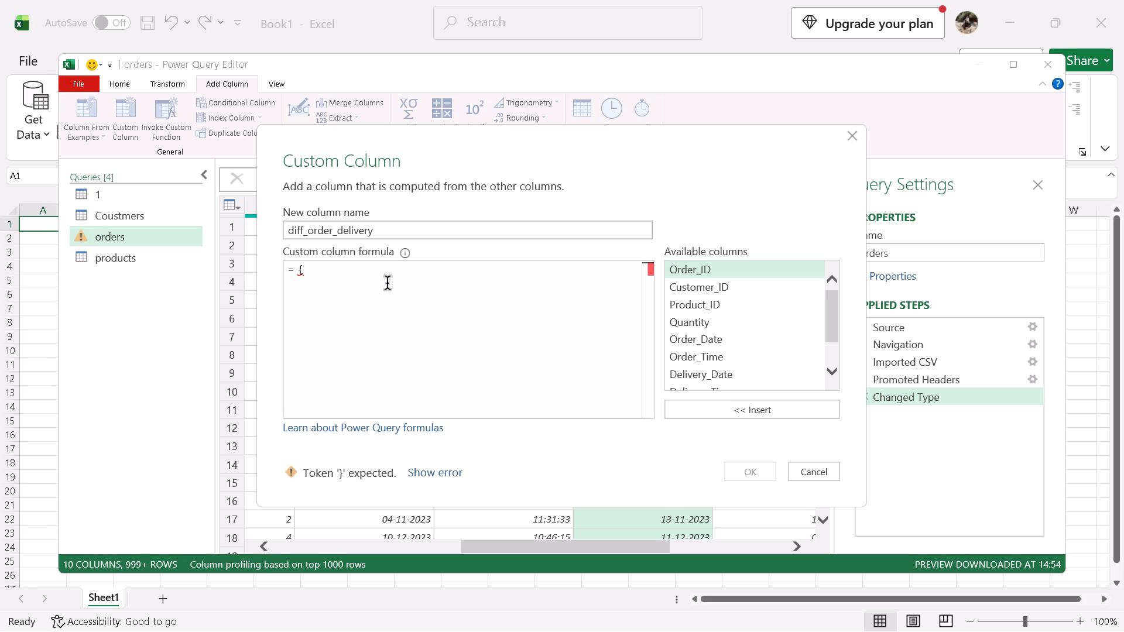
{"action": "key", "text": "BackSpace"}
Begin the custom column formula with the [Delivery_Date] column reference.
{"action": "key", "text": "bracketleft"}
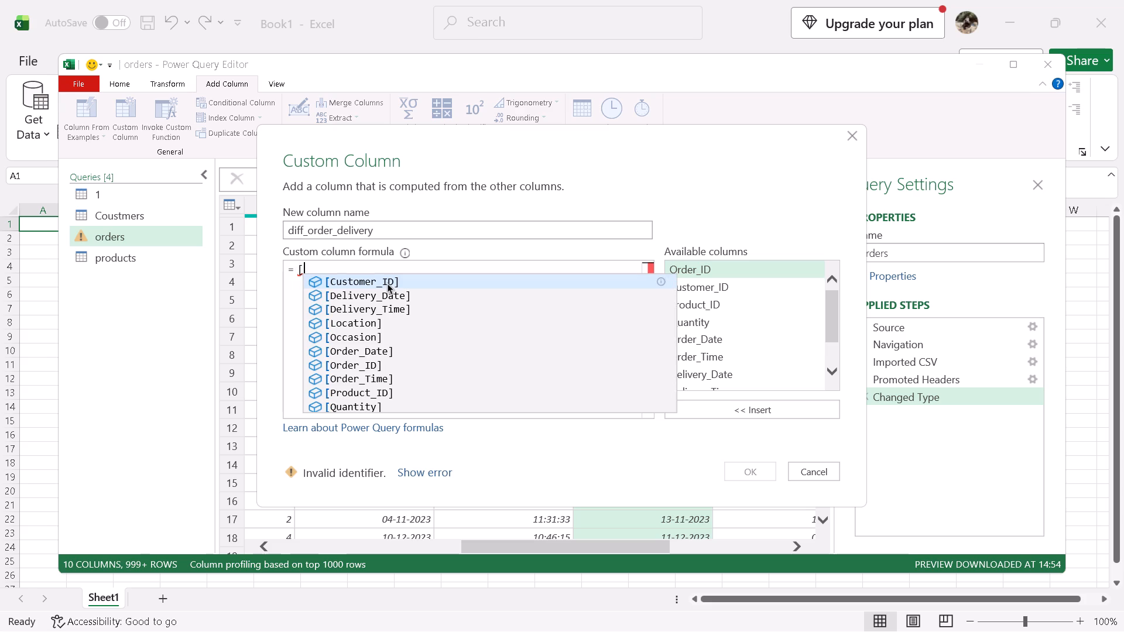
{"action": "type", "text": "de"}
{"action": "key", "text": "Tab"}
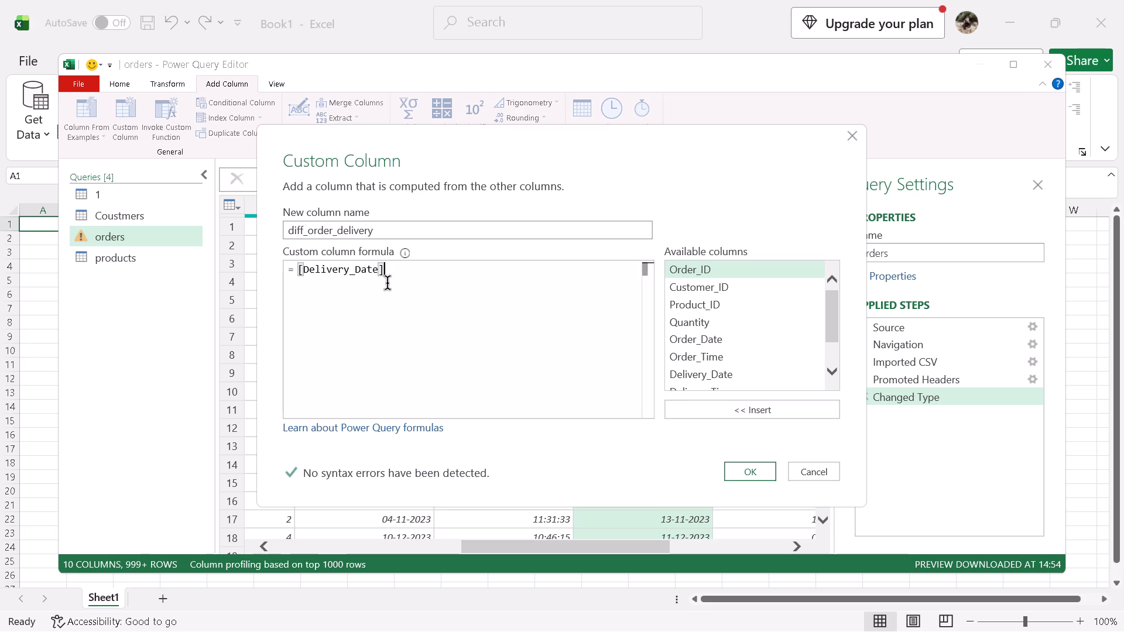
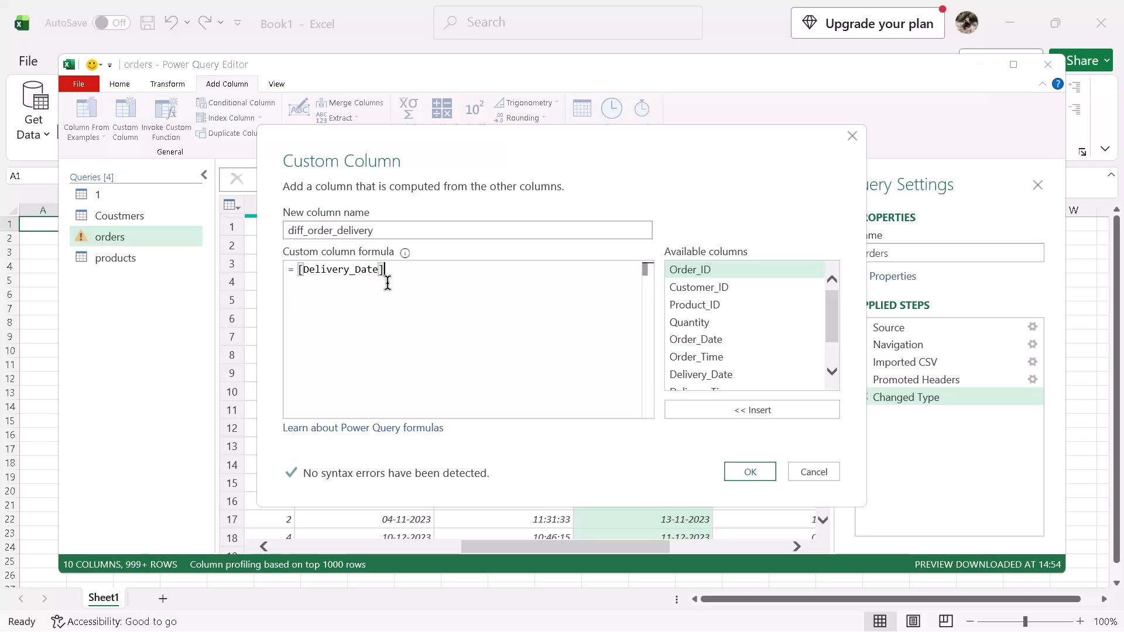
Complete the diff_order_delivery formula as [Delivery_Date]-[Order_Date] and add the custom column to the orders query.
{"action": "key", "text": "equal"}
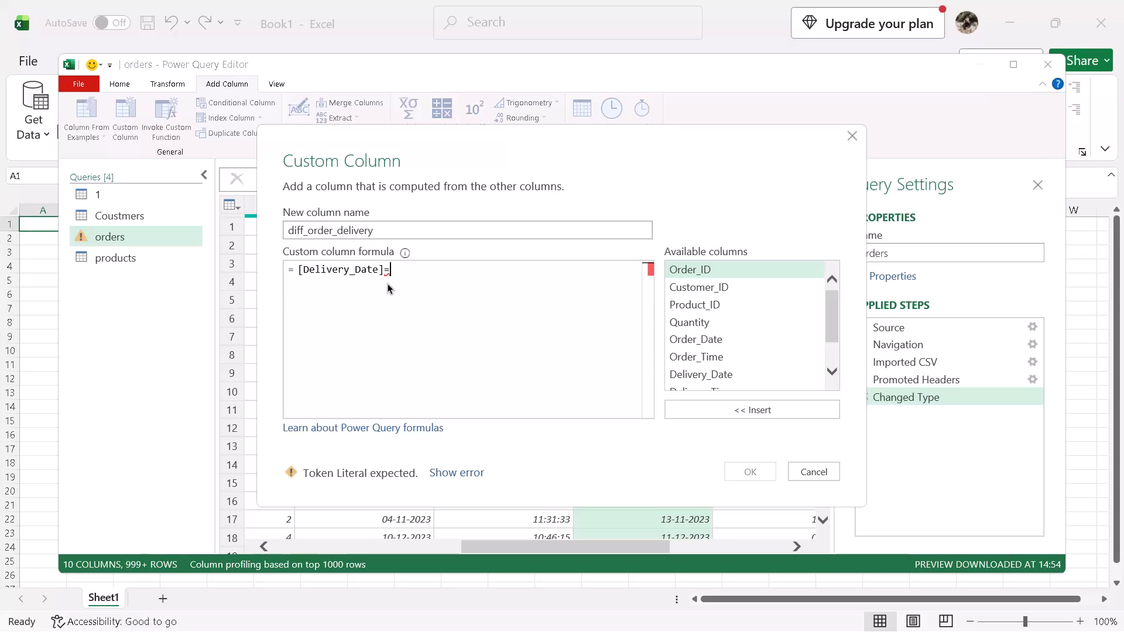
{"action": "key", "text": "BackSpace"}
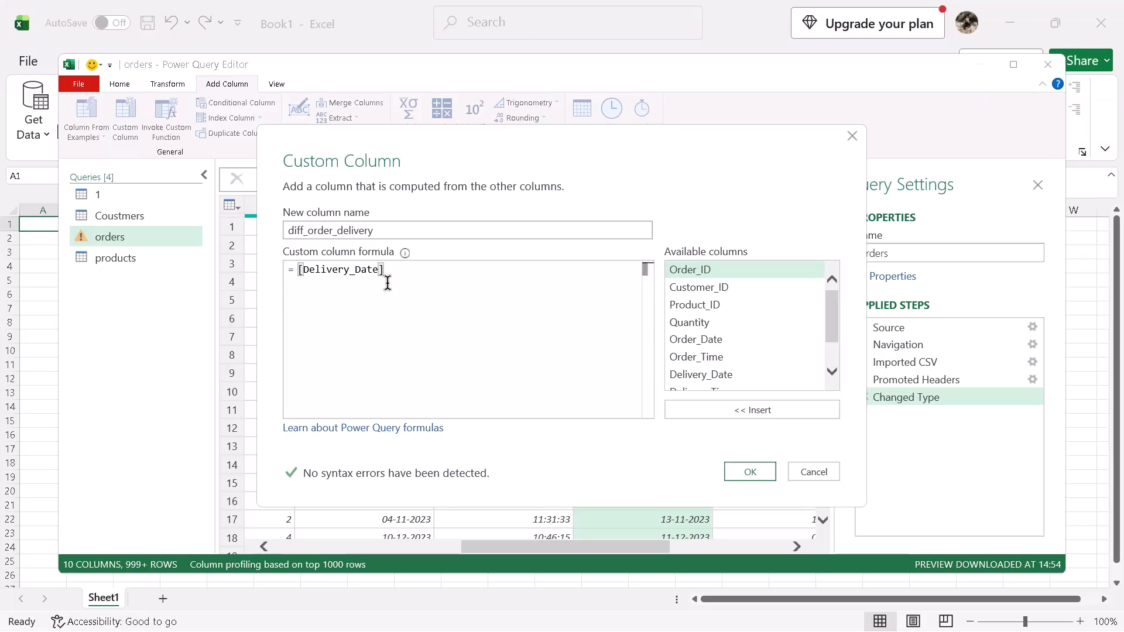
{"action": "key", "text": "minus"}
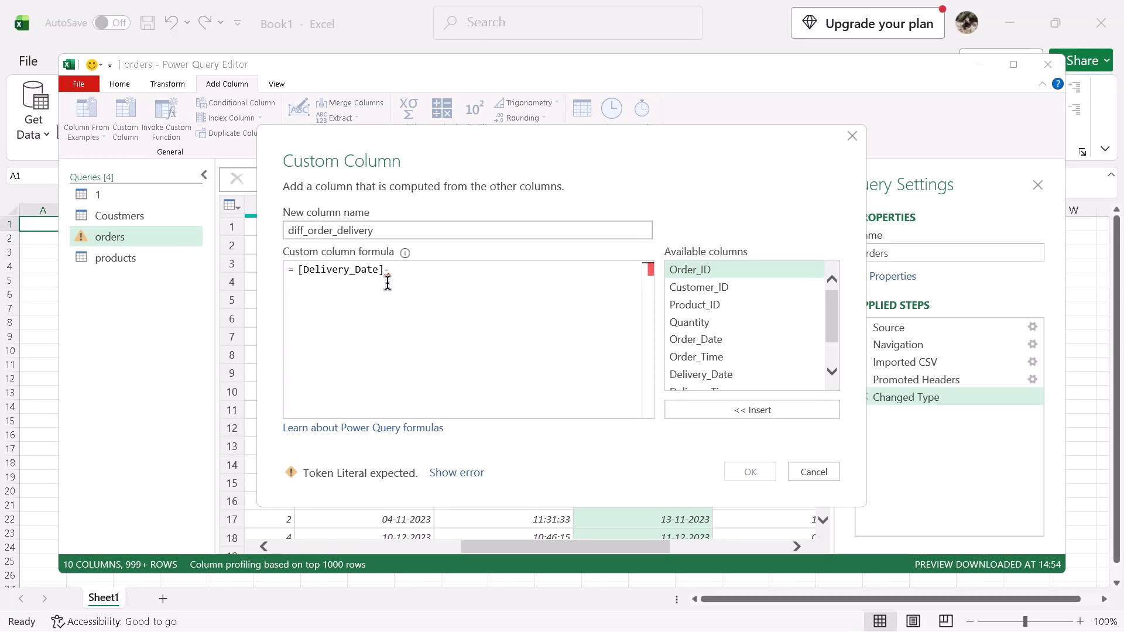
{"action": "key", "text": "bracketleft"}
{"action": "type", "text": "ro"}
{"action": "key", "text": "BackSpace"}
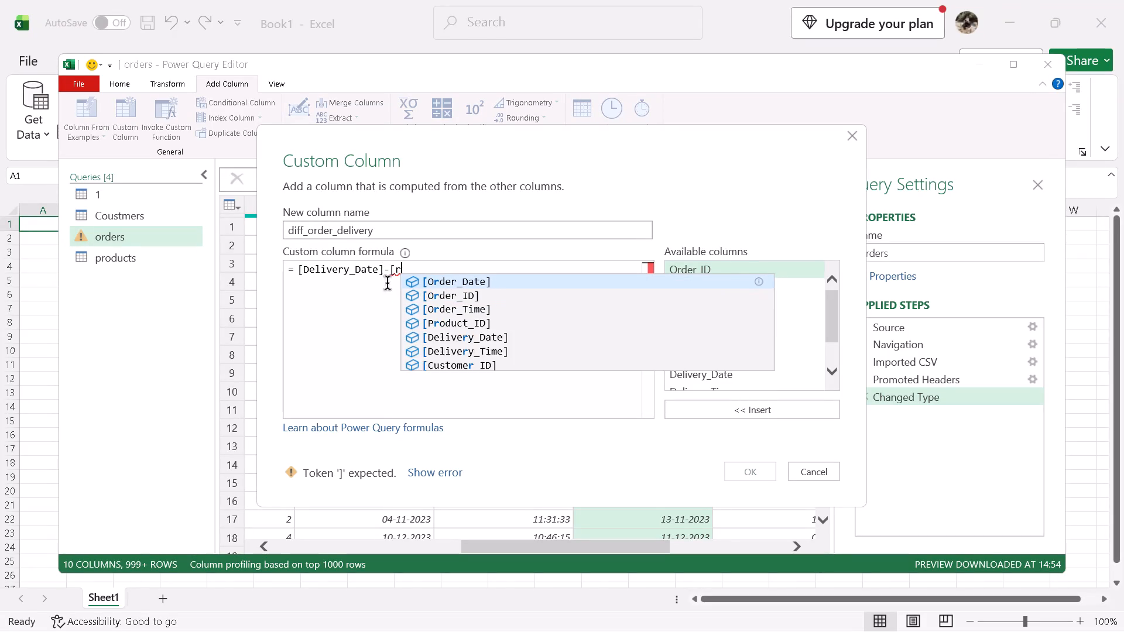
{"action": "key", "text": "BackSpace"}
{"action": "type", "text": "orde"}
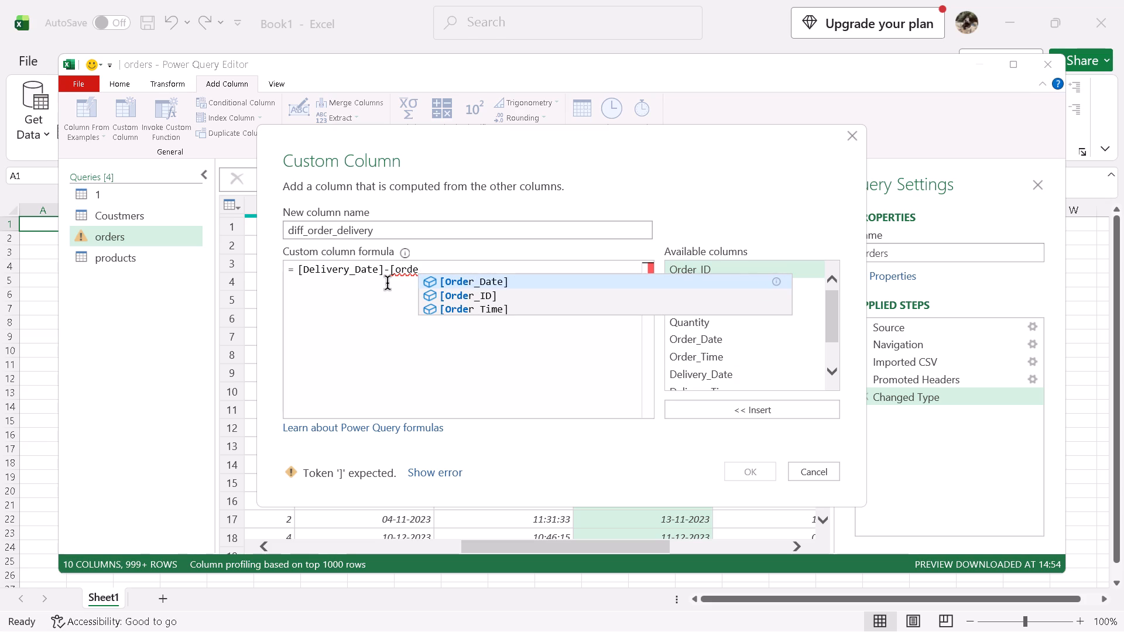
{"action": "key", "text": "Tab"}
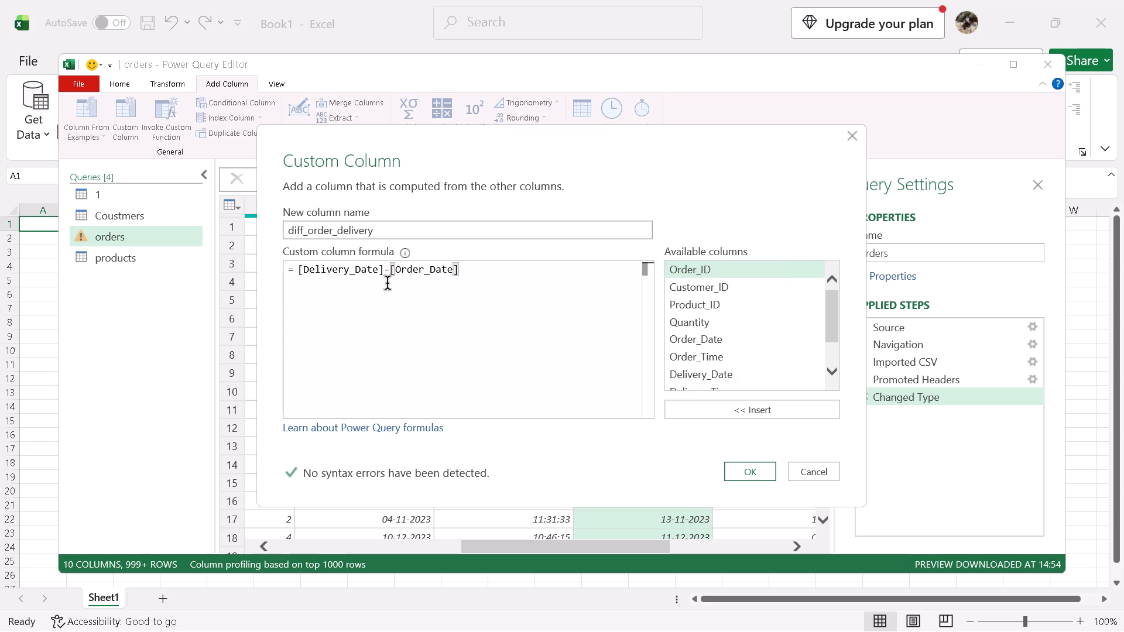
{"action": "left_click", "coordinate": [760, 476]}
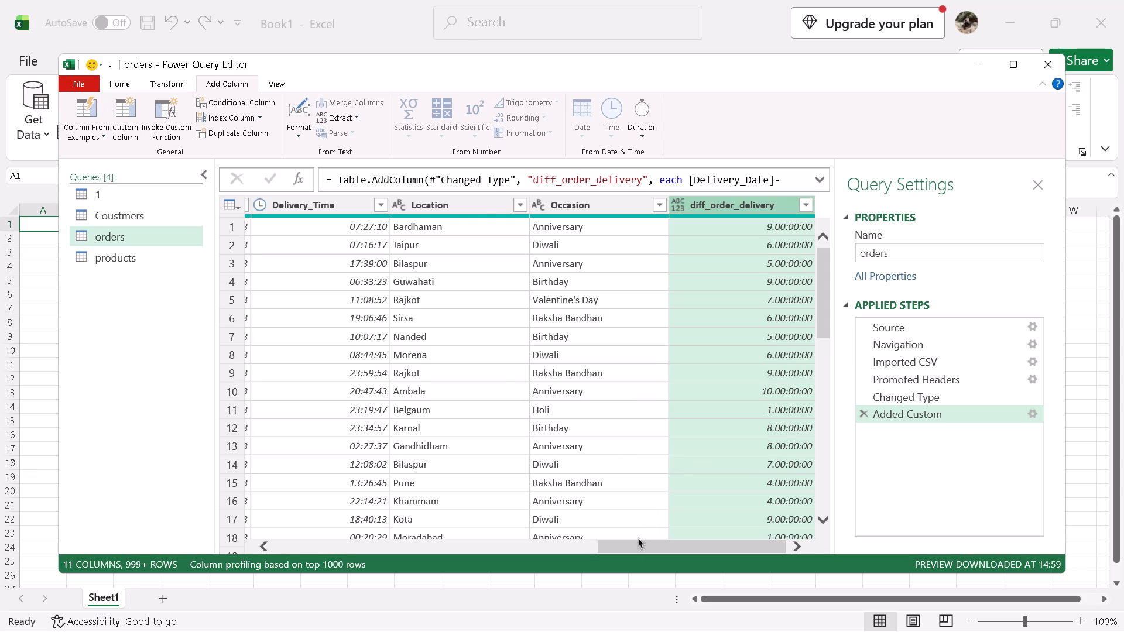
Transform the diff_order_delivery column's duration values into total days.
{"action": "left_click_drag", "start_coordinate": [631, 552], "coordinate": [700, 552]}
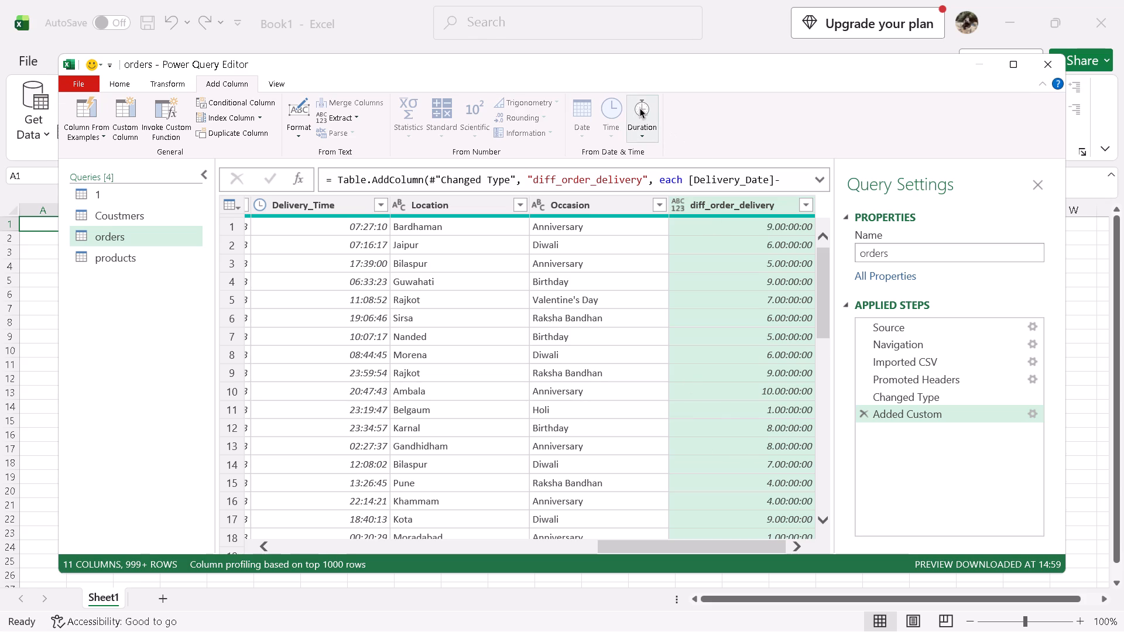
{"action": "scroll", "coordinate": [742, 331], "scroll_direction": "down", "scroll_amount": 3}
{"action": "scroll", "coordinate": [737, 365], "scroll_direction": "up", "scroll_amount": 3}
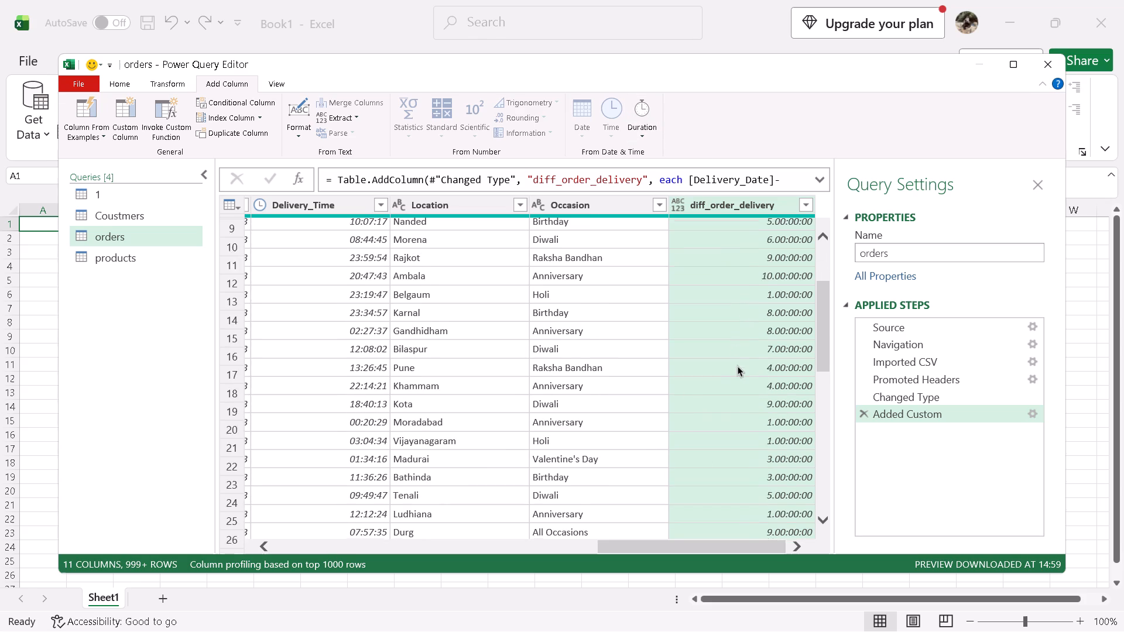
{"action": "scroll", "coordinate": [738, 366], "scroll_direction": "up", "scroll_amount": 3}
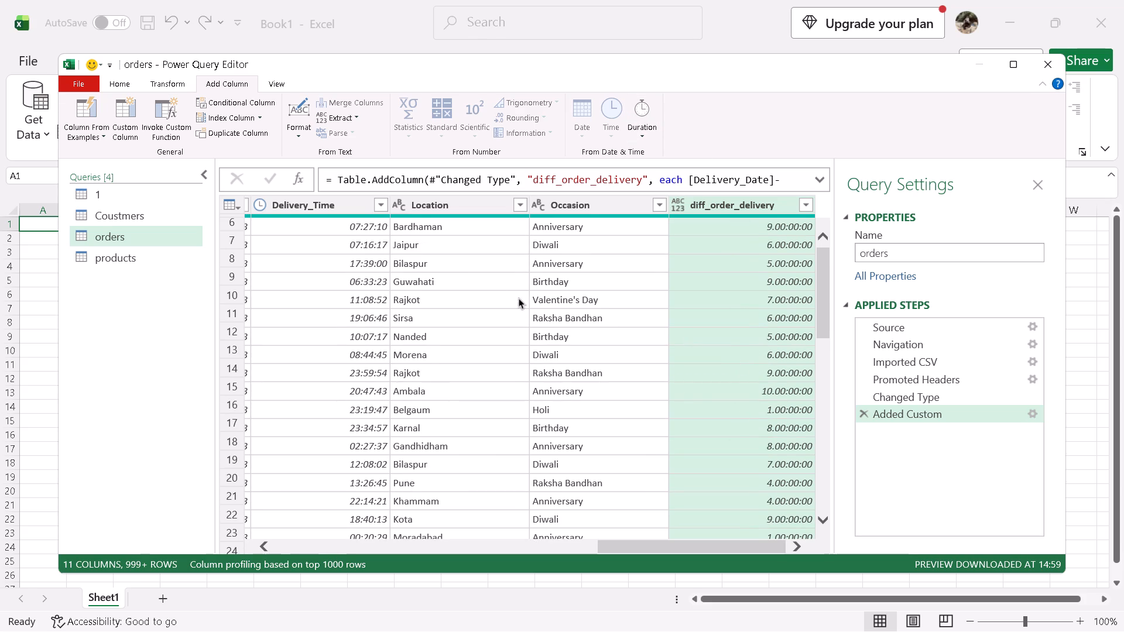
{"action": "left_click", "coordinate": [176, 86]}
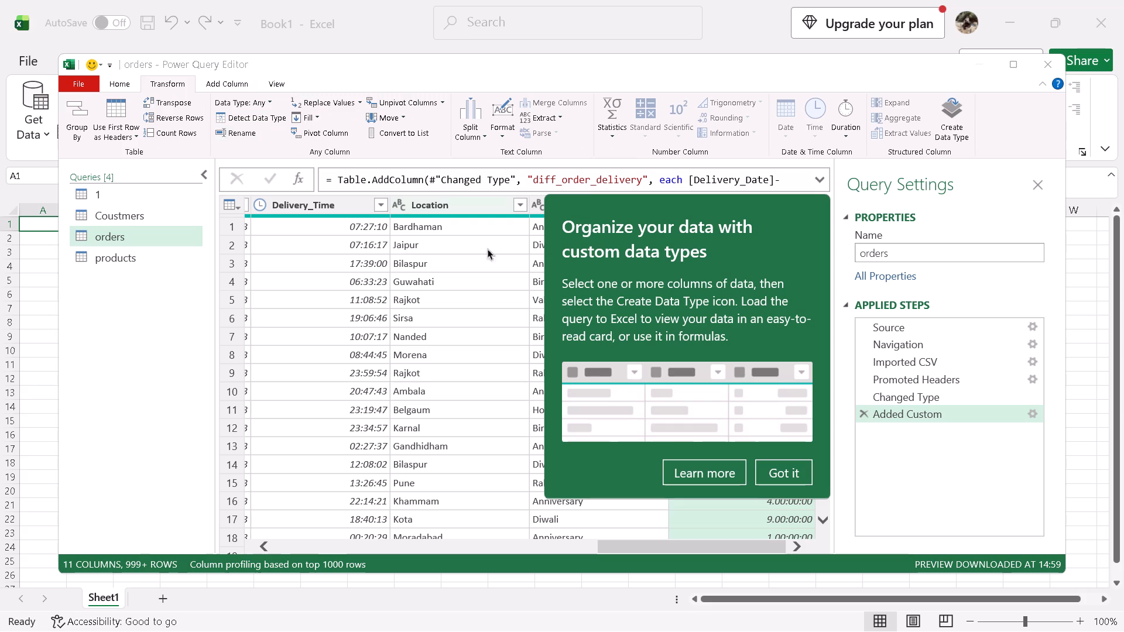
{"action": "left_click", "coordinate": [780, 477]}
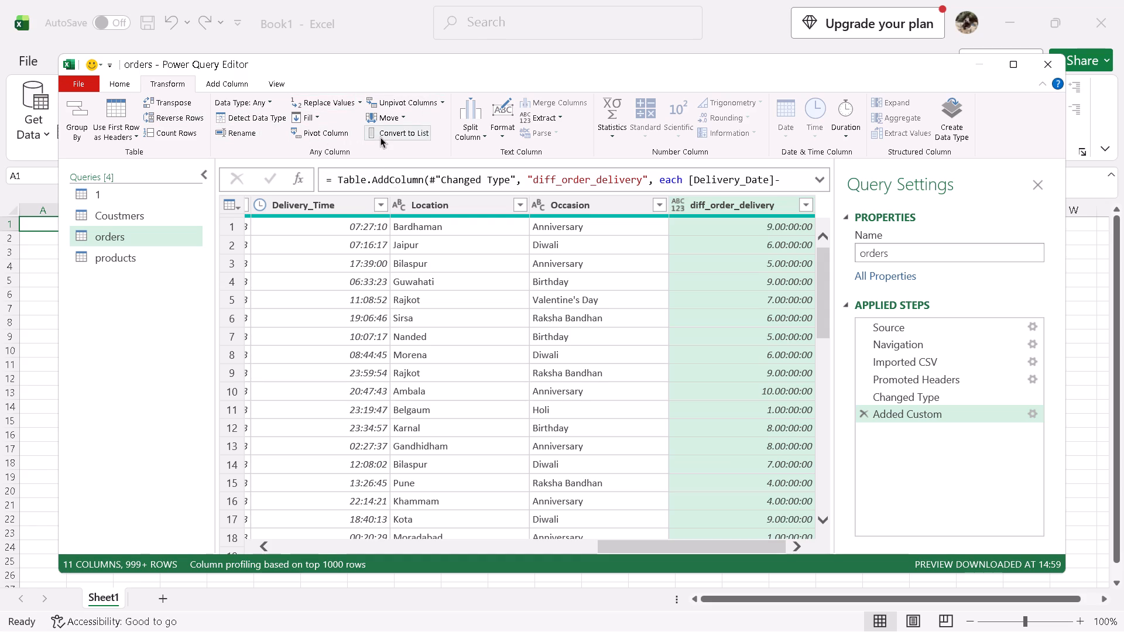
{"action": "left_click", "coordinate": [854, 131]}
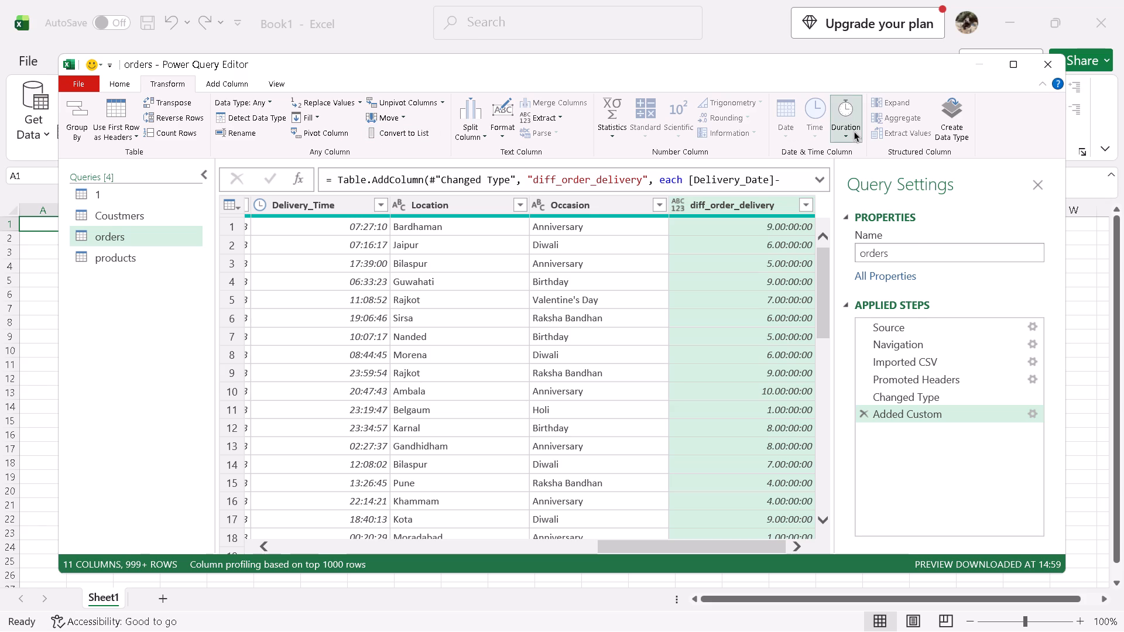
{"action": "left_click", "coordinate": [889, 231]}
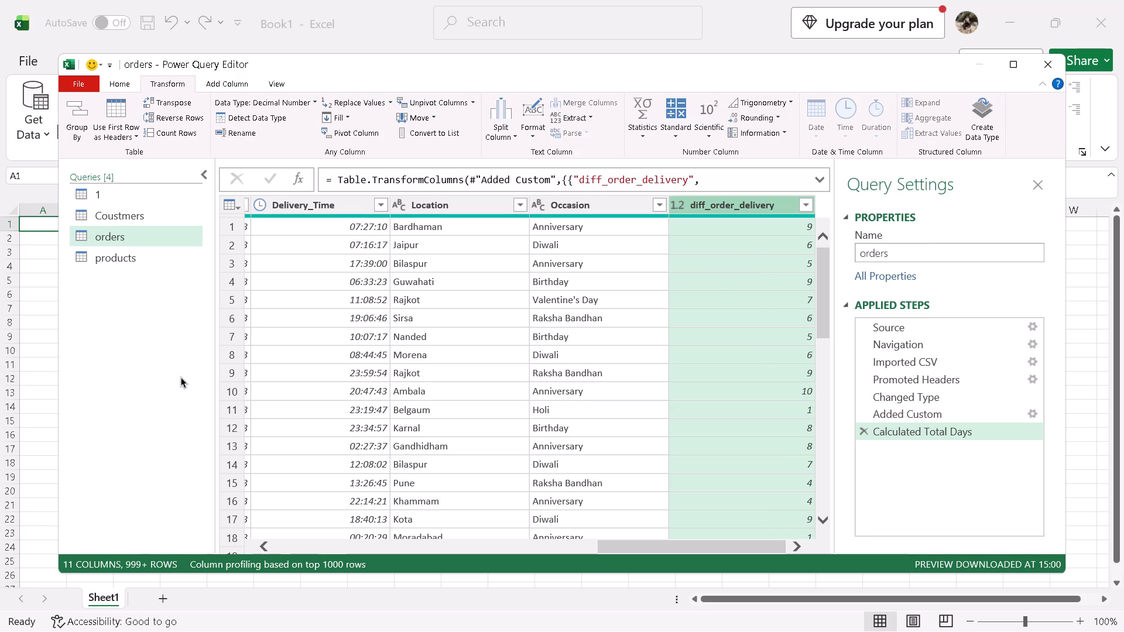
Examine the day differences and the order and delivery date and time columns in the orders query.
{"action": "left_click", "coordinate": [533, 403]}
{"action": "left_click", "coordinate": [700, 349]}
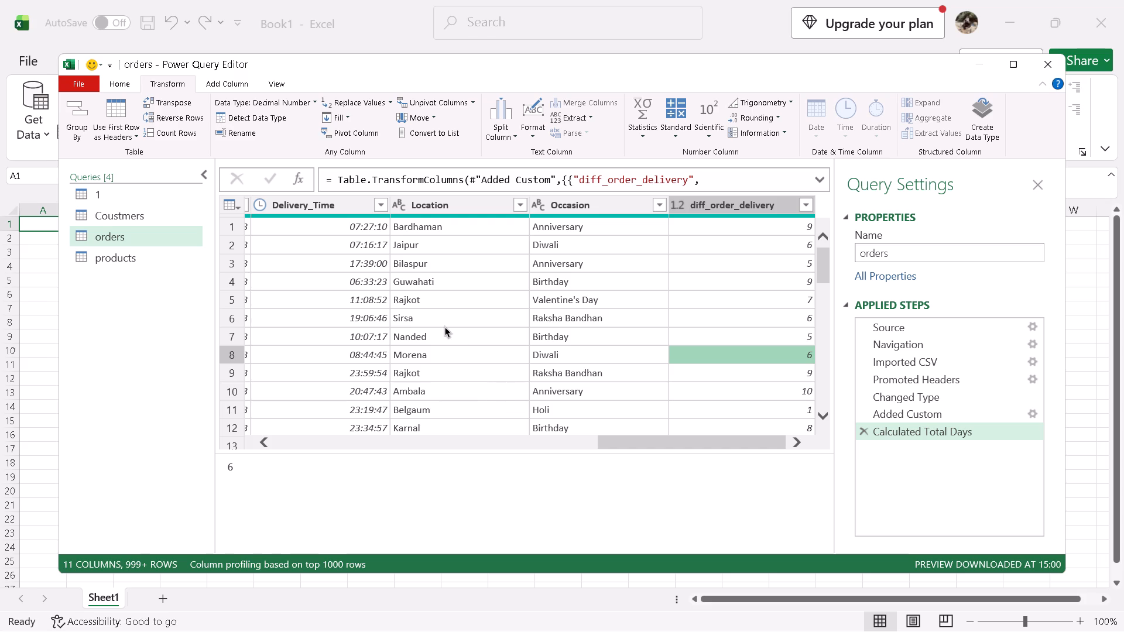
{"action": "left_click_drag", "start_coordinate": [611, 438], "coordinate": [556, 445]}
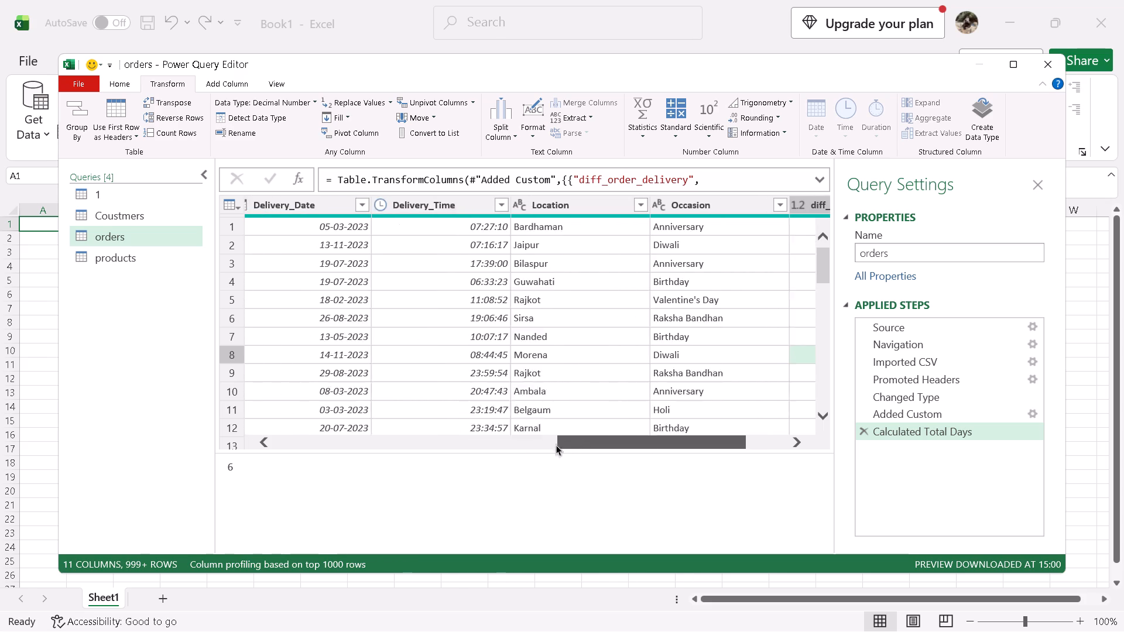
{"action": "left_click_drag", "start_coordinate": [556, 445], "coordinate": [527, 445]}
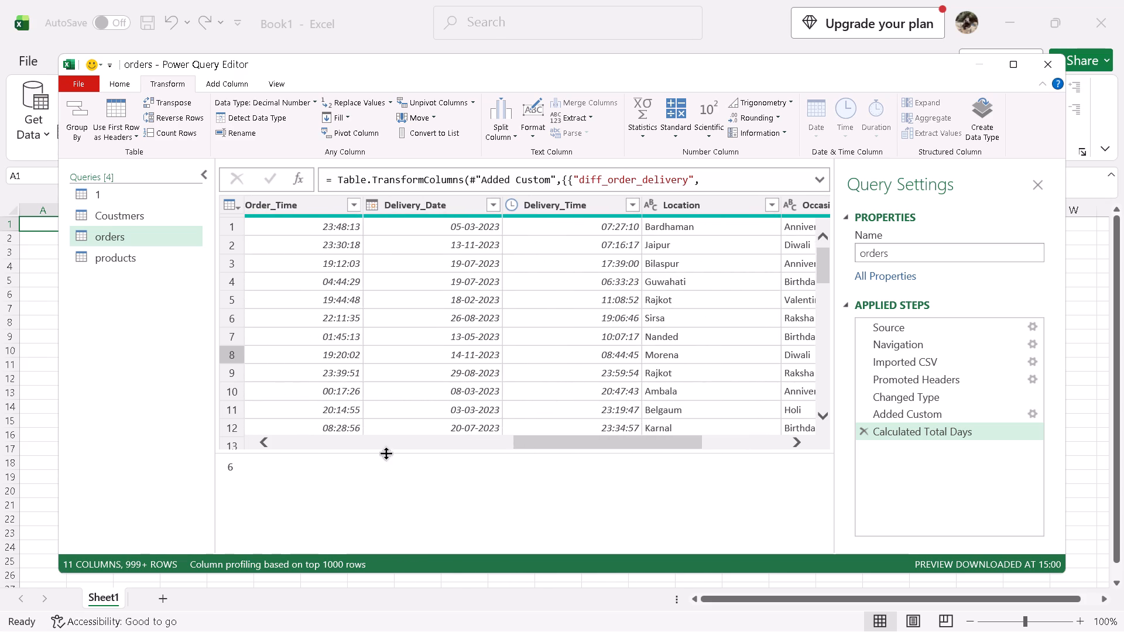
{"action": "left_click_drag", "start_coordinate": [386, 453], "coordinate": [393, 550]}
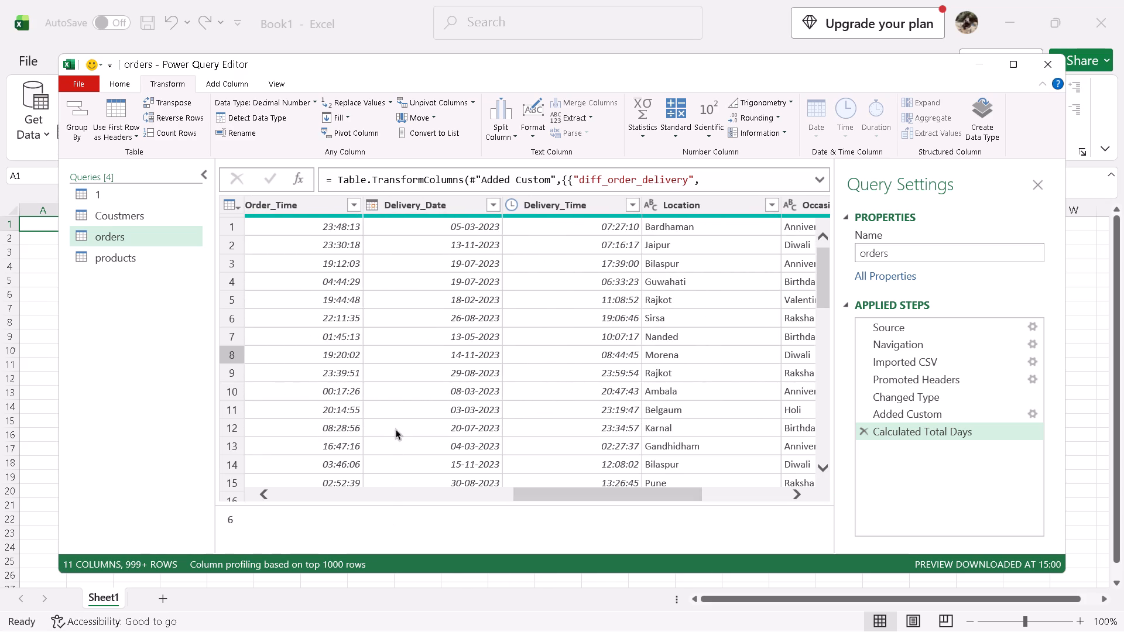
{"action": "left_click_drag", "start_coordinate": [550, 493], "coordinate": [543, 494]}
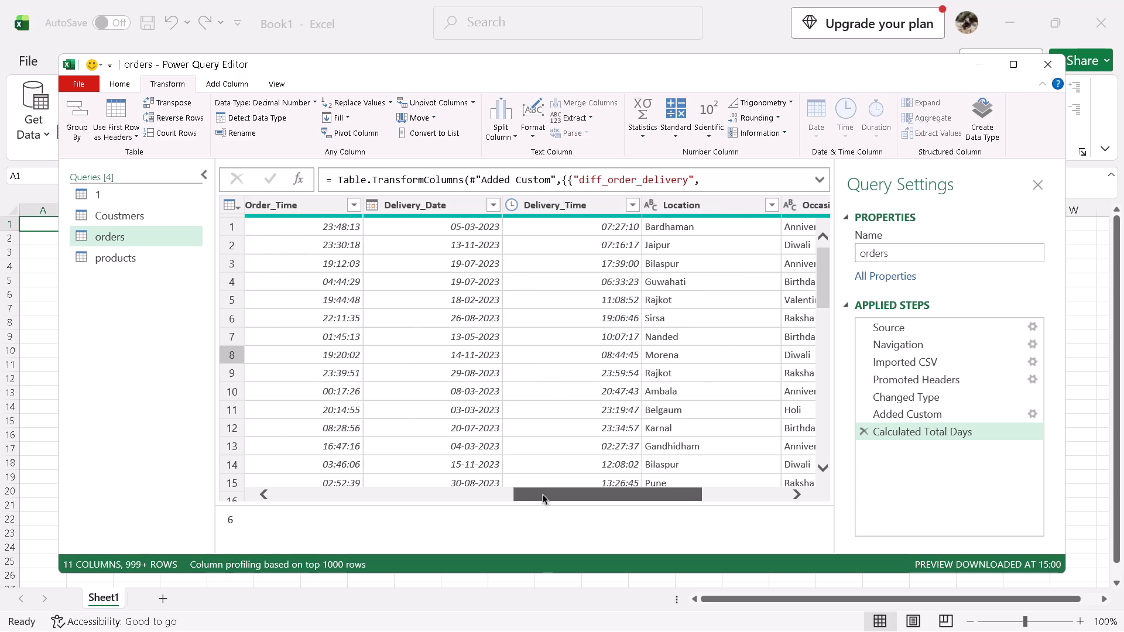
{"action": "left_click_drag", "start_coordinate": [543, 494], "coordinate": [527, 490]}
Add a new column to the orders query that extracts the hour from Delivery_Time.
{"action": "left_click", "coordinate": [600, 202]}
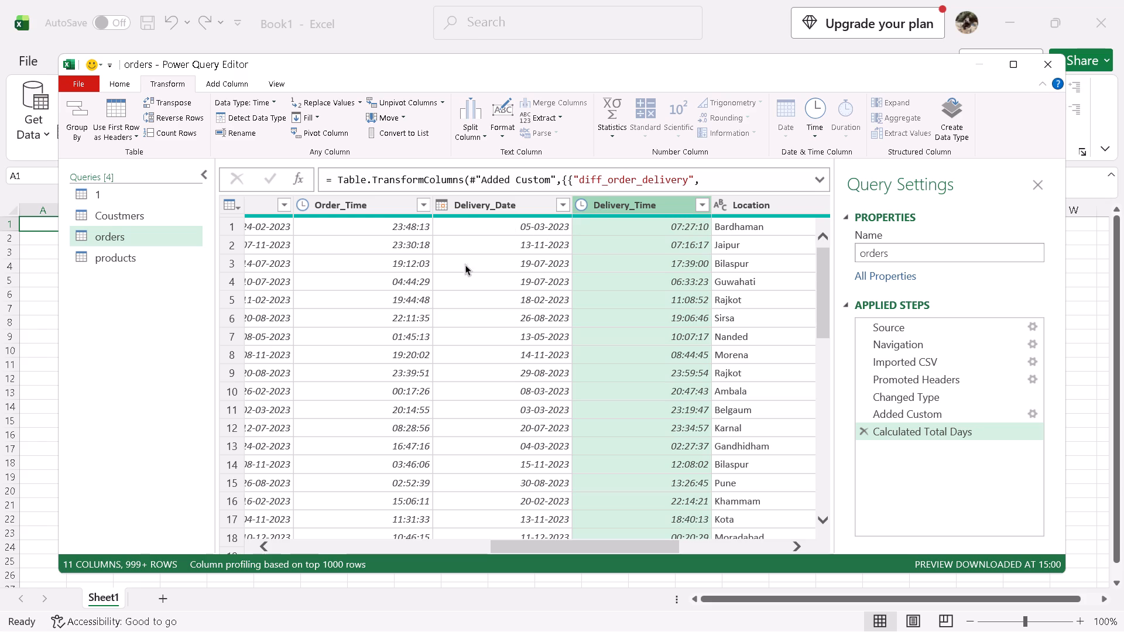
{"action": "left_click", "coordinate": [469, 279]}
{"action": "left_click", "coordinate": [612, 198]}
{"action": "right_click", "coordinate": [609, 205]}
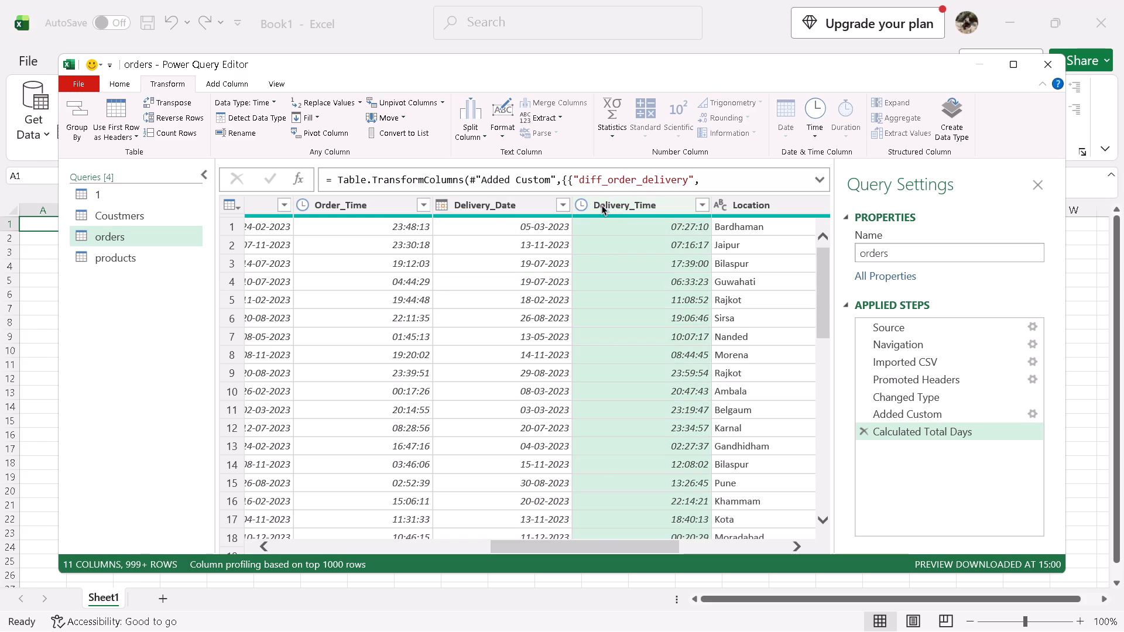
{"action": "left_click", "coordinate": [595, 205]}
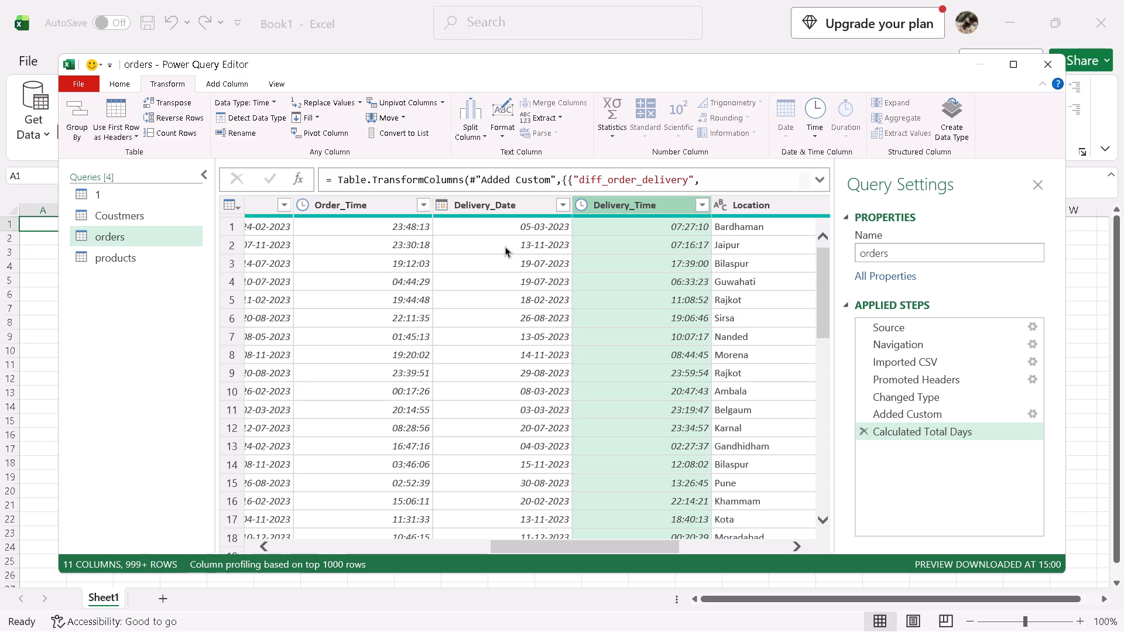
{"action": "scroll", "coordinate": [579, 377], "scroll_direction": "down", "scroll_amount": 2}
{"action": "scroll", "coordinate": [579, 377], "scroll_direction": "up", "scroll_amount": 6}
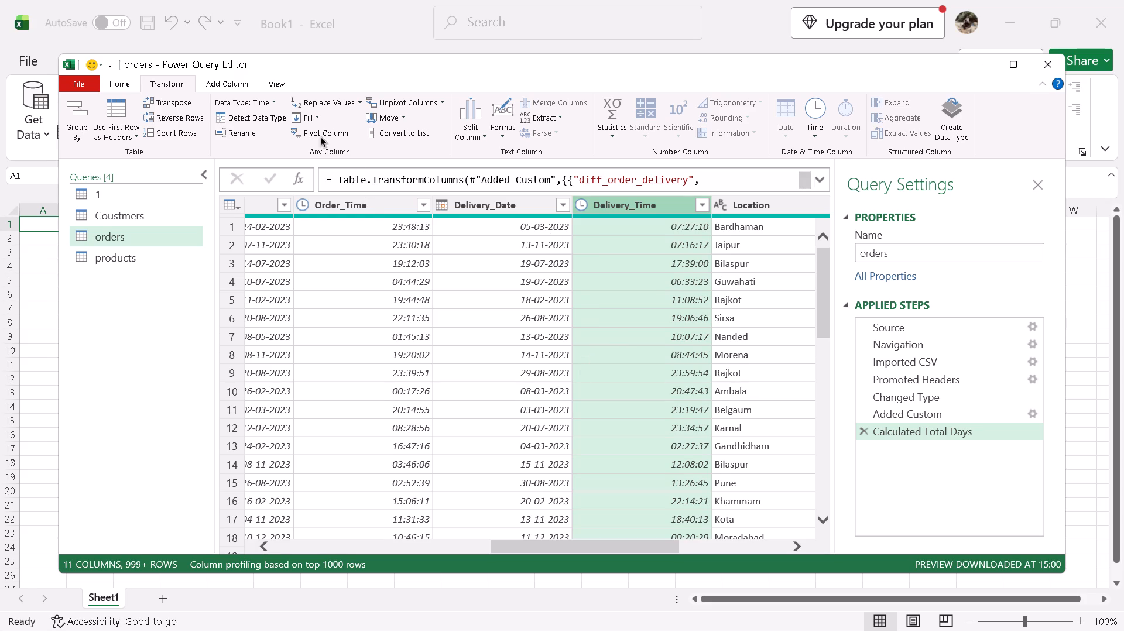
{"action": "left_click", "coordinate": [228, 81]}
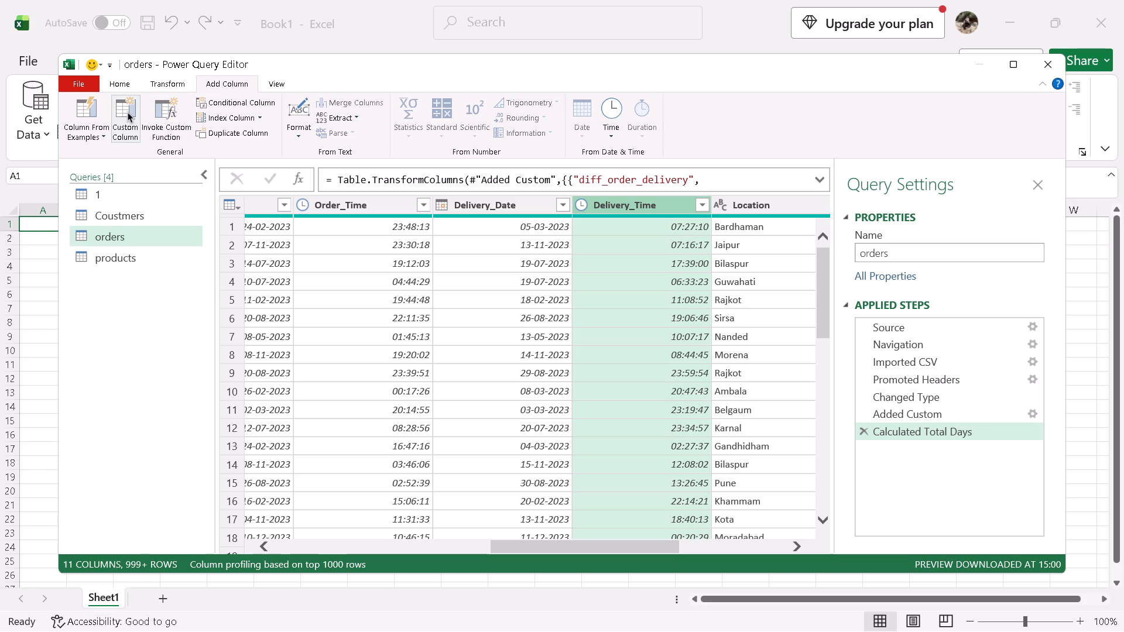
{"action": "left_click", "coordinate": [608, 121]}
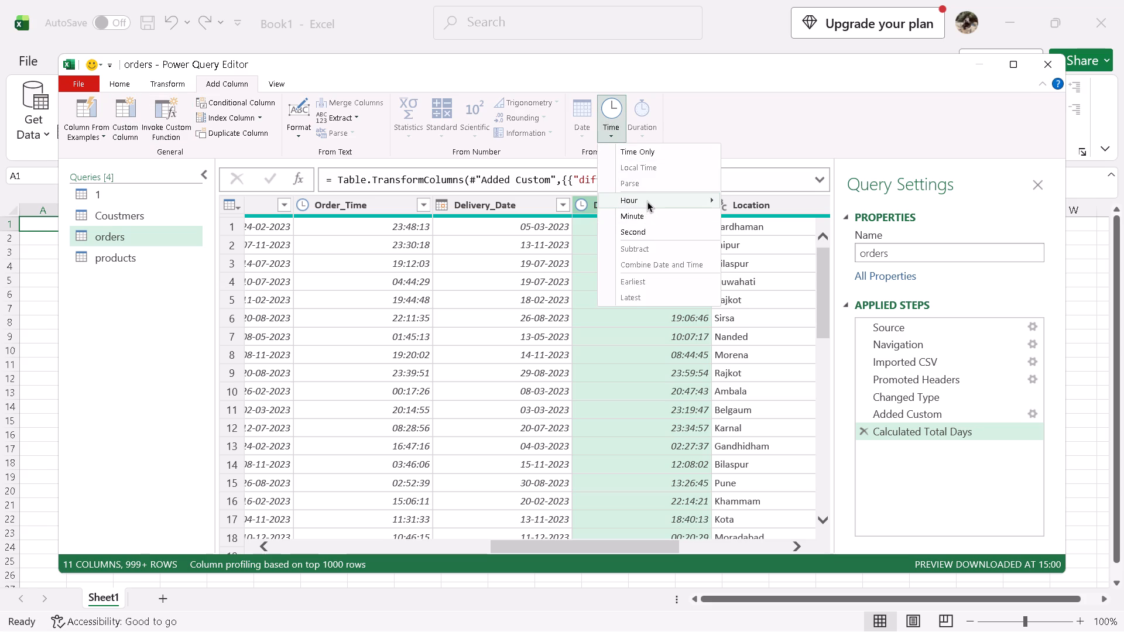
{"action": "left_click", "coordinate": [647, 201]}
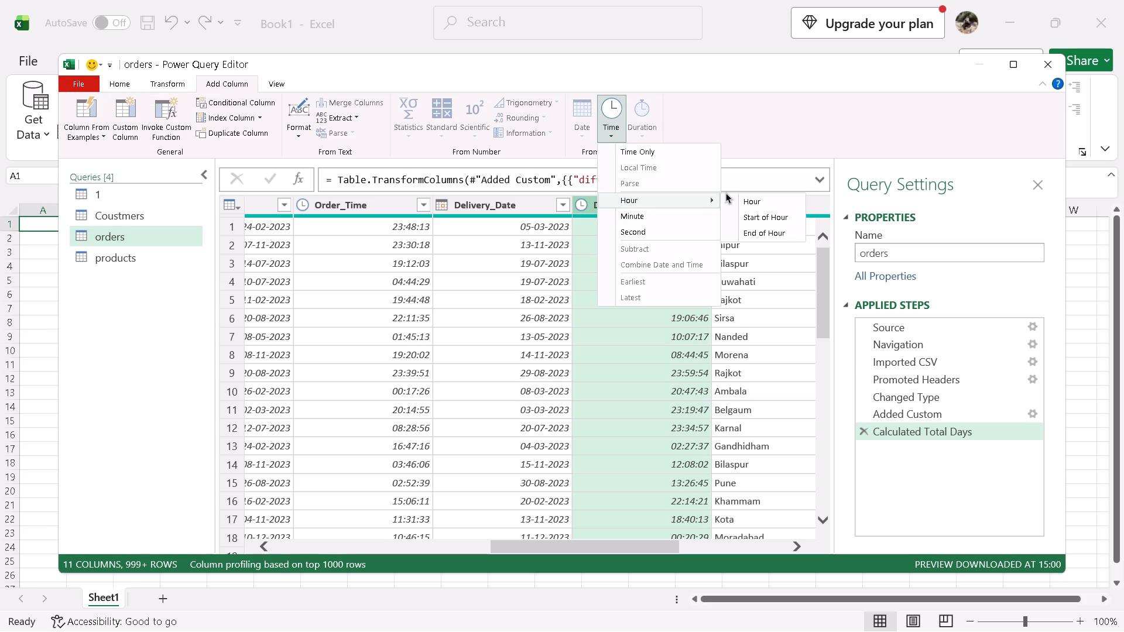
{"action": "left_click", "coordinate": [764, 196]}
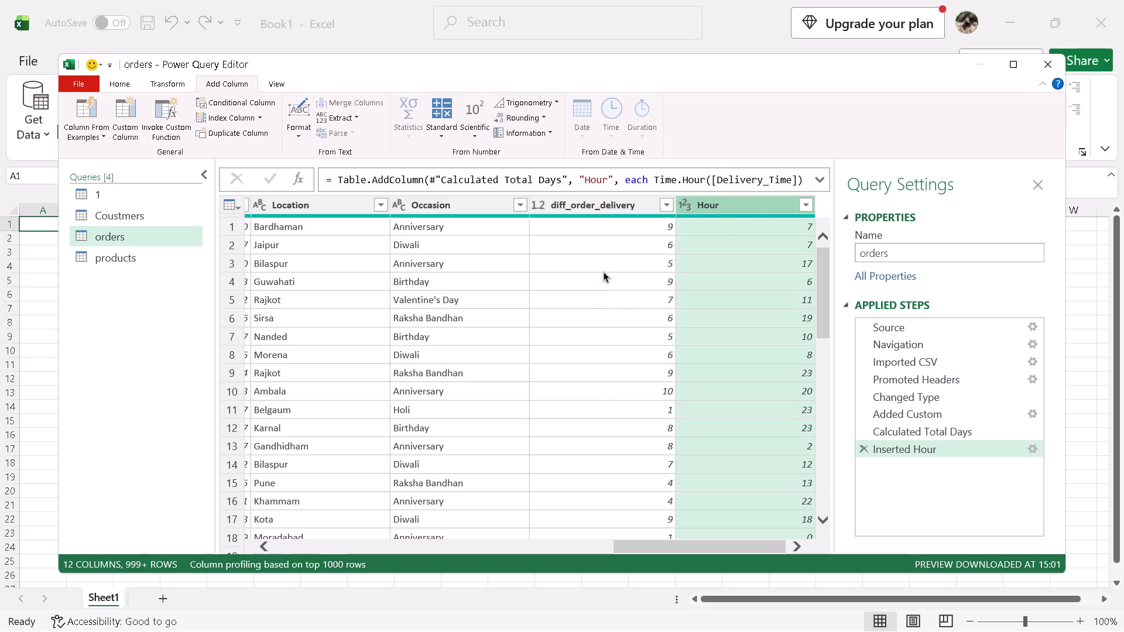
Rename the new Hour column as Hour Of Delivery.
{"action": "left_click", "coordinate": [729, 197]}
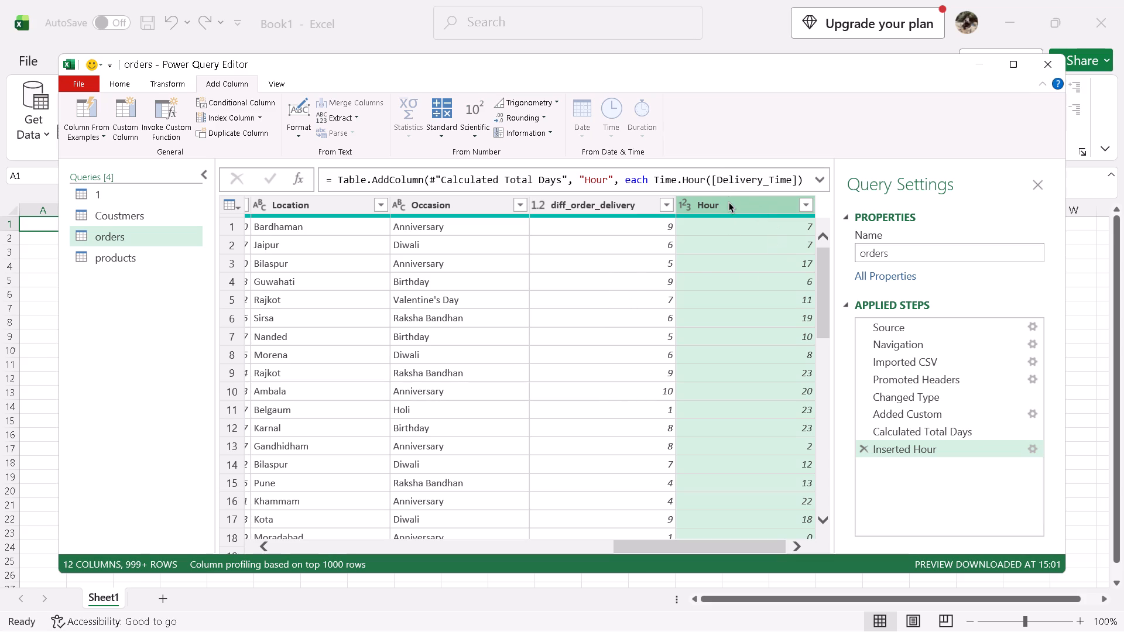
{"action": "double_click", "coordinate": [729, 205]}
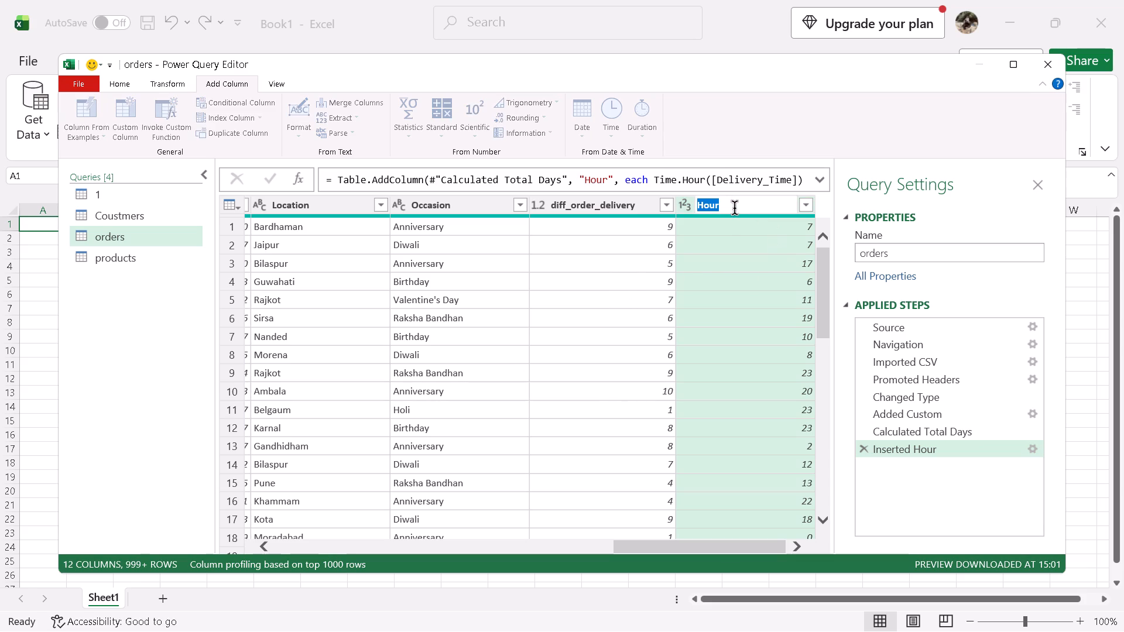
{"action": "left_click", "coordinate": [735, 208]}
{"action": "key", "text": "space"}
{"action": "type", "text": "OF De"}
{"action": "key", "text": "BackSpace"}
{"action": "key", "text": "BackSpace"}
{"action": "key", "text": "BackSpace"}
{"action": "key", "text": "BackSpace"}
{"action": "type", "text": "d"}
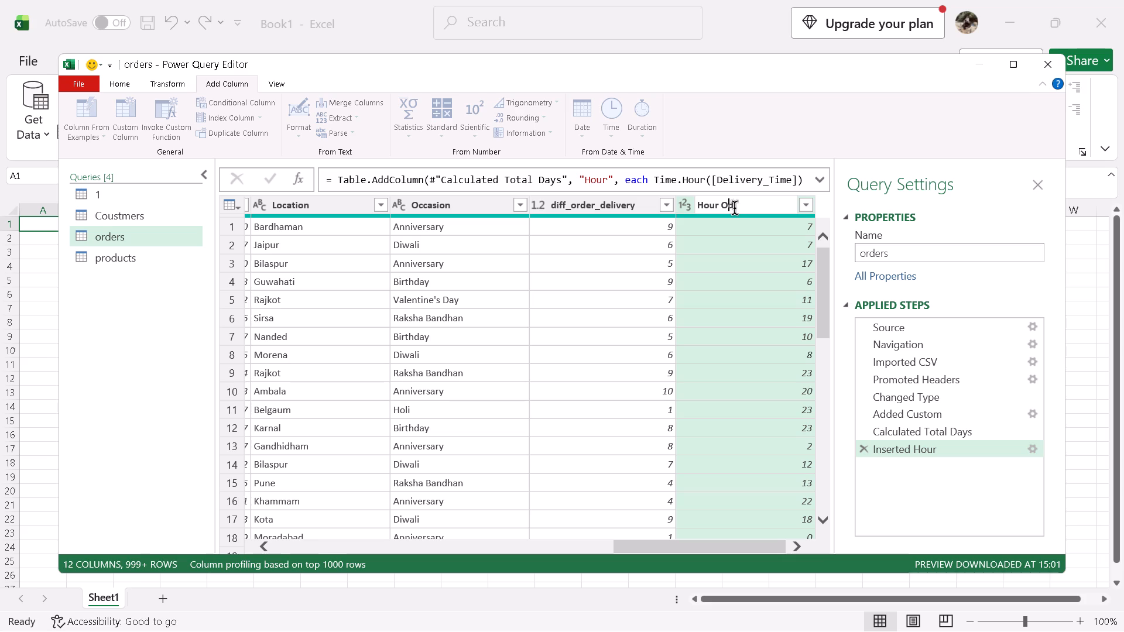
{"action": "key", "text": "space"}
{"action": "key", "text": "BackSpace"}
{"action": "key", "text": "BackSpace"}
{"action": "type", "text": "f Delivery"}
{"action": "left_click", "coordinate": [555, 368]}
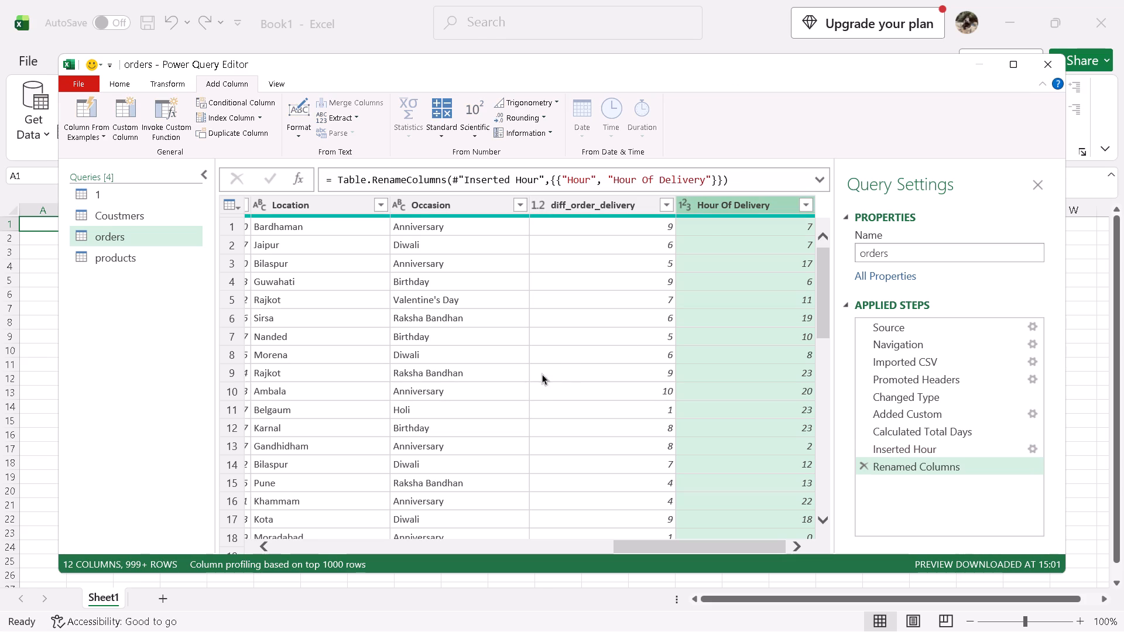
Examine the quantity and the order and delivery date and time columns in the orders query.
{"action": "left_click_drag", "start_coordinate": [638, 539], "coordinate": [477, 549]}
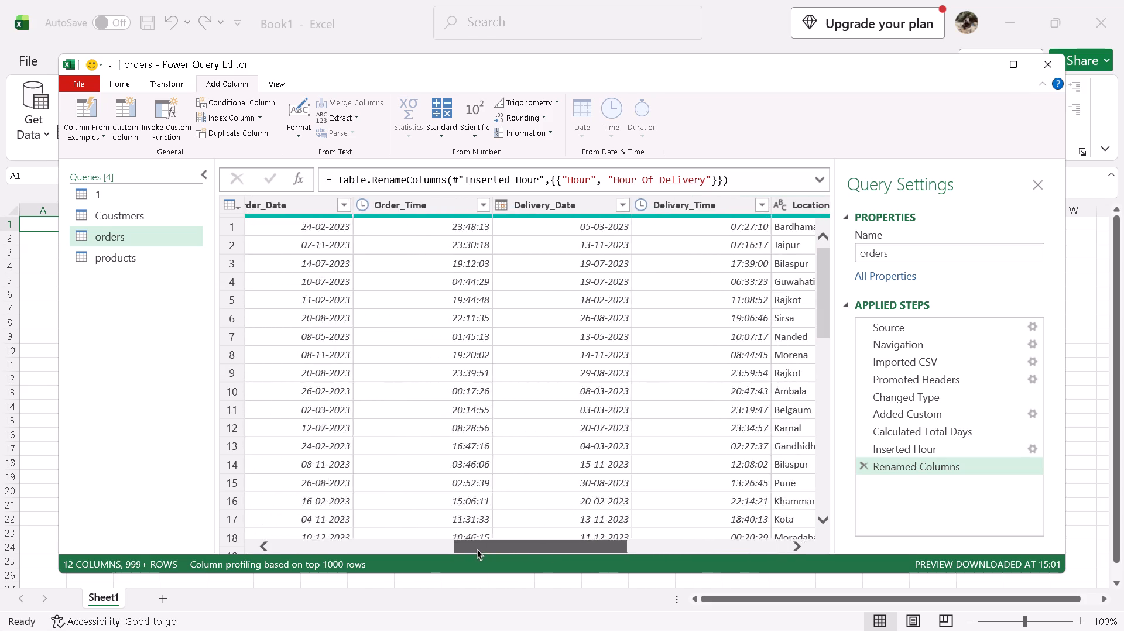
{"action": "left_click_drag", "start_coordinate": [477, 549], "coordinate": [405, 540]}
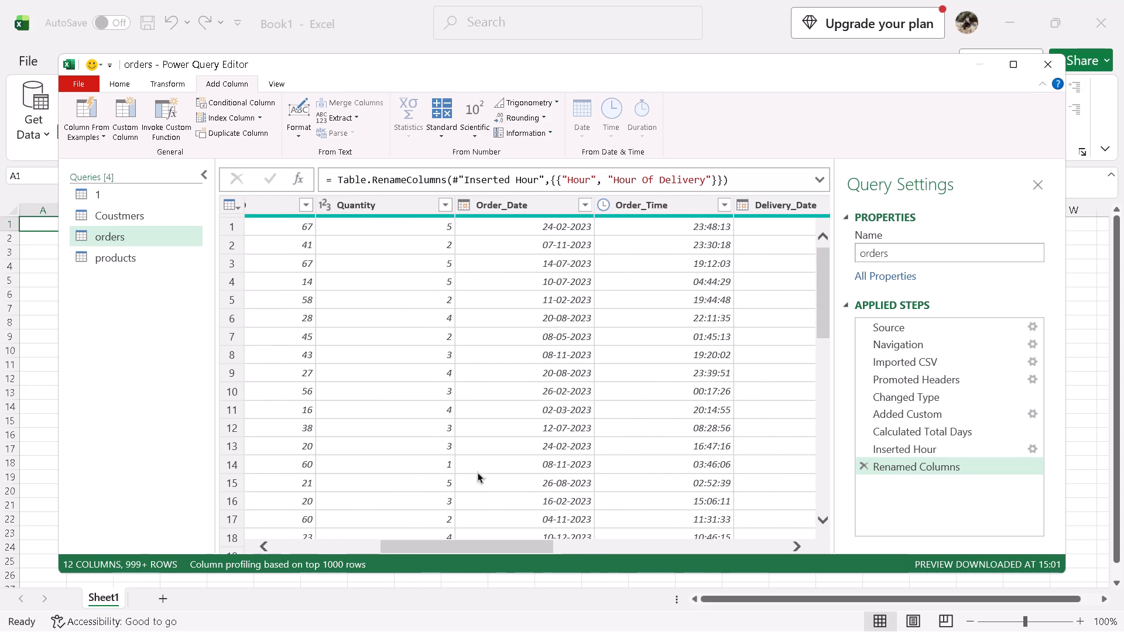
{"action": "scroll", "coordinate": [483, 441], "scroll_direction": "down", "scroll_amount": 3}
{"action": "scroll", "coordinate": [495, 458], "scroll_direction": "up", "scroll_amount": 3}
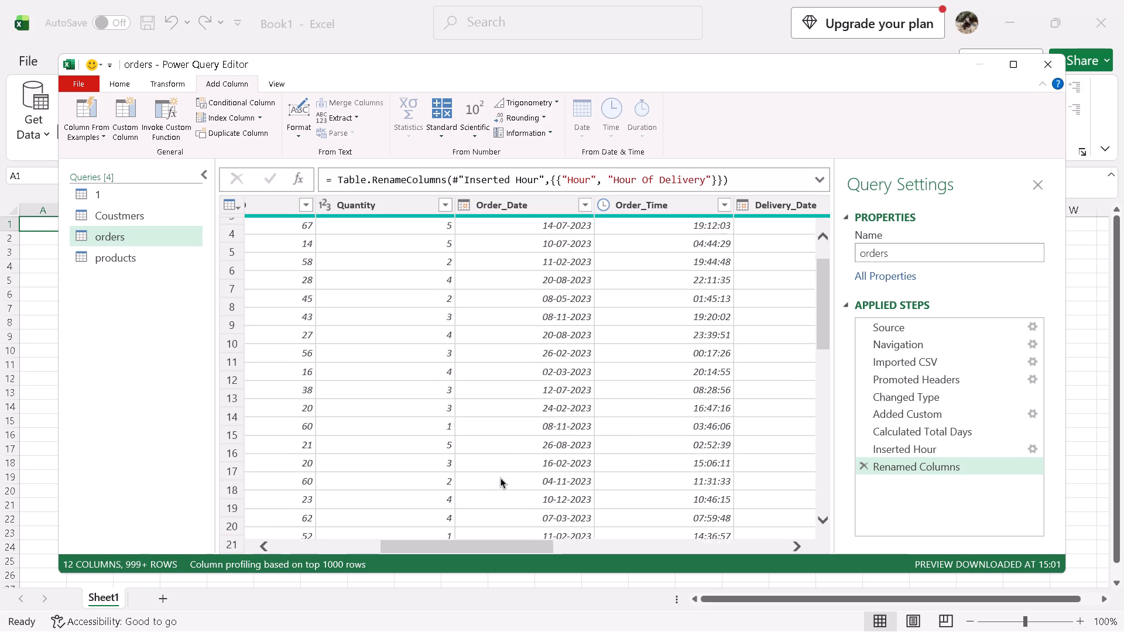
{"action": "scroll", "coordinate": [501, 478], "scroll_direction": "up", "scroll_amount": 6}
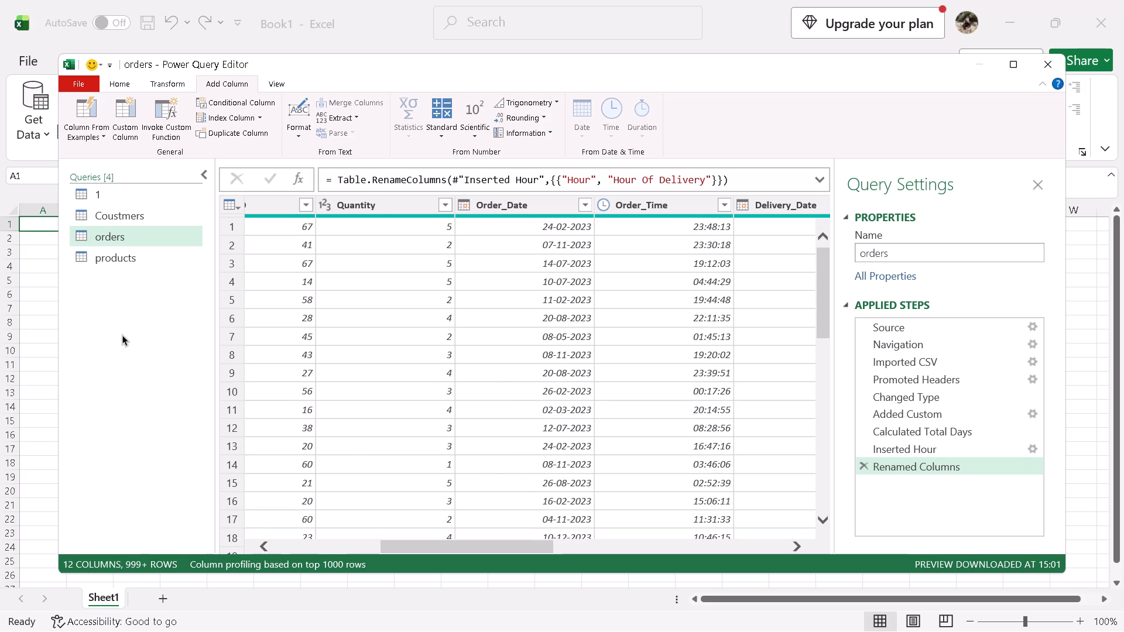
{"action": "scroll", "coordinate": [451, 374], "scroll_direction": "down", "scroll_amount": 4}
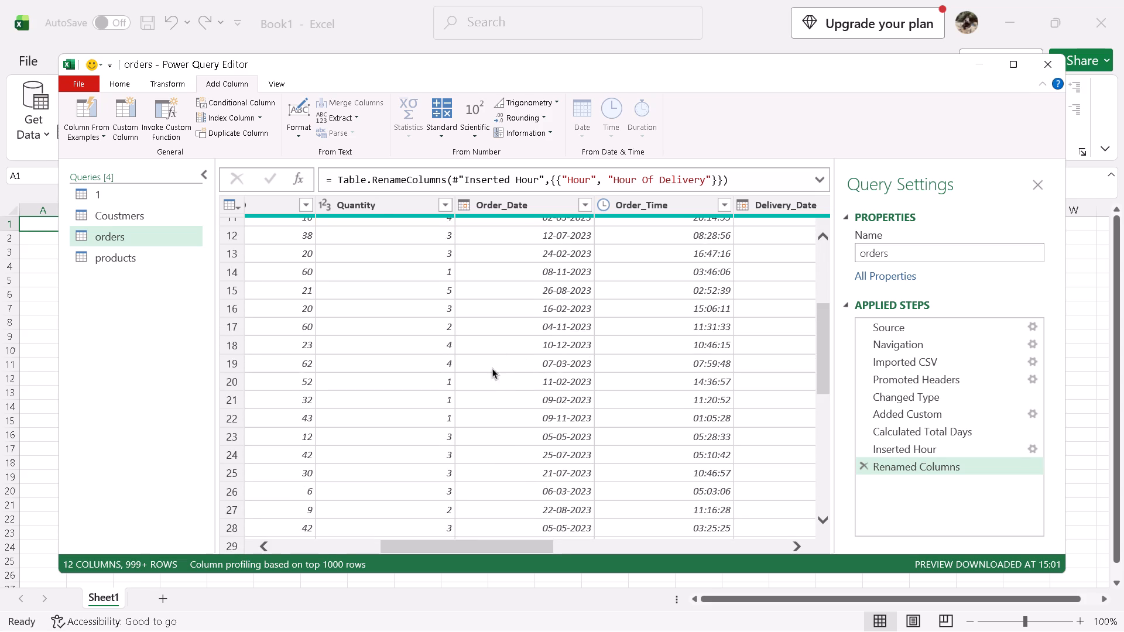
{"action": "scroll", "coordinate": [699, 318], "scroll_direction": "down", "scroll_amount": 9}
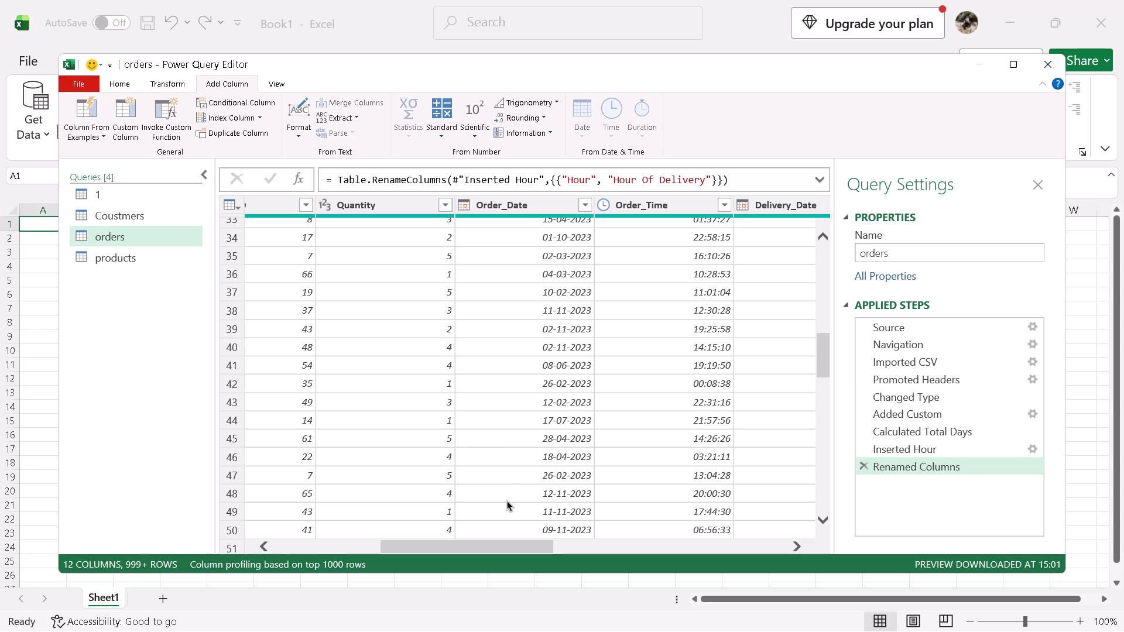
Examine the product names, categories, prices and occasions in the products query.
{"action": "left_click", "coordinate": [143, 253]}
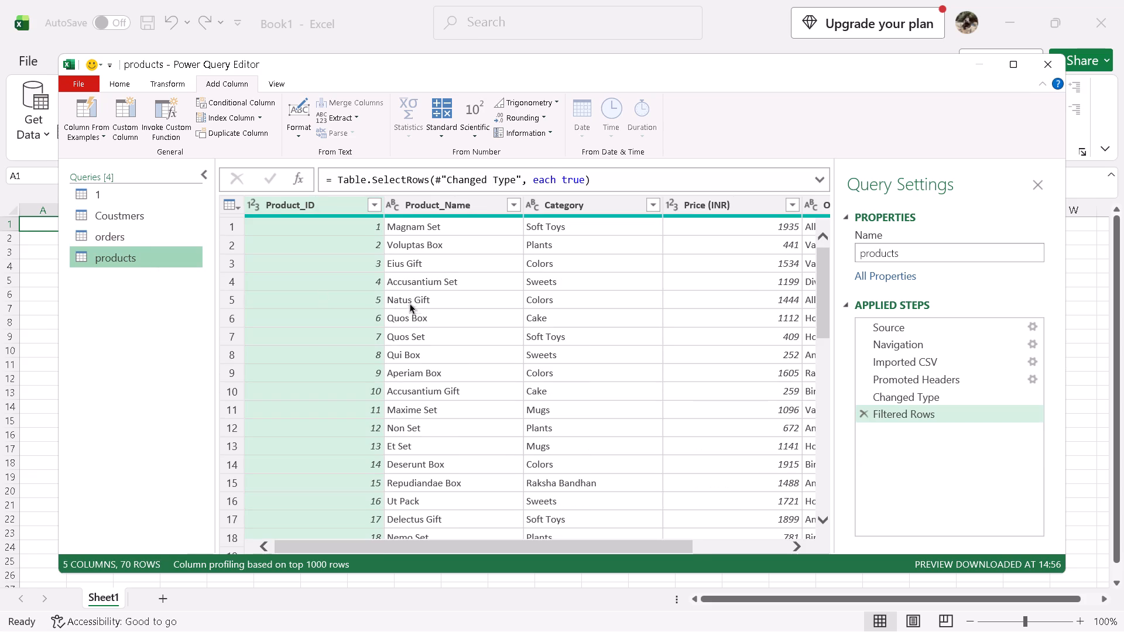
{"action": "scroll", "coordinate": [325, 273], "scroll_direction": "down", "scroll_amount": 5}
{"action": "scroll", "coordinate": [362, 390], "scroll_direction": "down", "scroll_amount": 3}
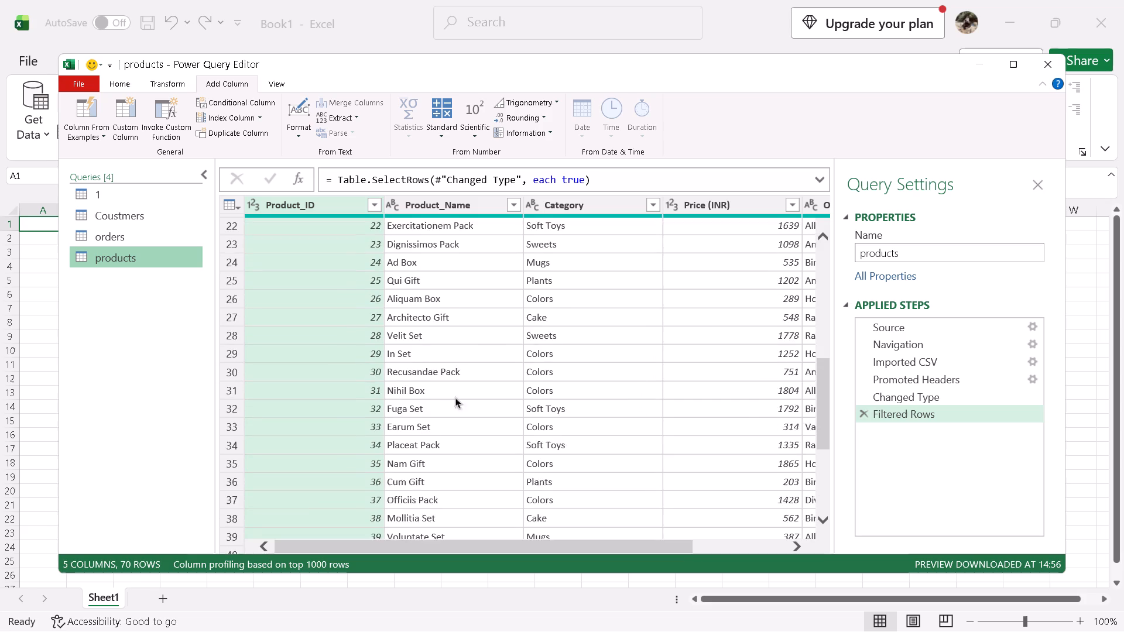
{"action": "scroll", "coordinate": [642, 334], "scroll_direction": "up", "scroll_amount": 6}
{"action": "left_click_drag", "start_coordinate": [540, 542], "coordinate": [605, 544]}
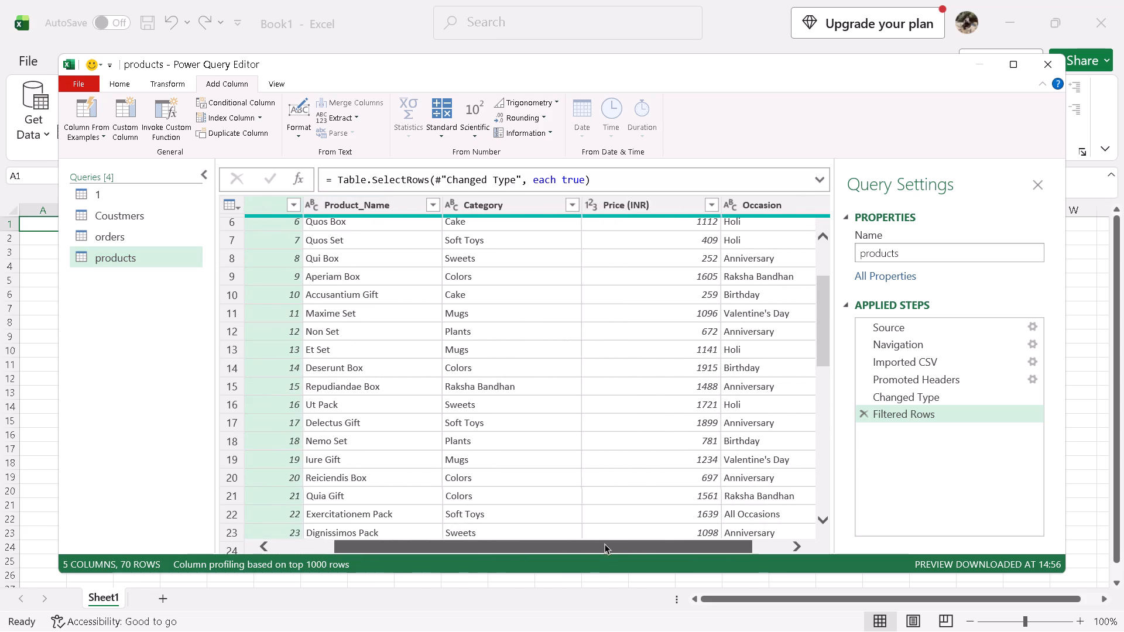
{"action": "left_click_drag", "start_coordinate": [605, 544], "coordinate": [675, 537]}
{"action": "scroll", "coordinate": [714, 373], "scroll_direction": "down", "scroll_amount": 5}
{"action": "scroll", "coordinate": [706, 439], "scroll_direction": "down", "scroll_amount": 4}
{"action": "scroll", "coordinate": [539, 447], "scroll_direction": "down", "scroll_amount": 4}
{"action": "scroll", "coordinate": [488, 483], "scroll_direction": "down", "scroll_amount": 4}
{"action": "left_click", "coordinate": [701, 489]}
{"action": "left_click_drag", "start_coordinate": [654, 493], "coordinate": [631, 493]}
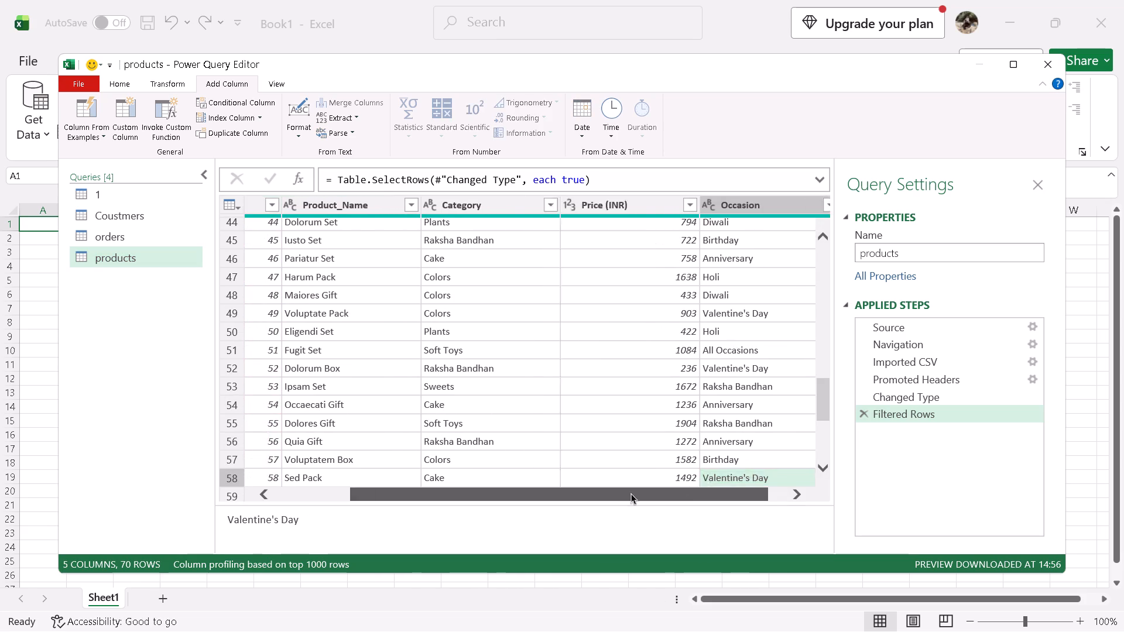
{"action": "left_click_drag", "start_coordinate": [631, 493], "coordinate": [469, 485]}
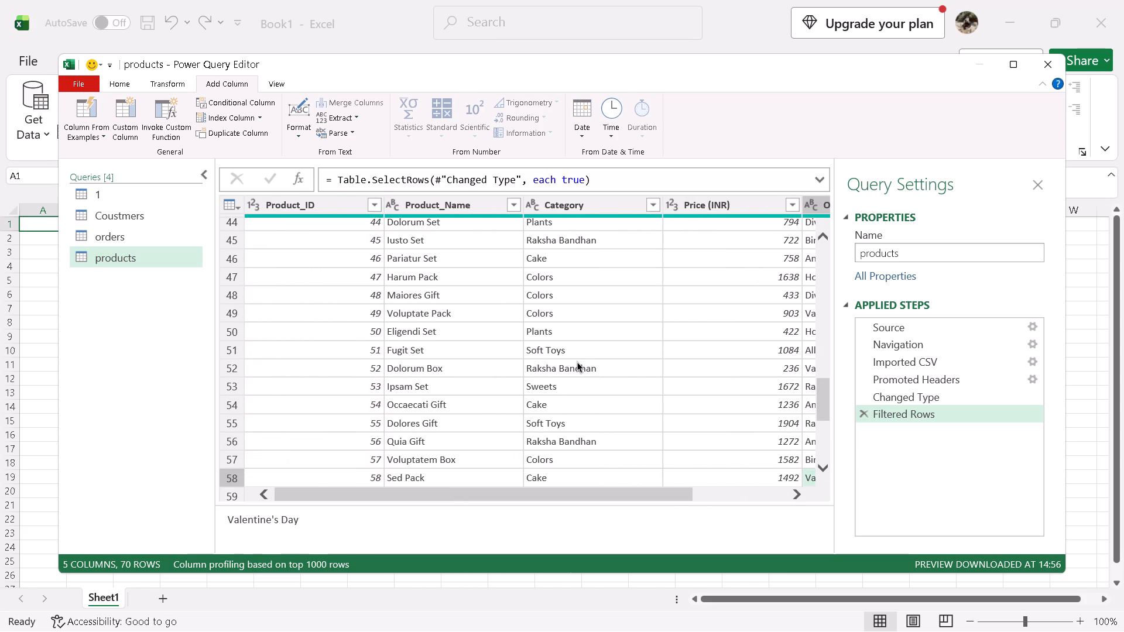
{"action": "scroll", "coordinate": [577, 362], "scroll_direction": "up", "scroll_amount": 12}
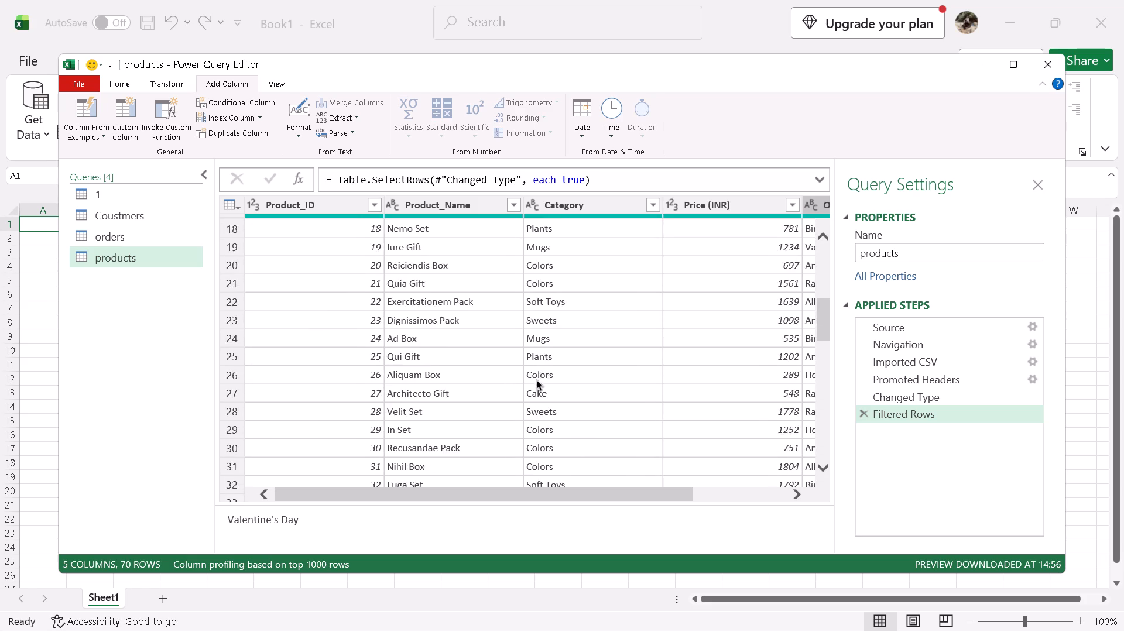
{"action": "scroll", "coordinate": [537, 380], "scroll_direction": "up", "scroll_amount": 3}
{"action": "scroll", "coordinate": [523, 477], "scroll_direction": "up", "scroll_amount": 12}
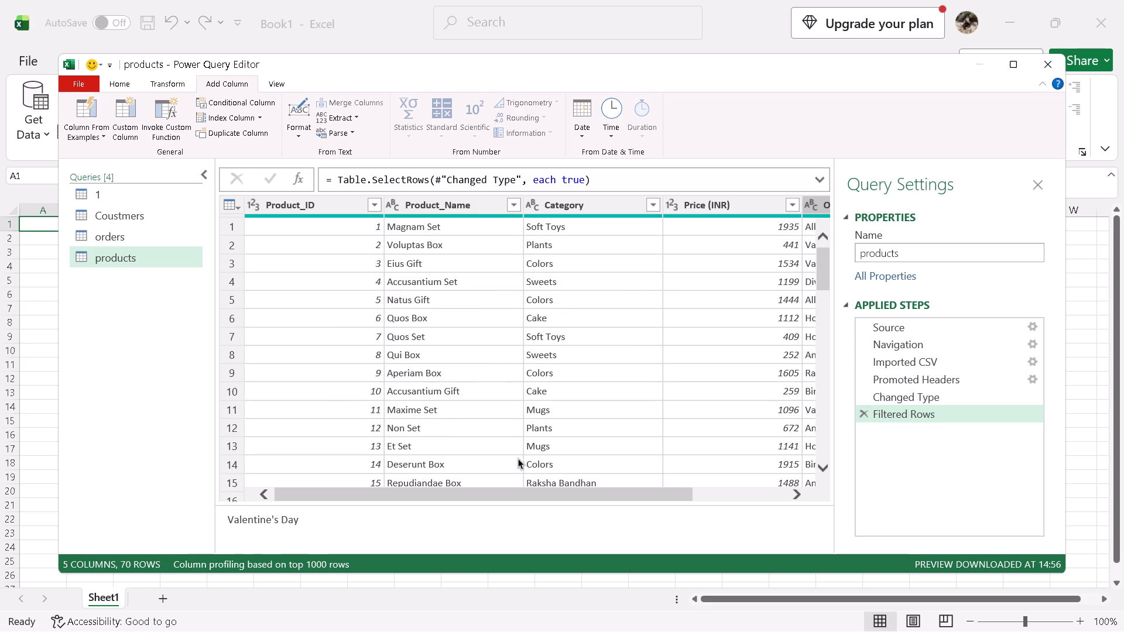
{"action": "scroll", "coordinate": [440, 446], "scroll_direction": "up", "scroll_amount": 3}
Compare the Product_ID and Quantity columns of the orders query with the Price (INR) column of the products query.
{"action": "left_click", "coordinate": [139, 231]}
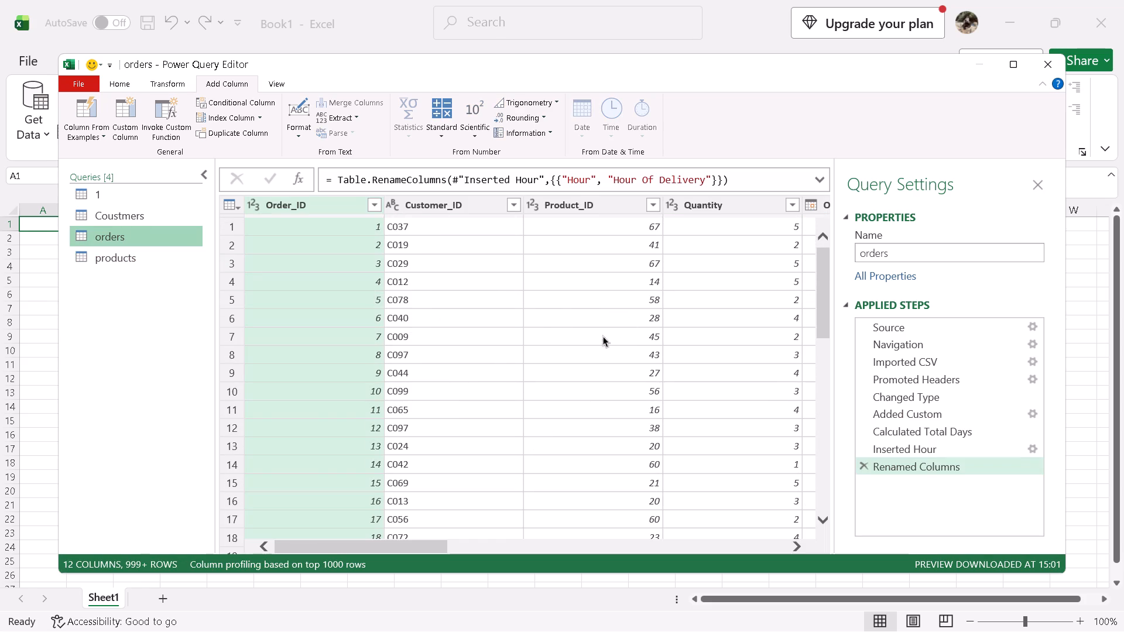
{"action": "left_click_drag", "start_coordinate": [397, 542], "coordinate": [483, 549]}
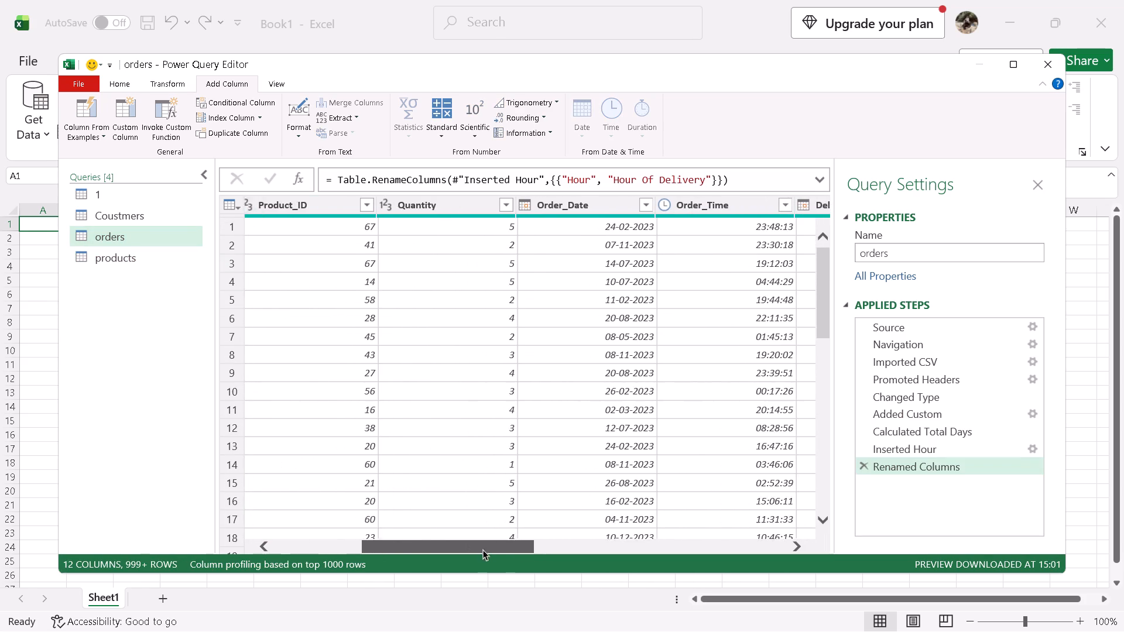
{"action": "left_click_drag", "start_coordinate": [483, 549], "coordinate": [478, 551]}
{"action": "scroll", "coordinate": [504, 300], "scroll_direction": "down", "scroll_amount": 4}
{"action": "scroll", "coordinate": [504, 300], "scroll_direction": "up", "scroll_amount": 4}
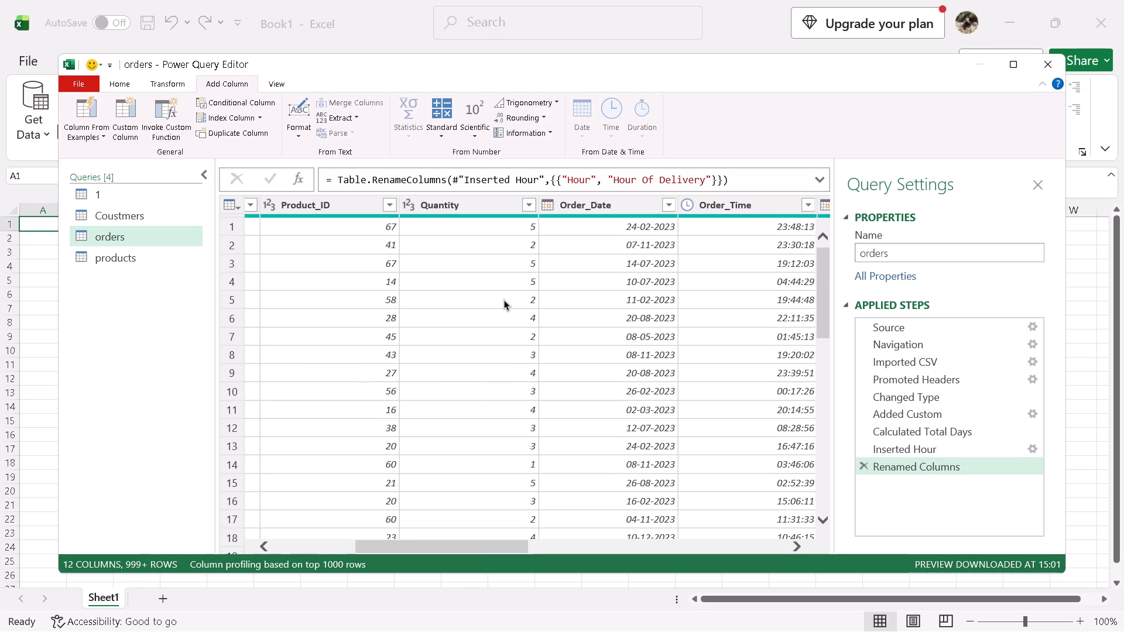
{"action": "scroll", "coordinate": [504, 299], "scroll_direction": "up", "scroll_amount": 3}
{"action": "left_click", "coordinate": [87, 253]}
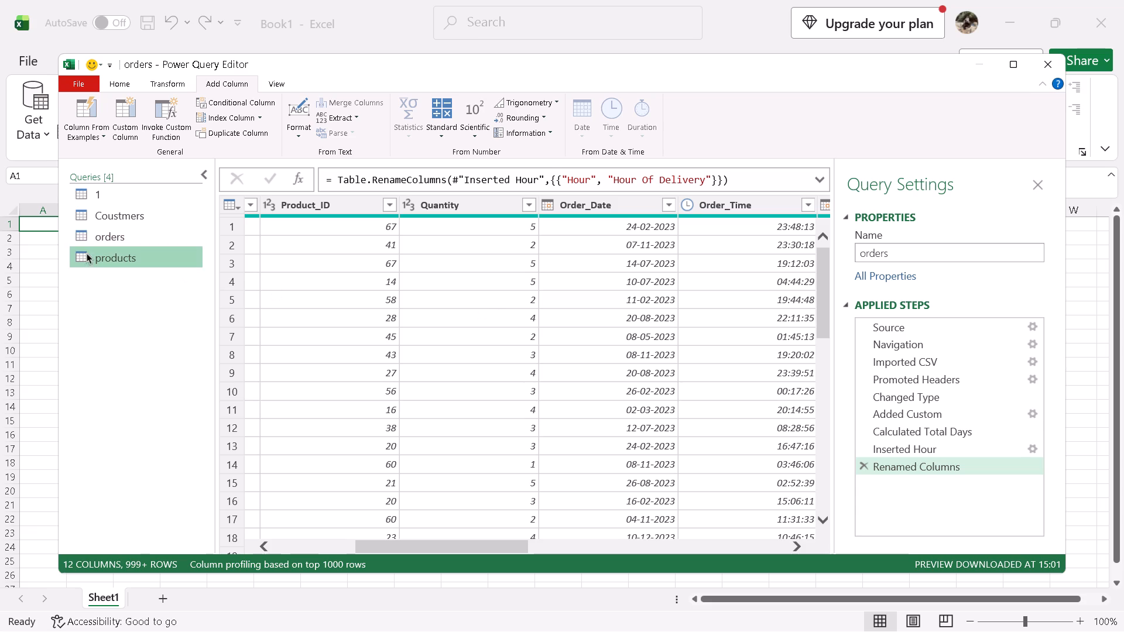
{"action": "scroll", "coordinate": [724, 285], "scroll_direction": "up", "scroll_amount": 2}
{"action": "left_click_drag", "start_coordinate": [524, 542], "coordinate": [570, 540]}
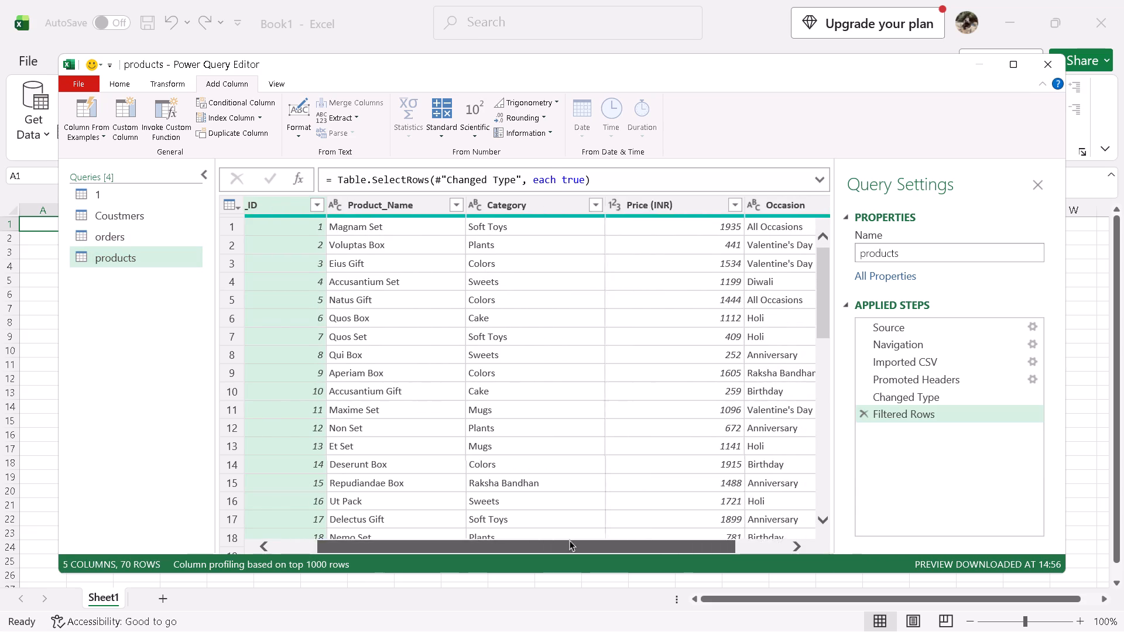
{"action": "left_click_drag", "start_coordinate": [570, 540], "coordinate": [621, 535]}
{"action": "scroll", "coordinate": [667, 370], "scroll_direction": "up", "scroll_amount": 5}
{"action": "scroll", "coordinate": [643, 336], "scroll_direction": "down", "scroll_amount": 4}
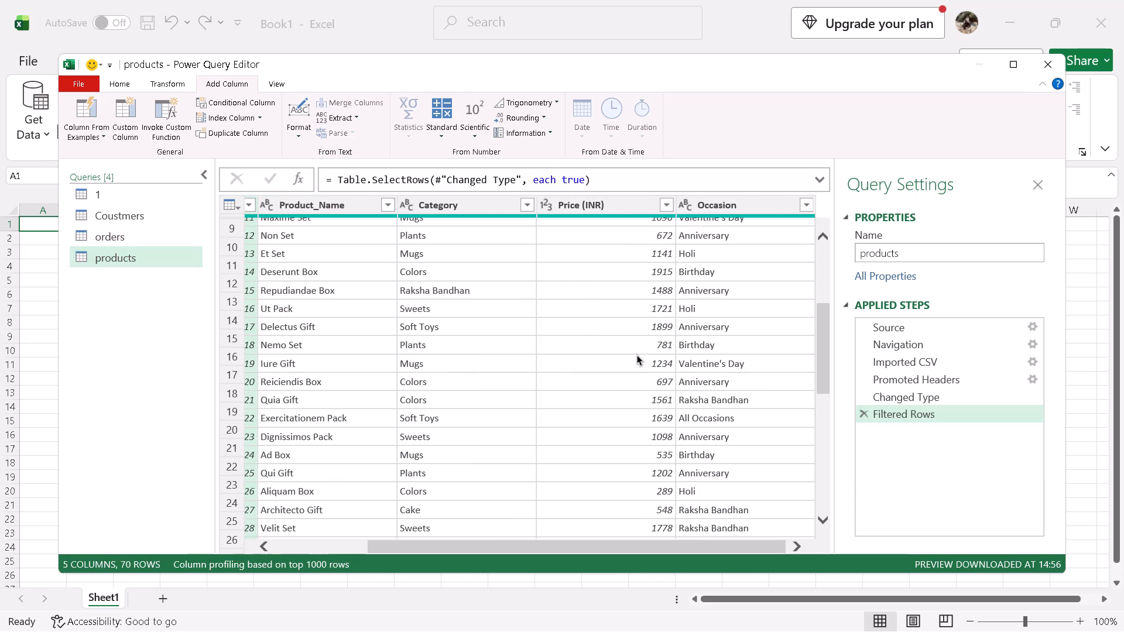
{"action": "scroll", "coordinate": [633, 371], "scroll_direction": "up", "scroll_amount": 2}
{"action": "scroll", "coordinate": [633, 371], "scroll_direction": "down", "scroll_amount": 1}
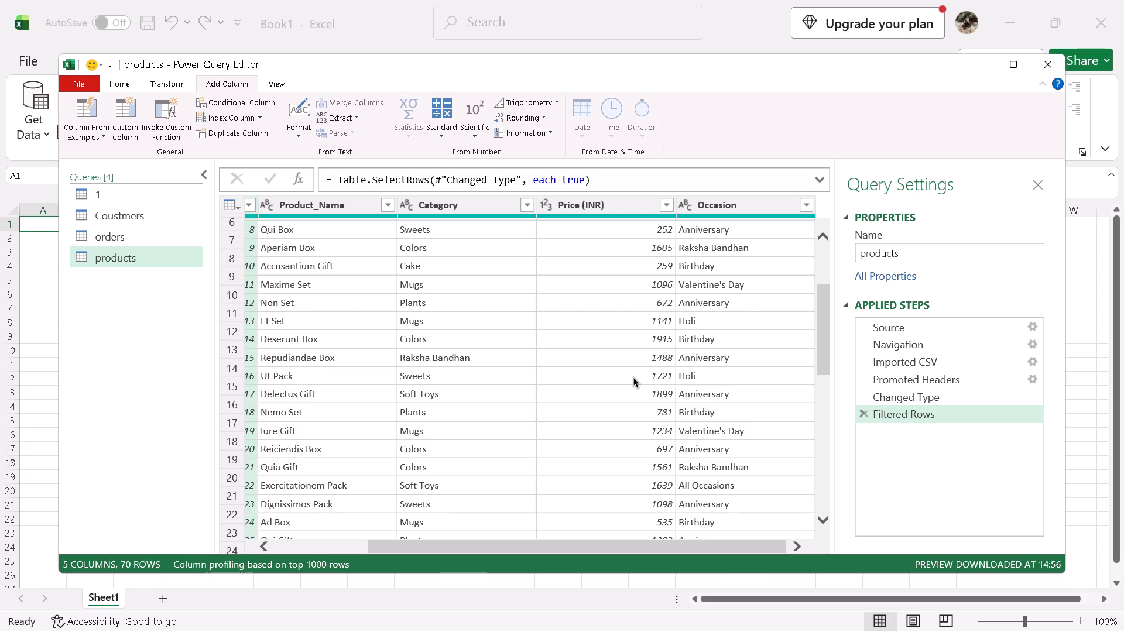
{"action": "scroll", "coordinate": [568, 302], "scroll_direction": "down", "scroll_amount": 5}
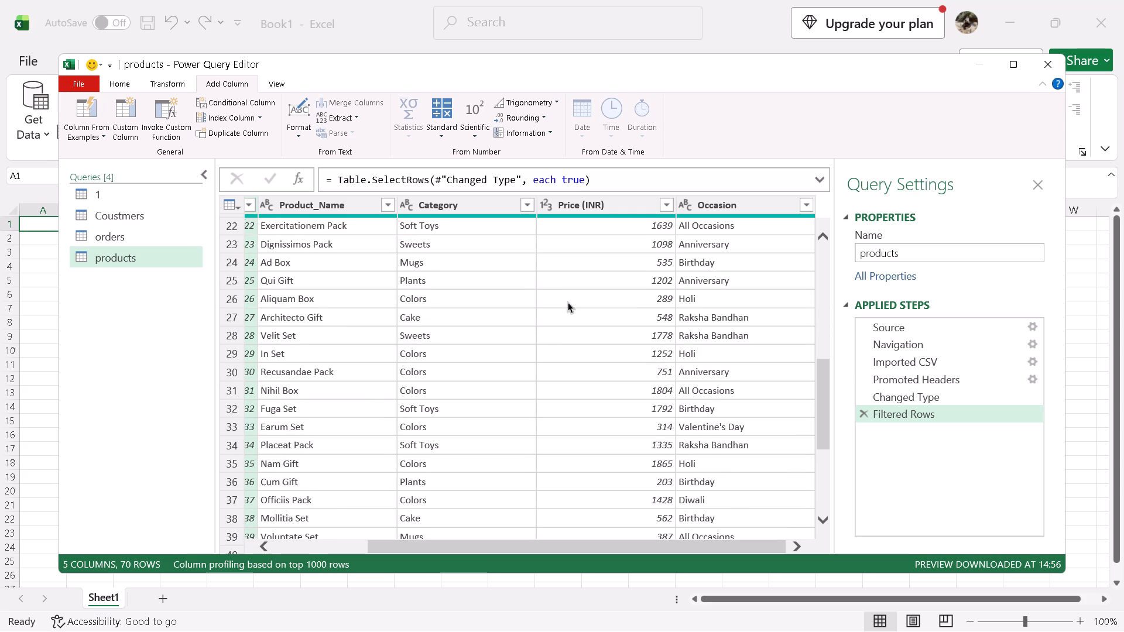
{"action": "scroll", "coordinate": [568, 302], "scroll_direction": "down", "scroll_amount": 4}
{"action": "scroll", "coordinate": [561, 355], "scroll_direction": "up", "scroll_amount": 12}
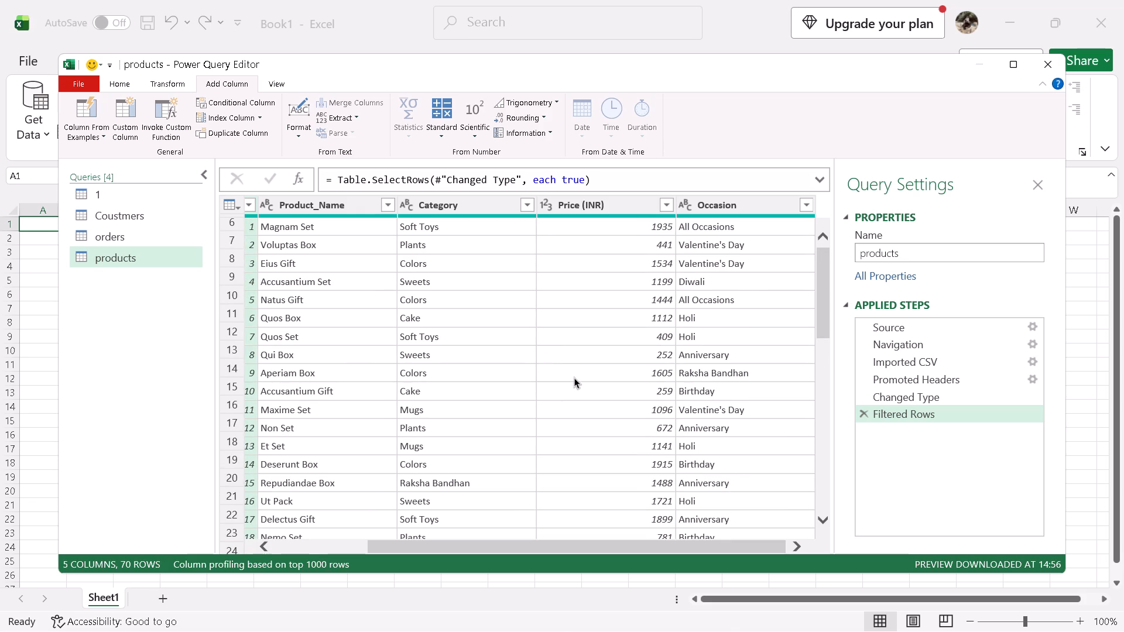
{"action": "scroll", "coordinate": [574, 377], "scroll_direction": "down", "scroll_amount": 1}
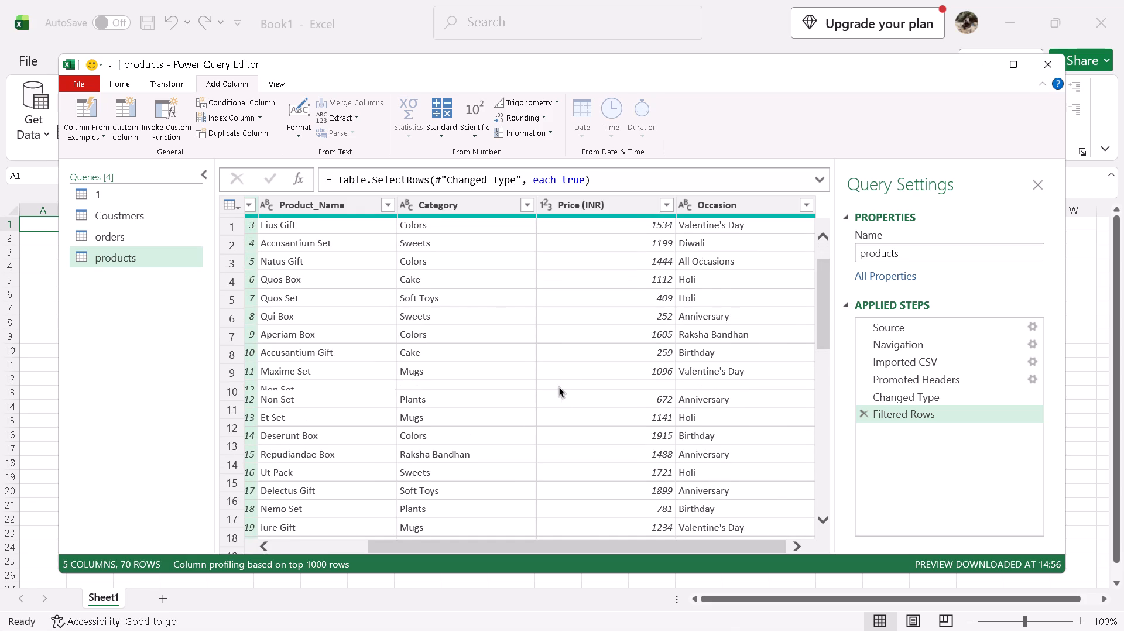
{"action": "scroll", "coordinate": [567, 390], "scroll_direction": "down", "scroll_amount": 4}
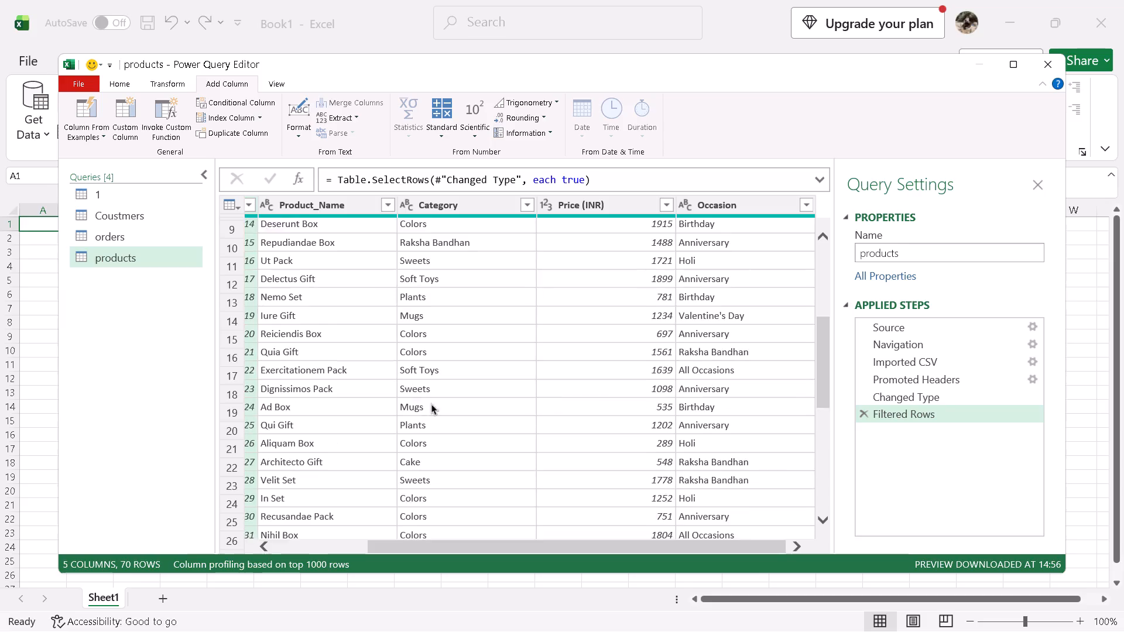
{"action": "scroll", "coordinate": [290, 402], "scroll_direction": "down", "scroll_amount": 2}
View the orders query and the Coustmers query for their shared customer ID column.
{"action": "left_click", "coordinate": [113, 246]}
{"action": "left_click", "coordinate": [112, 235]}
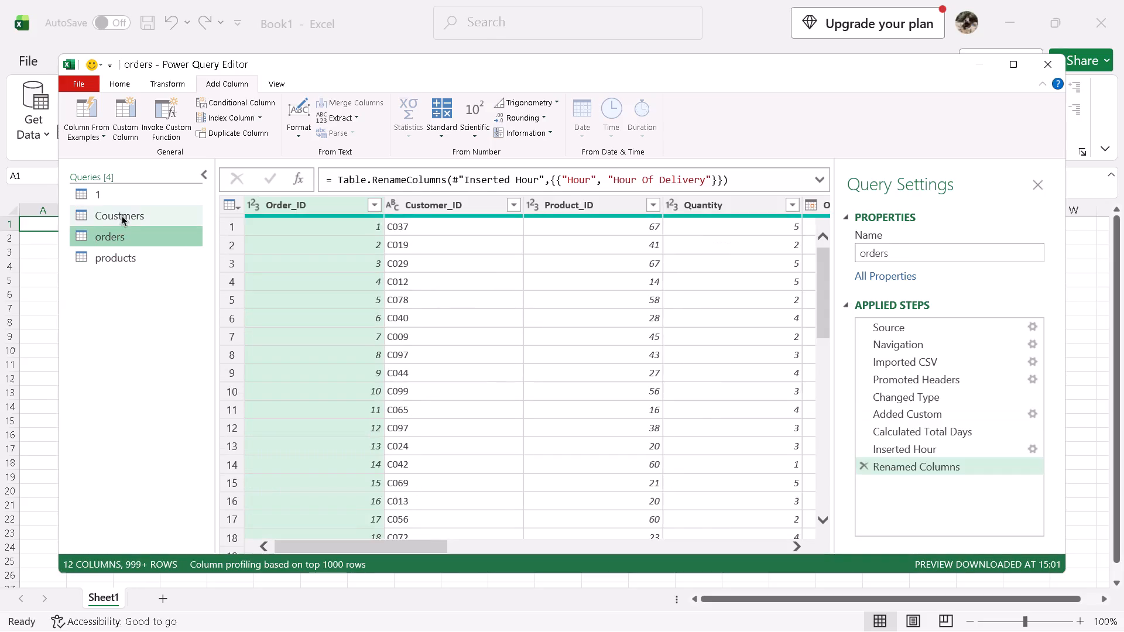
{"action": "left_click", "coordinate": [122, 215]}
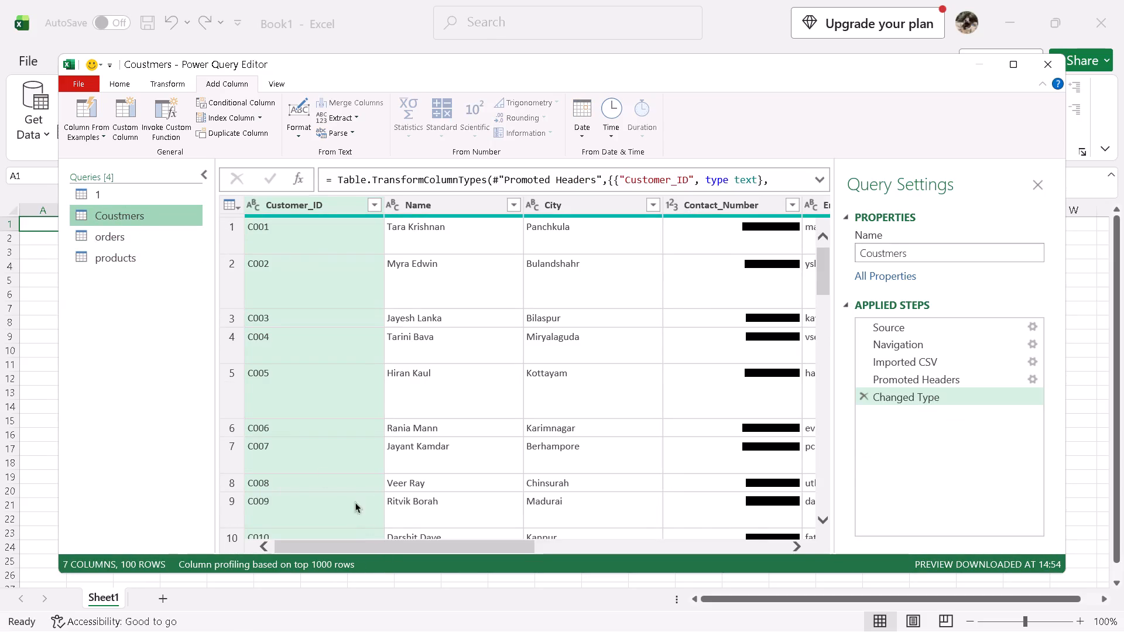
Merge the orders query with products on Product_ID, using a Left Outer join with fuzzy matching enabled.
{"action": "left_click", "coordinate": [133, 232]}
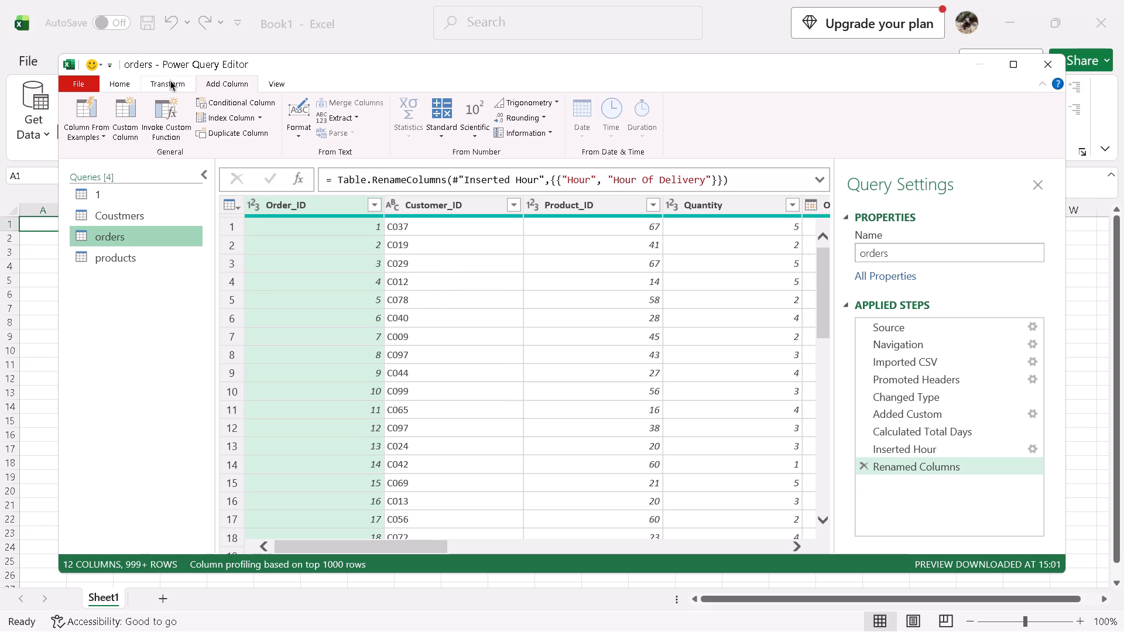
{"action": "left_click", "coordinate": [124, 83]}
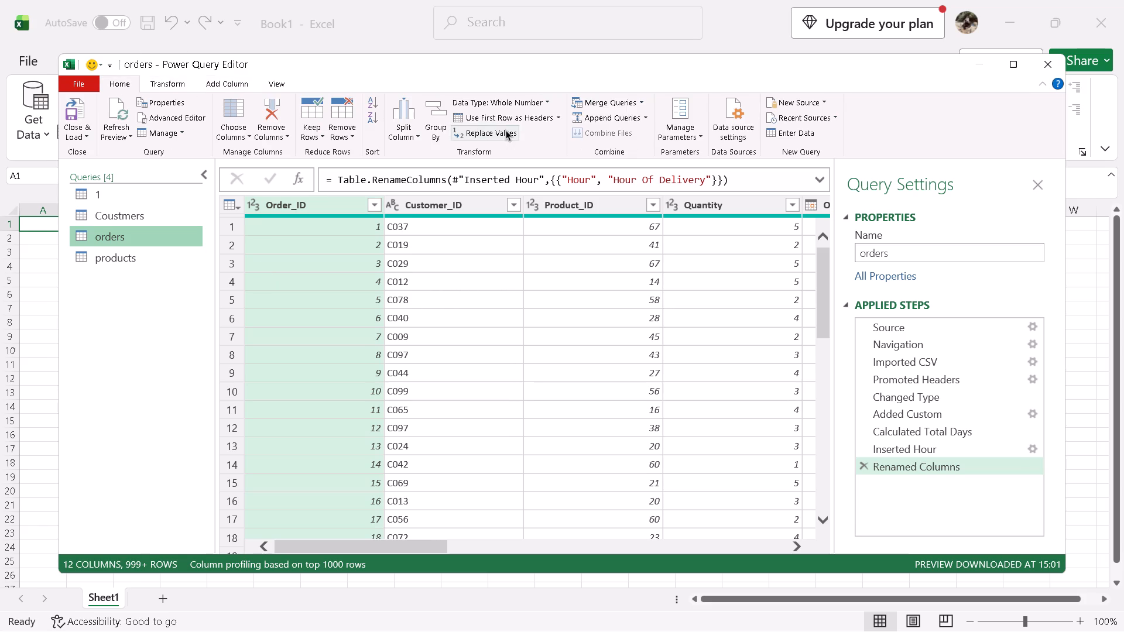
{"action": "left_click", "coordinate": [618, 106]}
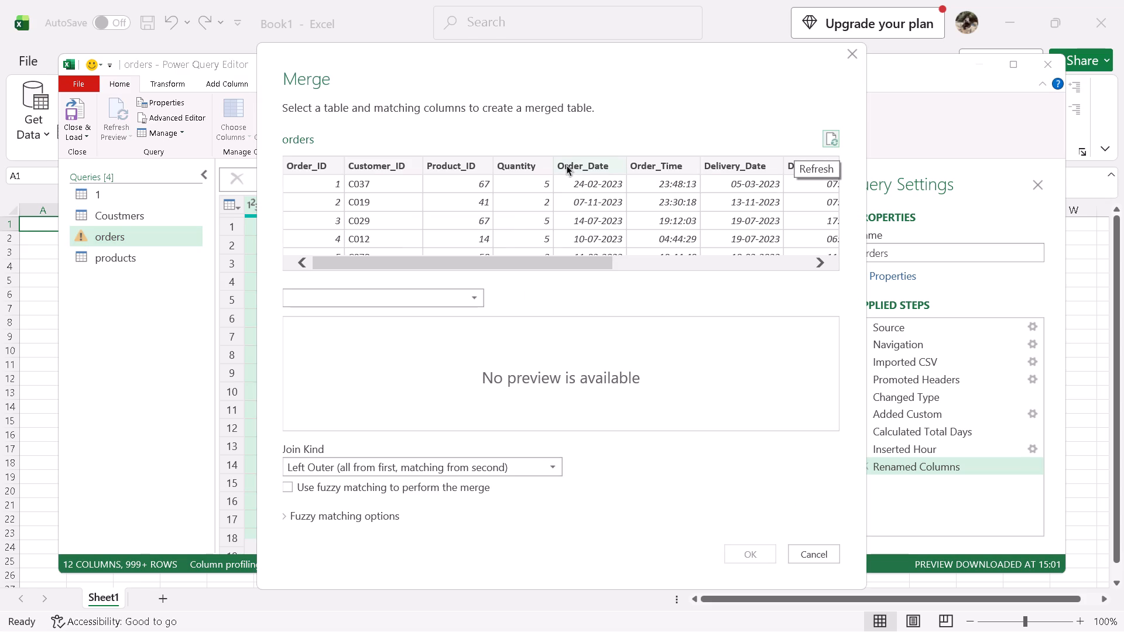
{"action": "left_click", "coordinate": [396, 304]}
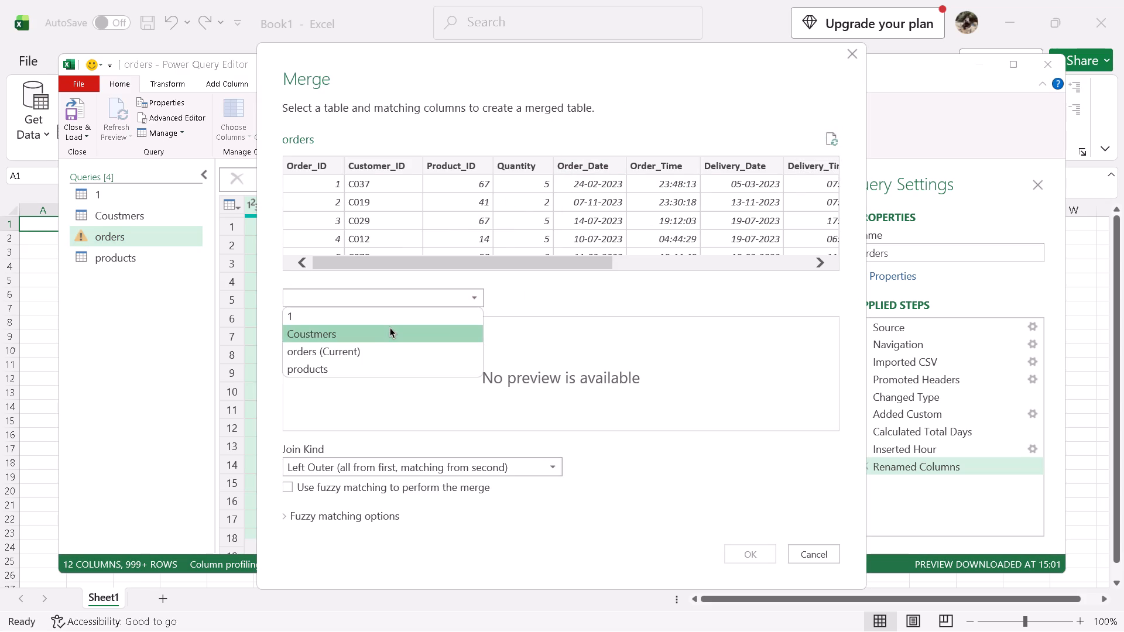
{"action": "left_click", "coordinate": [376, 363]}
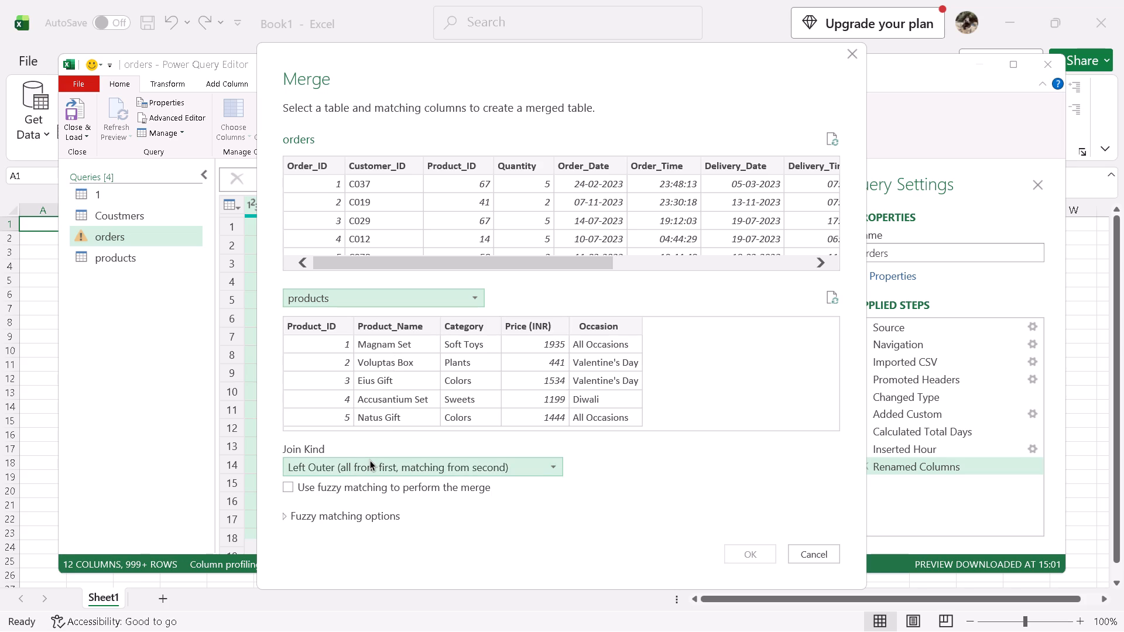
{"action": "left_click", "coordinate": [757, 553]}
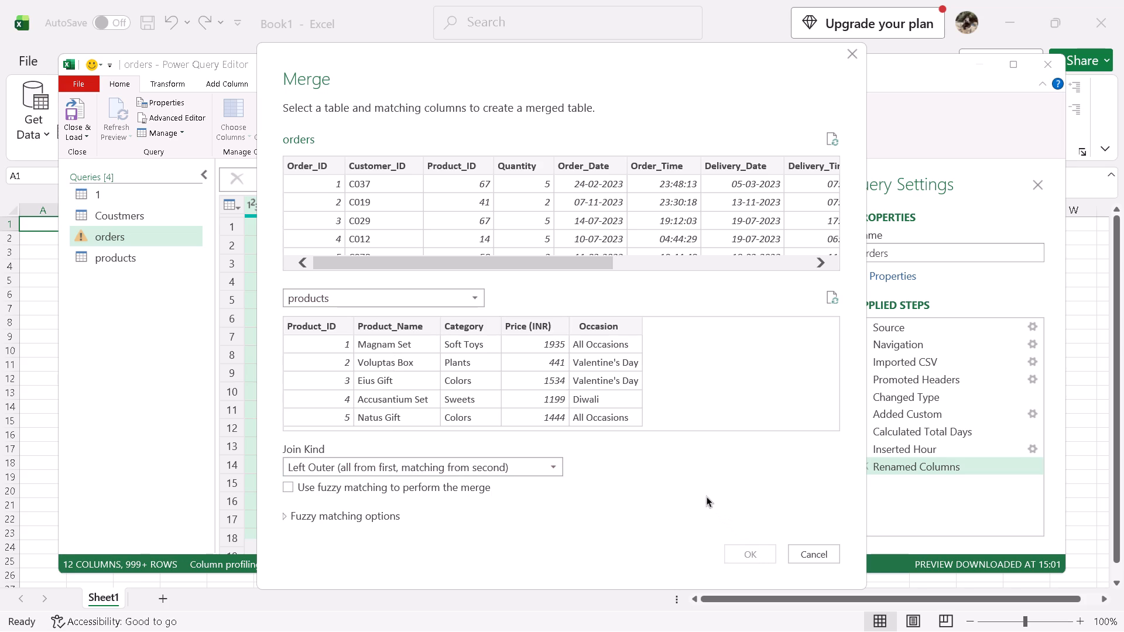
{"action": "left_click", "coordinate": [717, 482]}
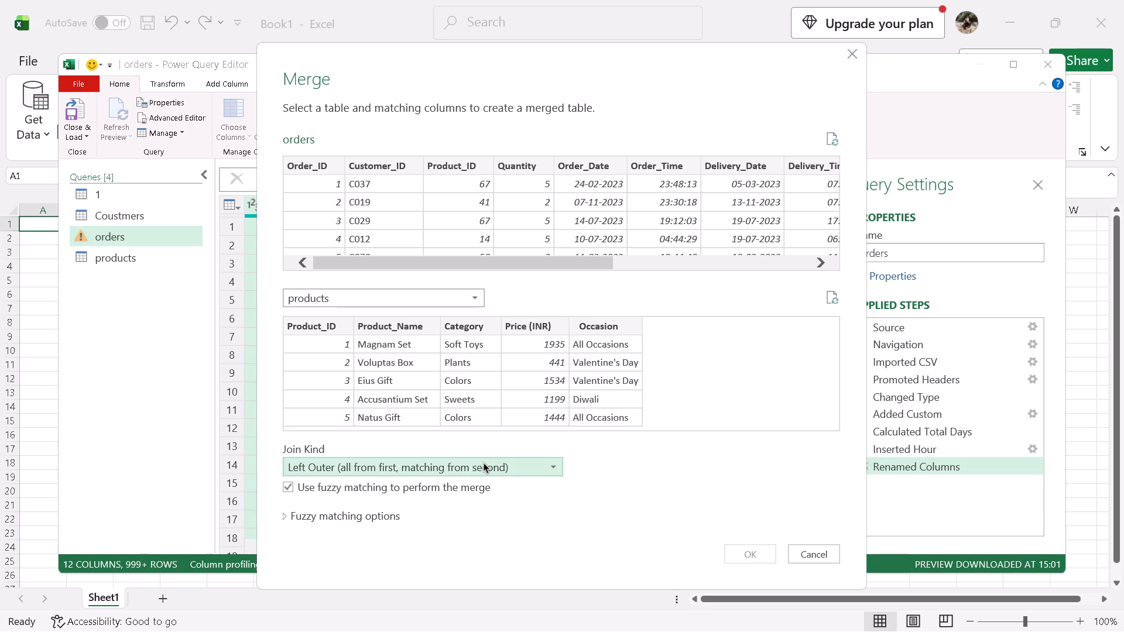
{"action": "left_click", "coordinate": [484, 462]}
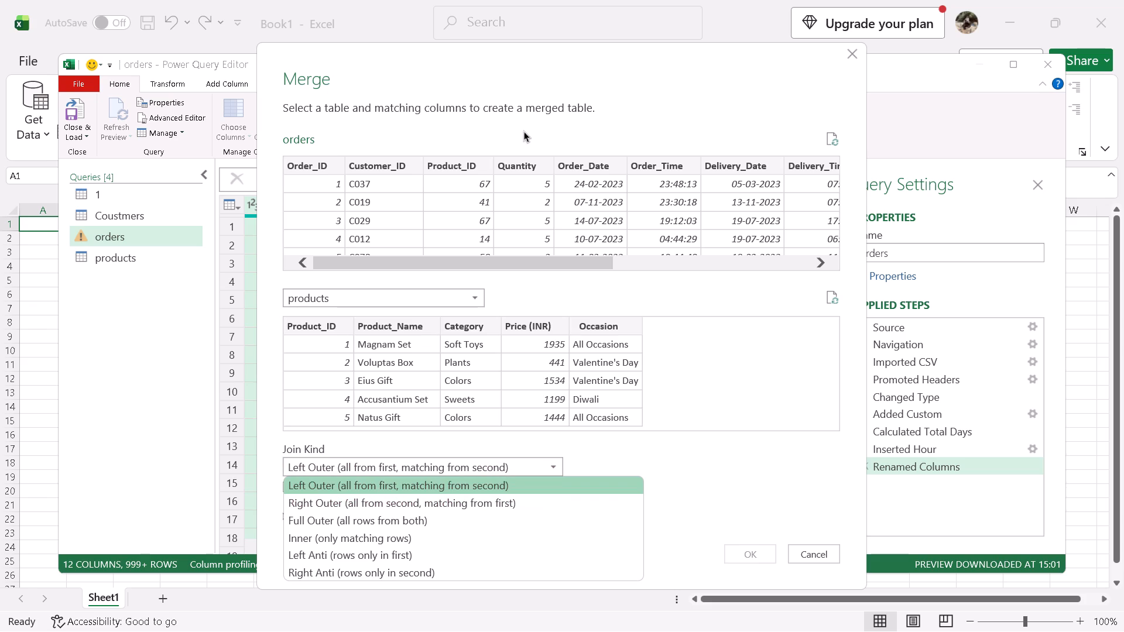
{"action": "left_click", "coordinate": [457, 158]}
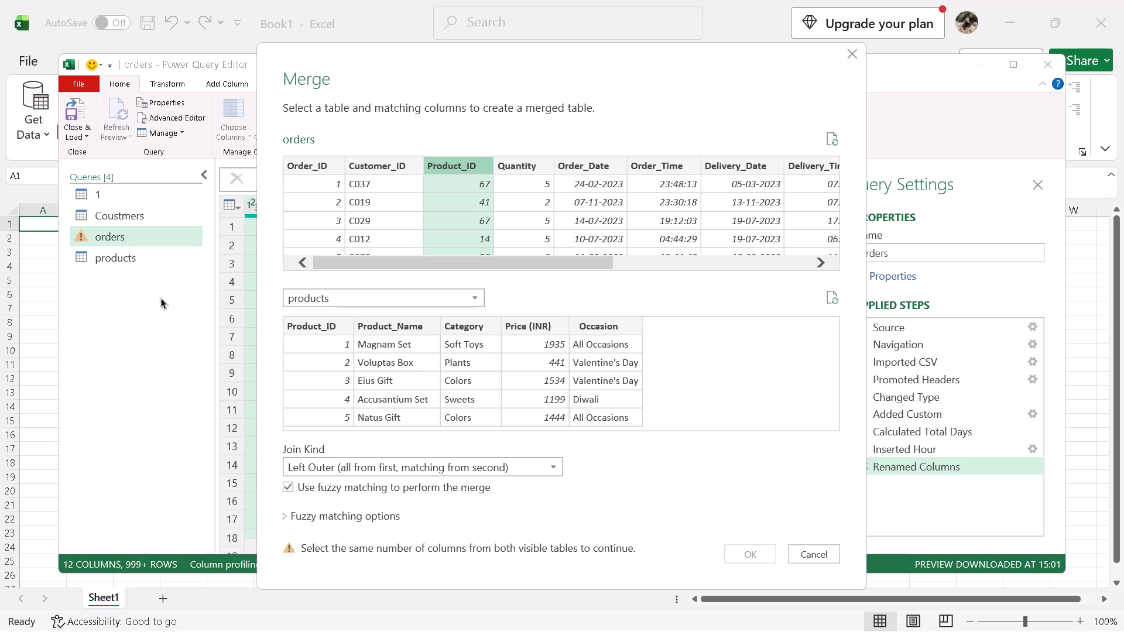
{"action": "left_click", "coordinate": [318, 320]}
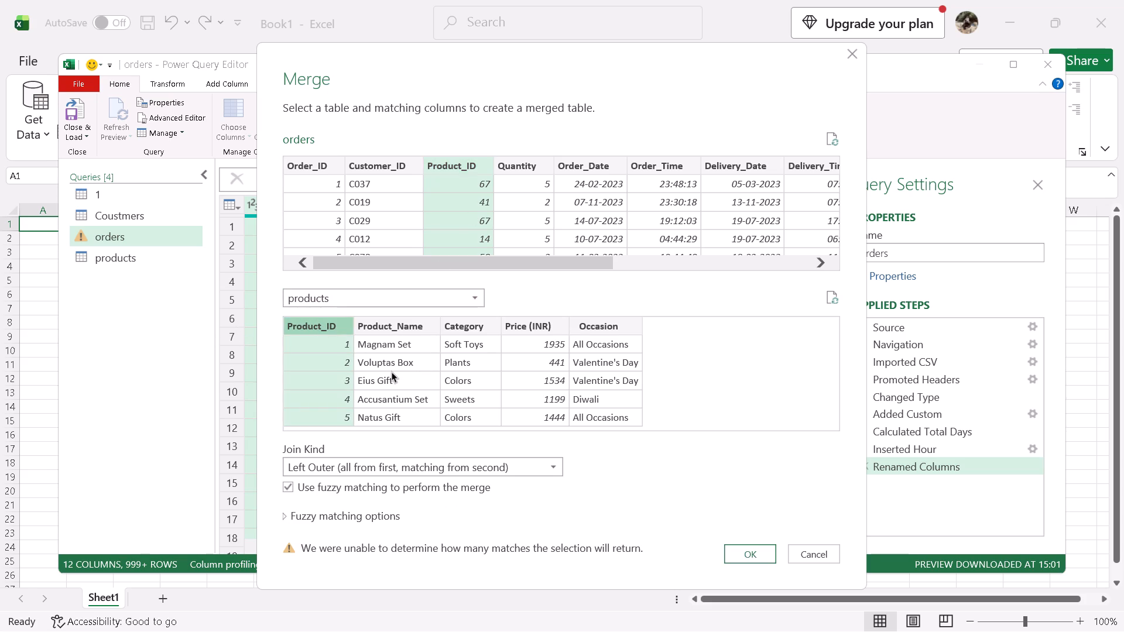
{"action": "left_click", "coordinate": [337, 459]}
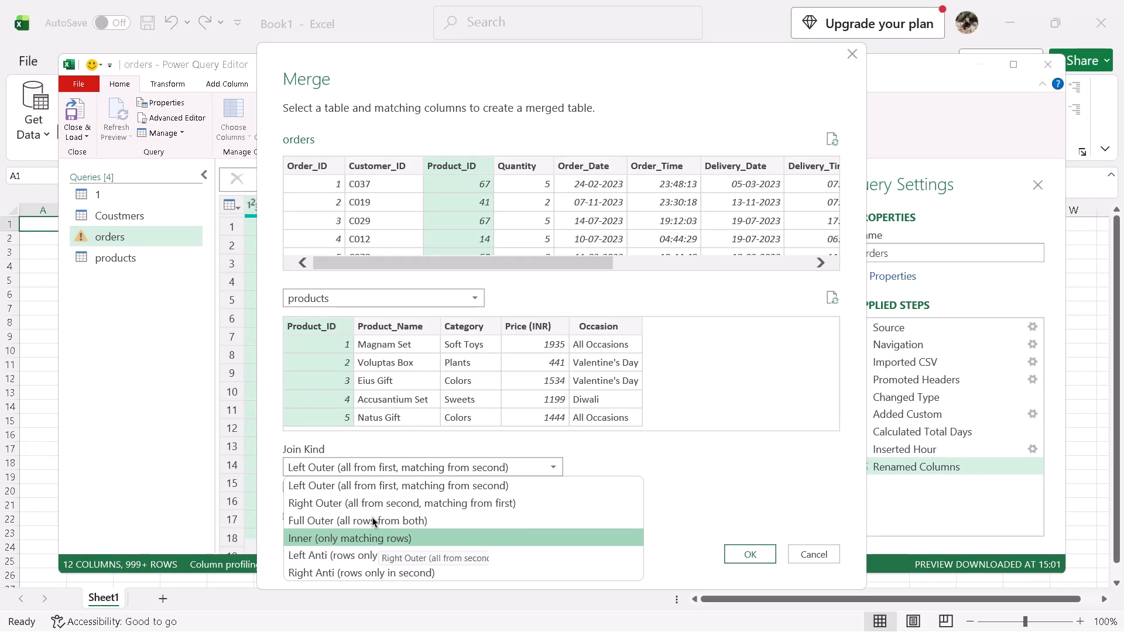
{"action": "left_click", "coordinate": [372, 484]}
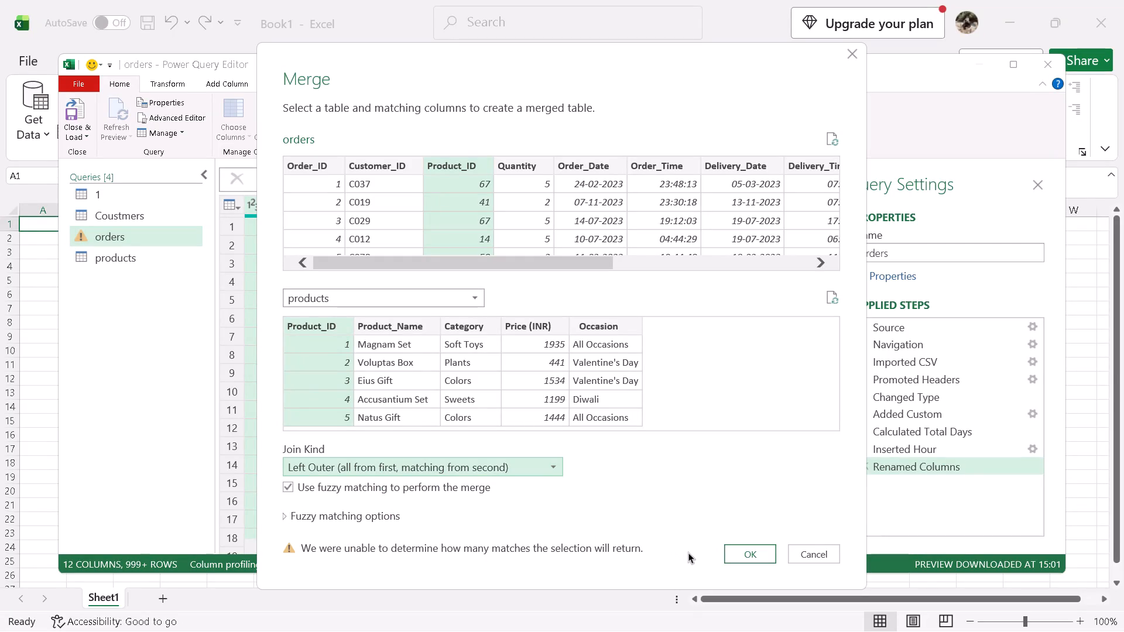
{"action": "left_click", "coordinate": [732, 554]}
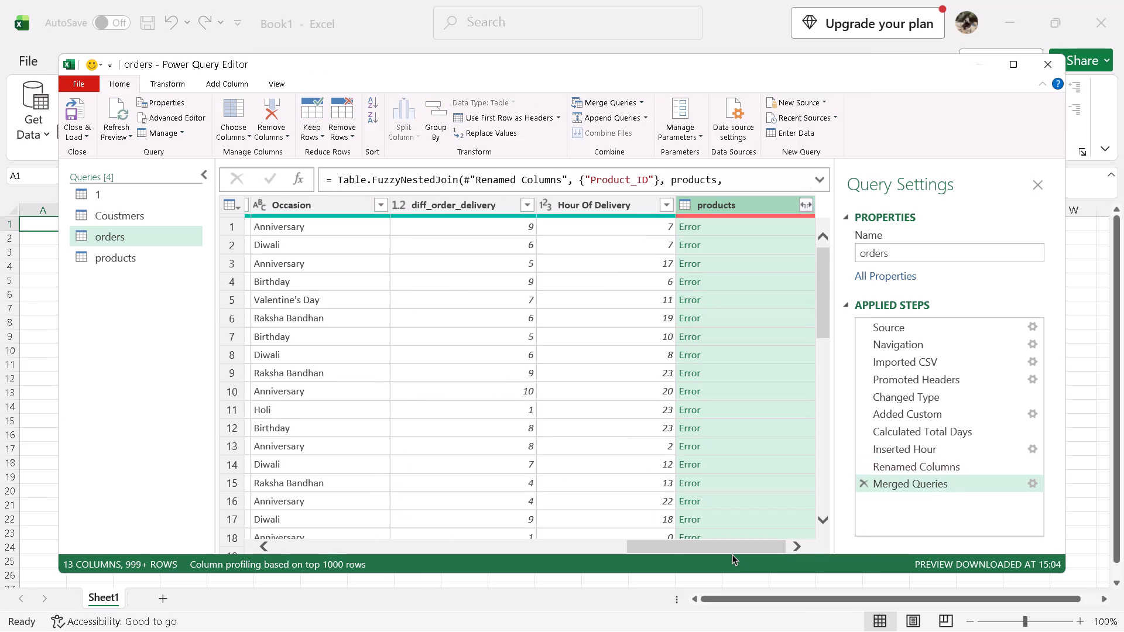
Examine the merged products column in the orders query, including its expandable columns and the error details of row 10.
{"action": "left_click_drag", "start_coordinate": [669, 552], "coordinate": [707, 552]}
{"action": "left_click_drag", "start_coordinate": [659, 547], "coordinate": [725, 541]}
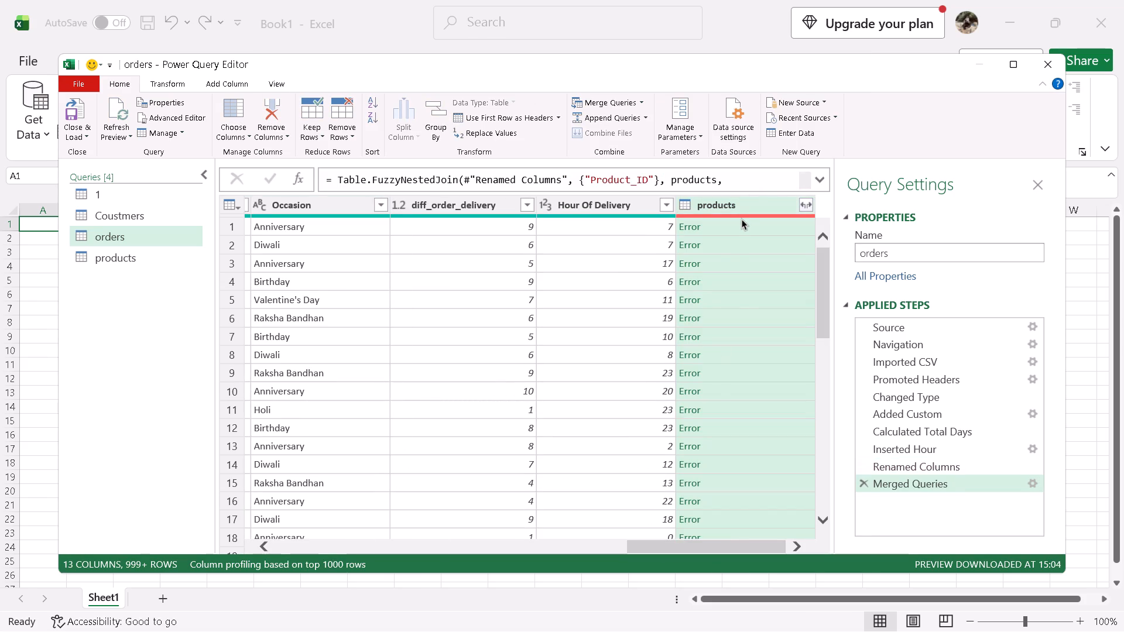
{"action": "left_click", "coordinate": [742, 217]}
{"action": "right_click", "coordinate": [739, 207]}
{"action": "left_click", "coordinate": [726, 212]}
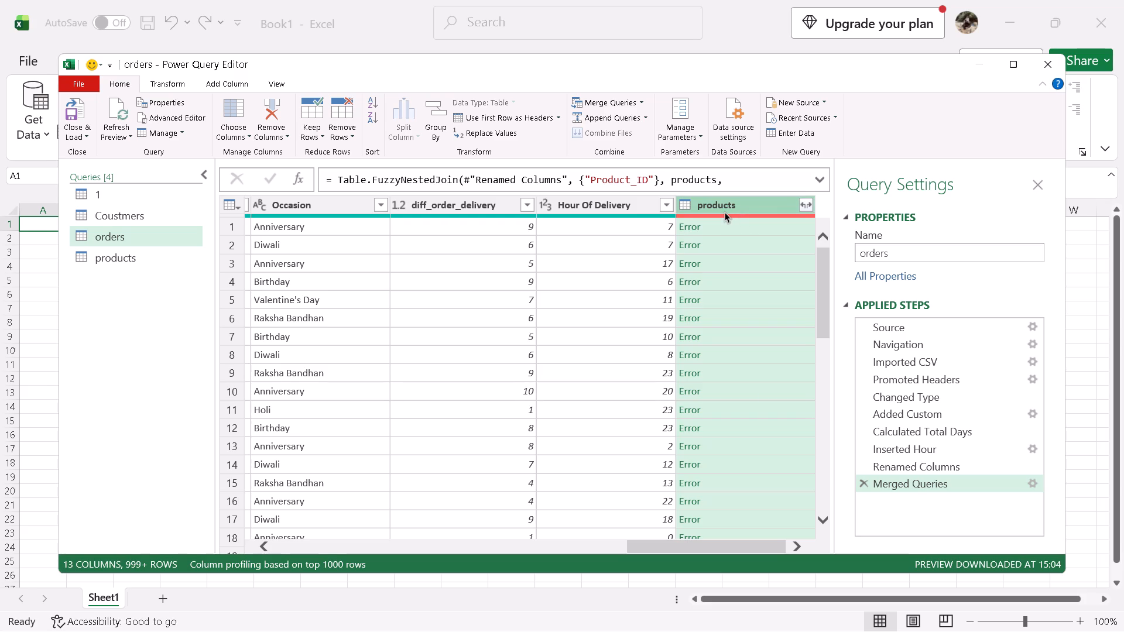
{"action": "left_click", "coordinate": [811, 206]}
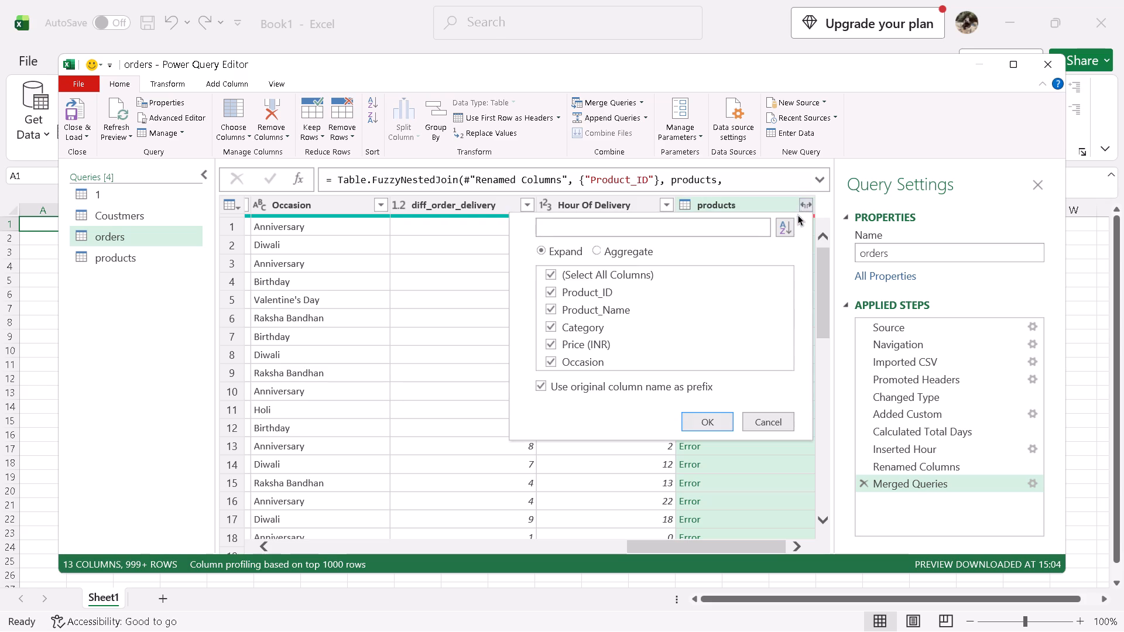
{"action": "left_click", "coordinate": [761, 420]}
{"action": "left_click", "coordinate": [739, 394]}
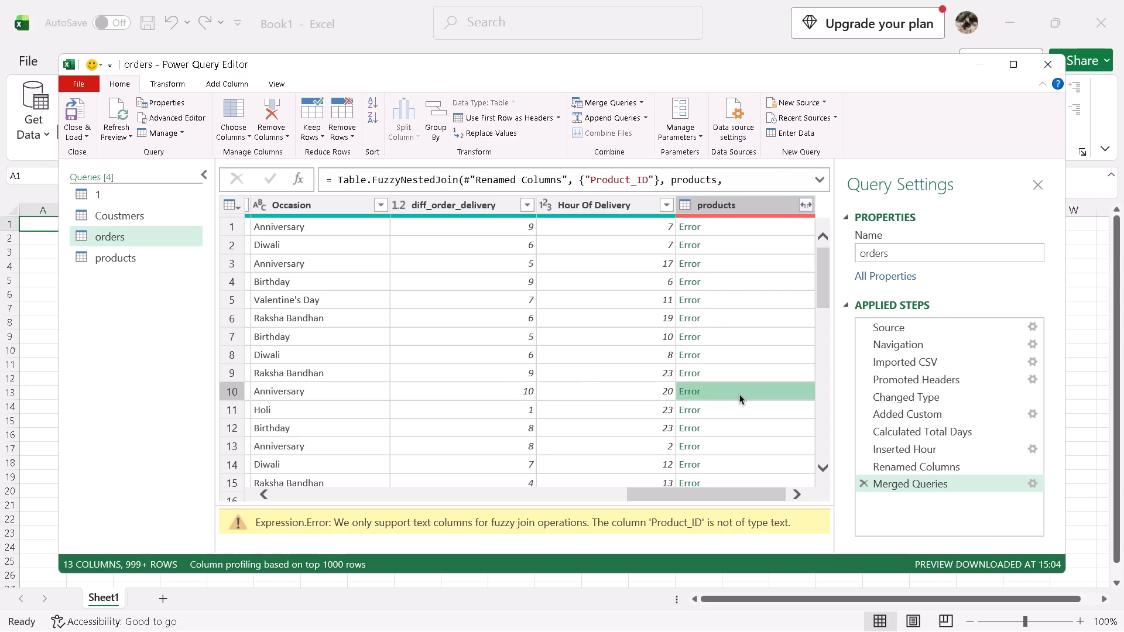
{"action": "left_click_drag", "start_coordinate": [314, 523], "coordinate": [456, 520]}
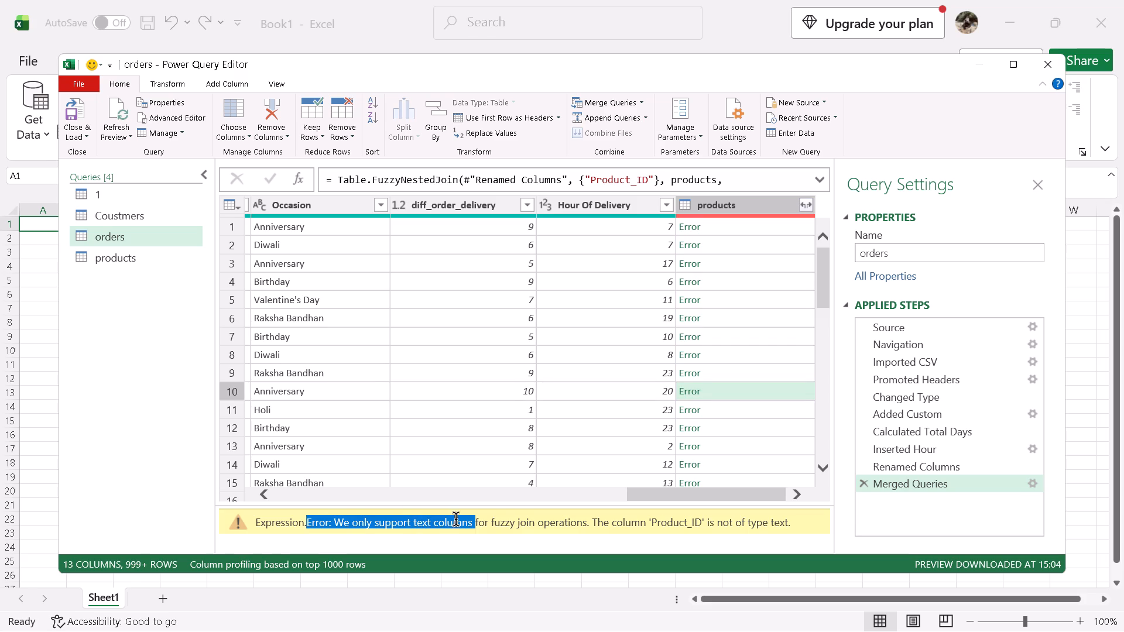
{"action": "left_click_drag", "start_coordinate": [456, 520], "coordinate": [765, 520]}
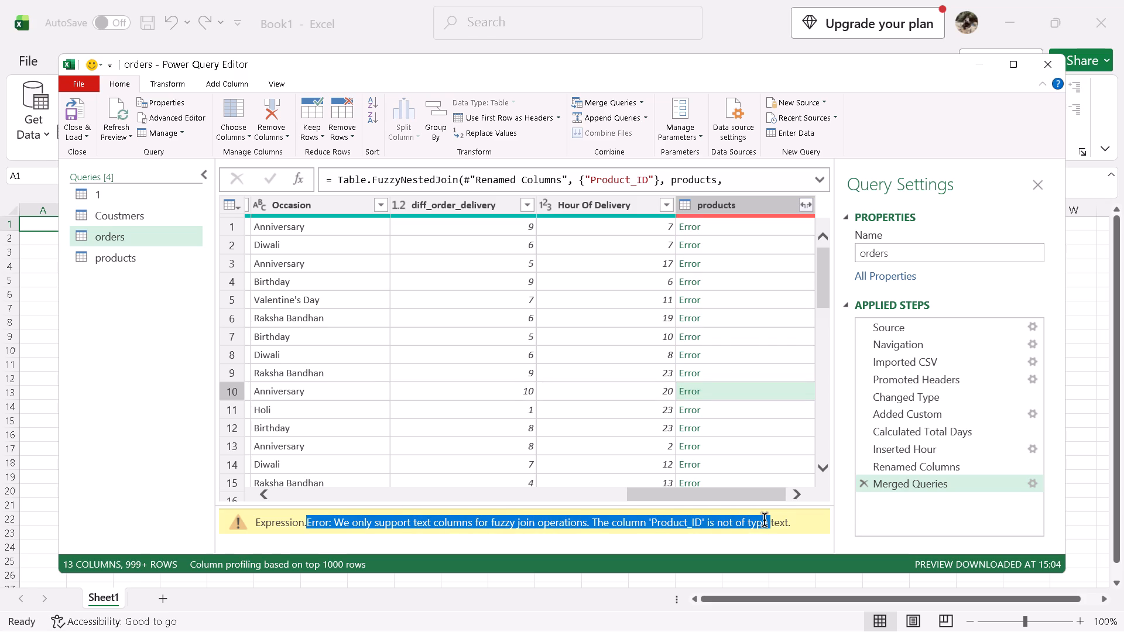
{"action": "left_click_drag", "start_coordinate": [765, 520], "coordinate": [778, 521]}
{"action": "left_click", "coordinate": [793, 521]}
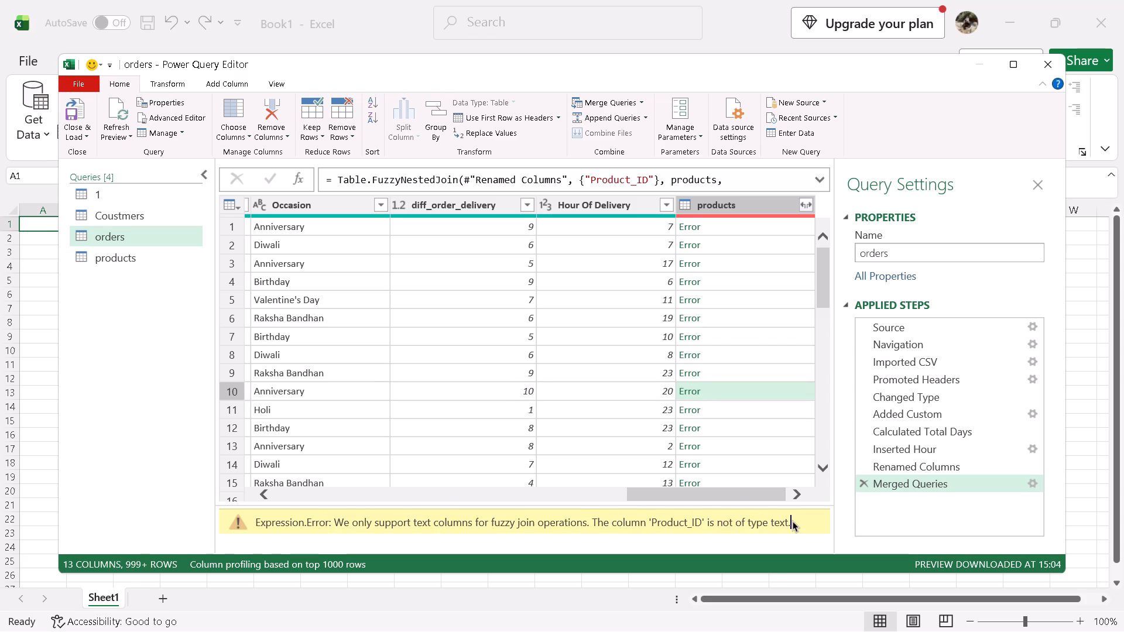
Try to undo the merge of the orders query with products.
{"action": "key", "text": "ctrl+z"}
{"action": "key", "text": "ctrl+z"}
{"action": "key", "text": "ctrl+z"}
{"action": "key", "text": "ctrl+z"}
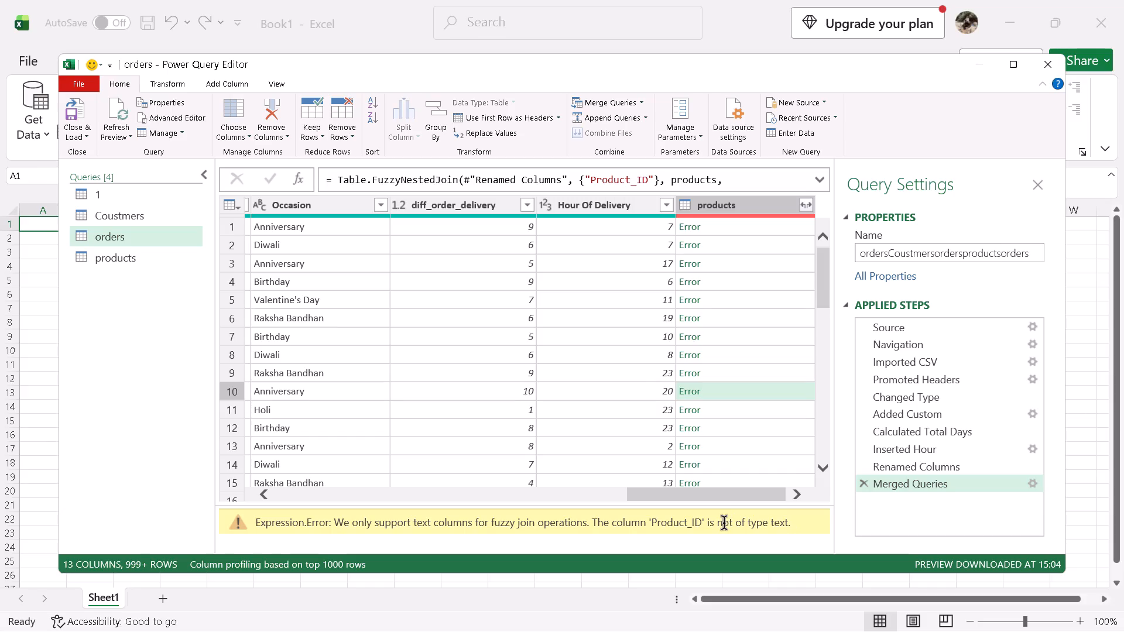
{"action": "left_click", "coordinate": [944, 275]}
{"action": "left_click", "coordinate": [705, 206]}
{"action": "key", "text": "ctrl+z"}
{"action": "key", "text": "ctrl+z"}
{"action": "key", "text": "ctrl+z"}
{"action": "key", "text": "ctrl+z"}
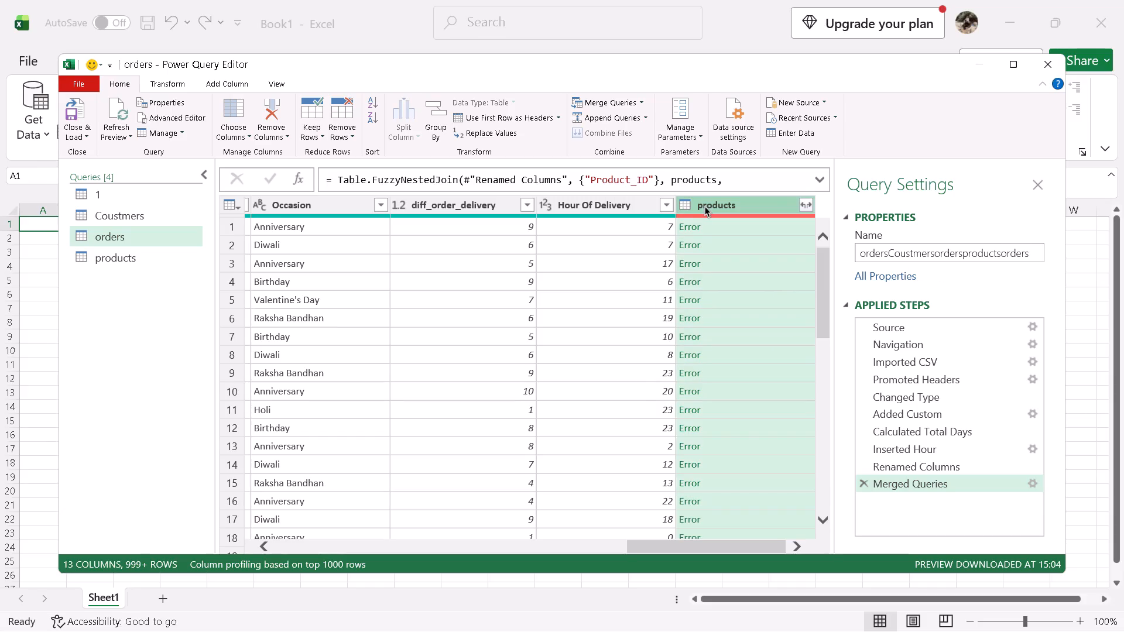
View the products, Coustmers and 1 queries in turn.
{"action": "left_click", "coordinate": [138, 218]}
{"action": "left_click", "coordinate": [136, 249]}
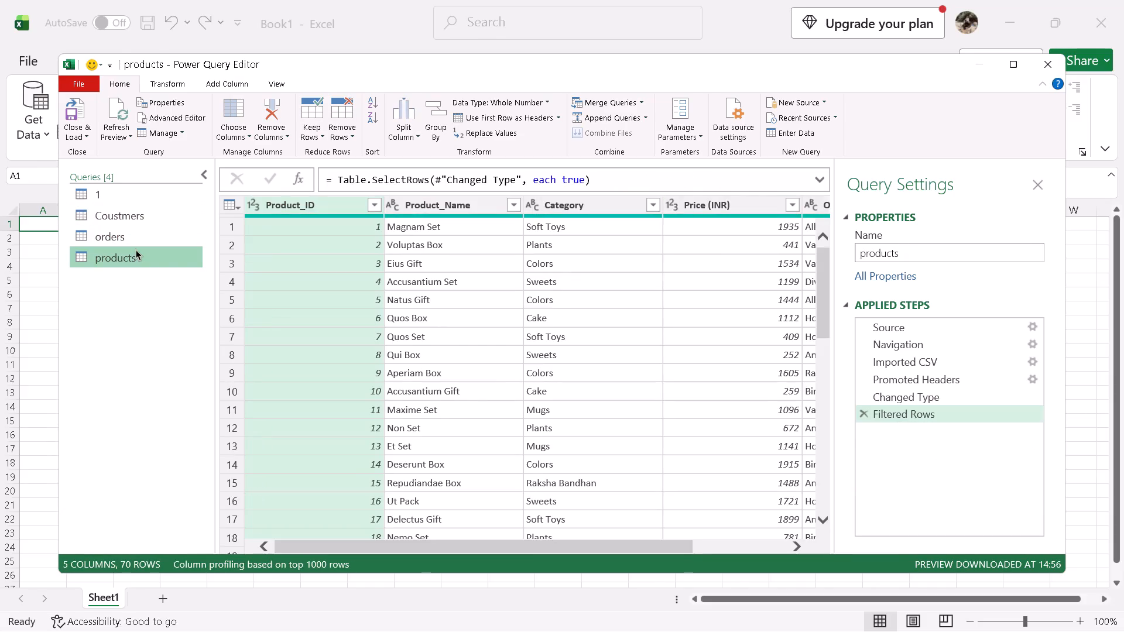
{"action": "left_click", "coordinate": [138, 221]}
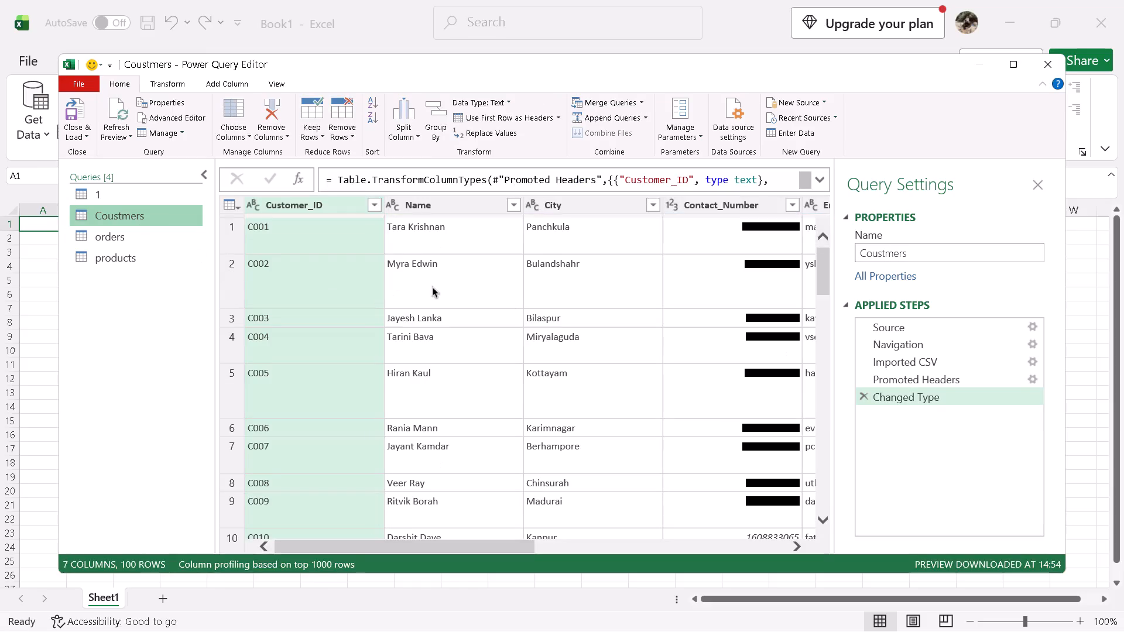
{"action": "scroll", "coordinate": [523, 331], "scroll_direction": "up", "scroll_amount": 4}
{"action": "left_click", "coordinate": [145, 201]}
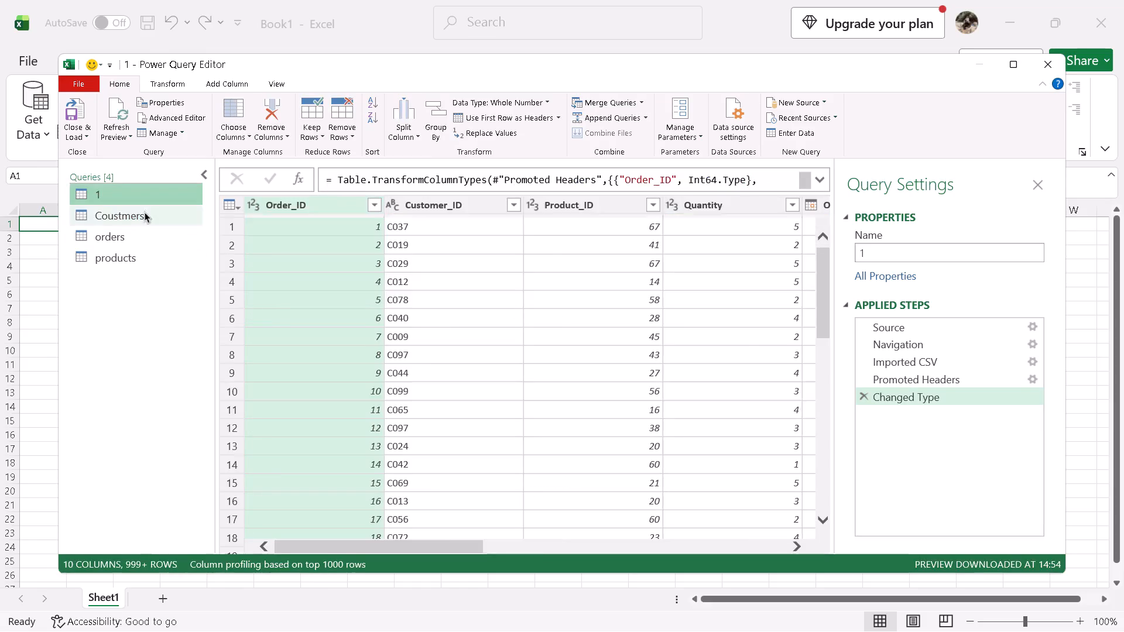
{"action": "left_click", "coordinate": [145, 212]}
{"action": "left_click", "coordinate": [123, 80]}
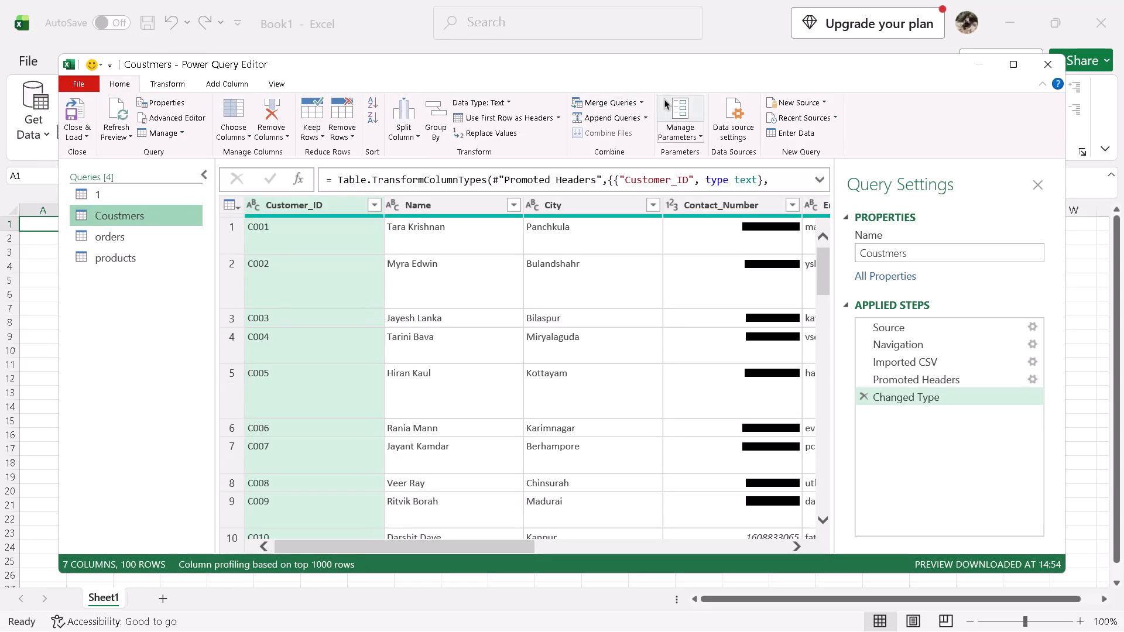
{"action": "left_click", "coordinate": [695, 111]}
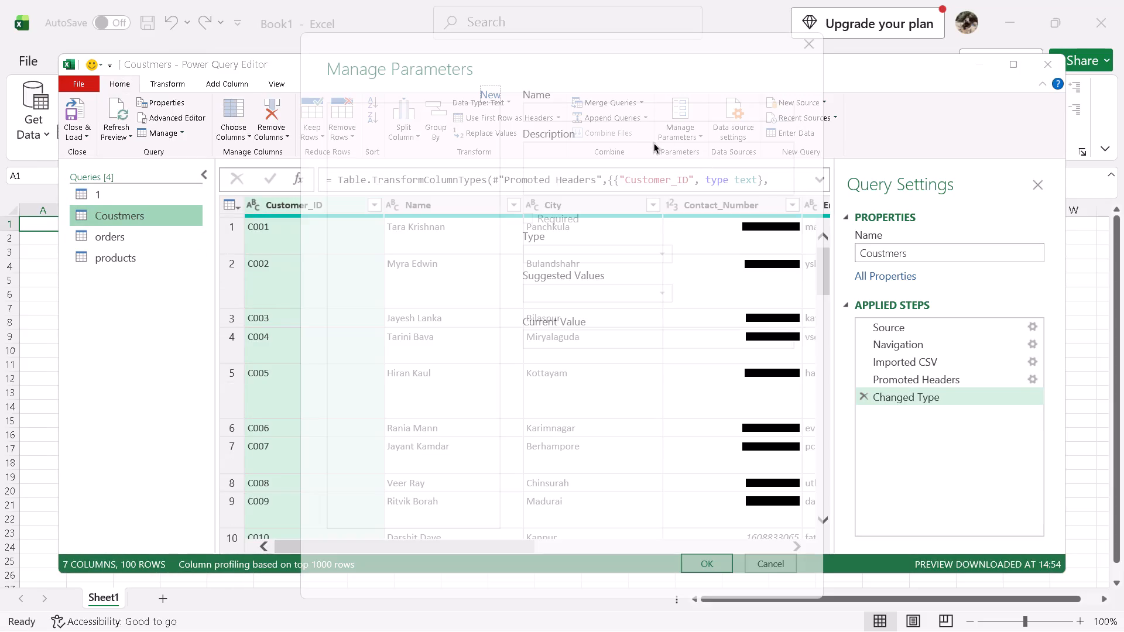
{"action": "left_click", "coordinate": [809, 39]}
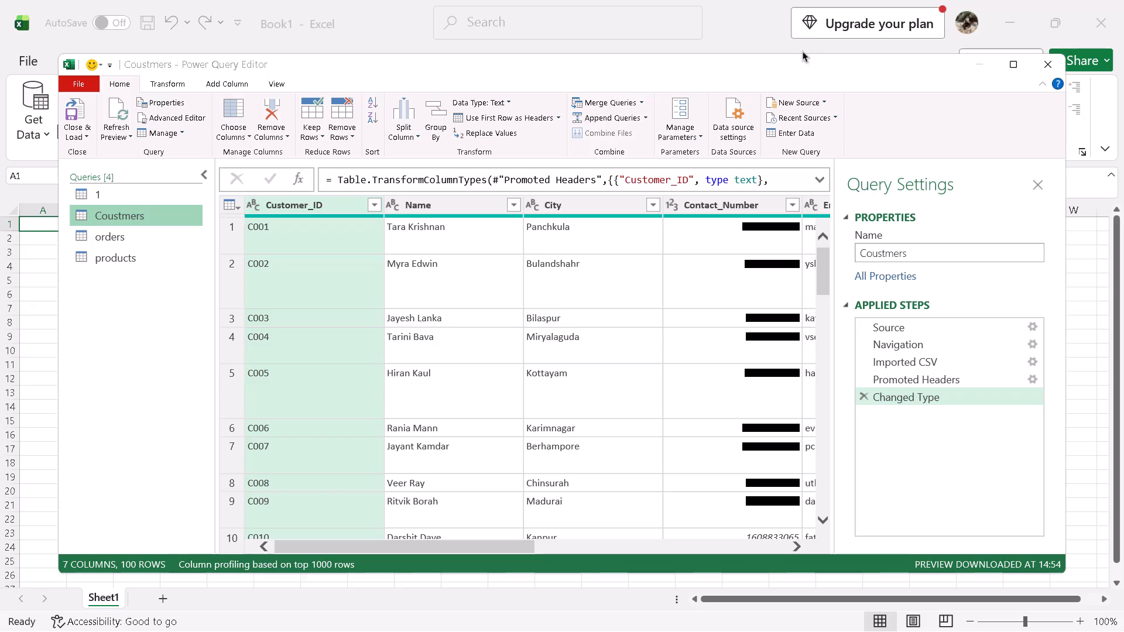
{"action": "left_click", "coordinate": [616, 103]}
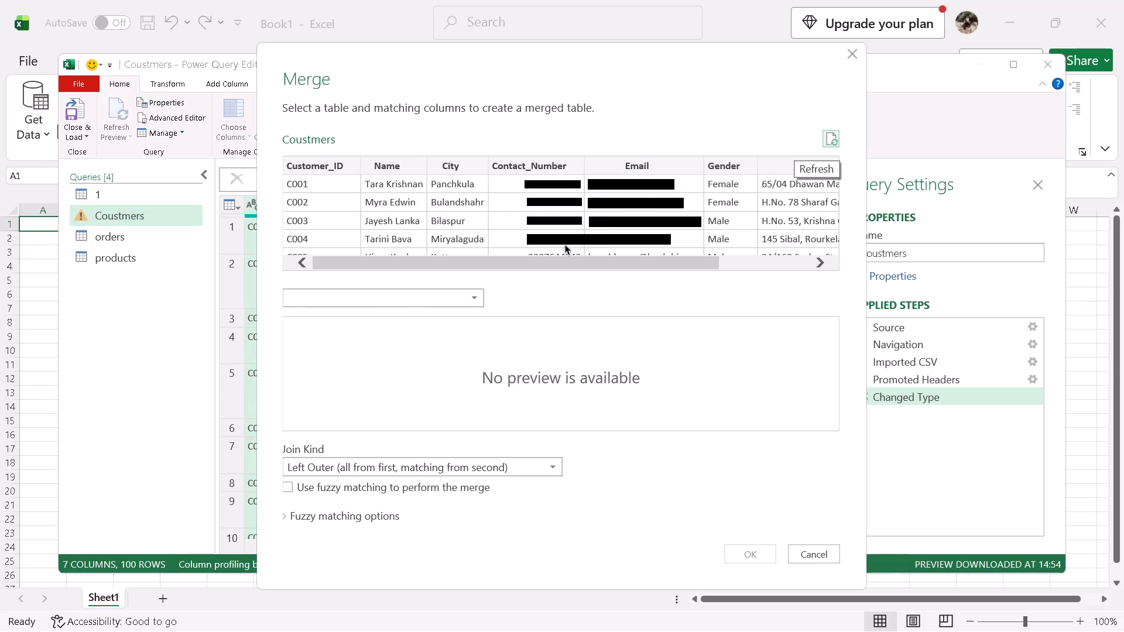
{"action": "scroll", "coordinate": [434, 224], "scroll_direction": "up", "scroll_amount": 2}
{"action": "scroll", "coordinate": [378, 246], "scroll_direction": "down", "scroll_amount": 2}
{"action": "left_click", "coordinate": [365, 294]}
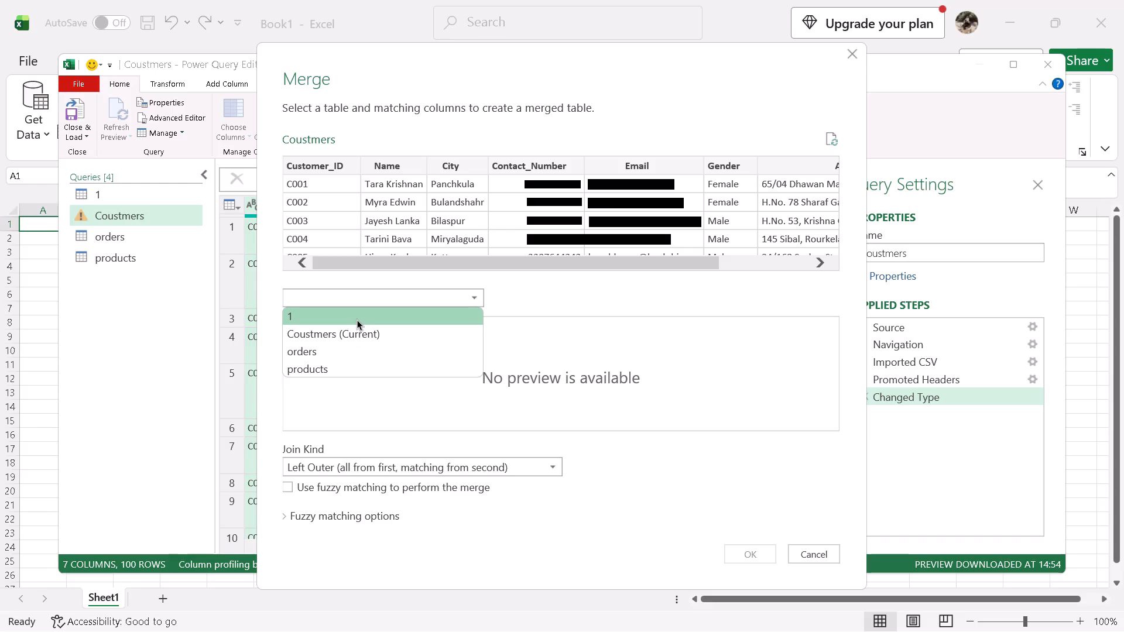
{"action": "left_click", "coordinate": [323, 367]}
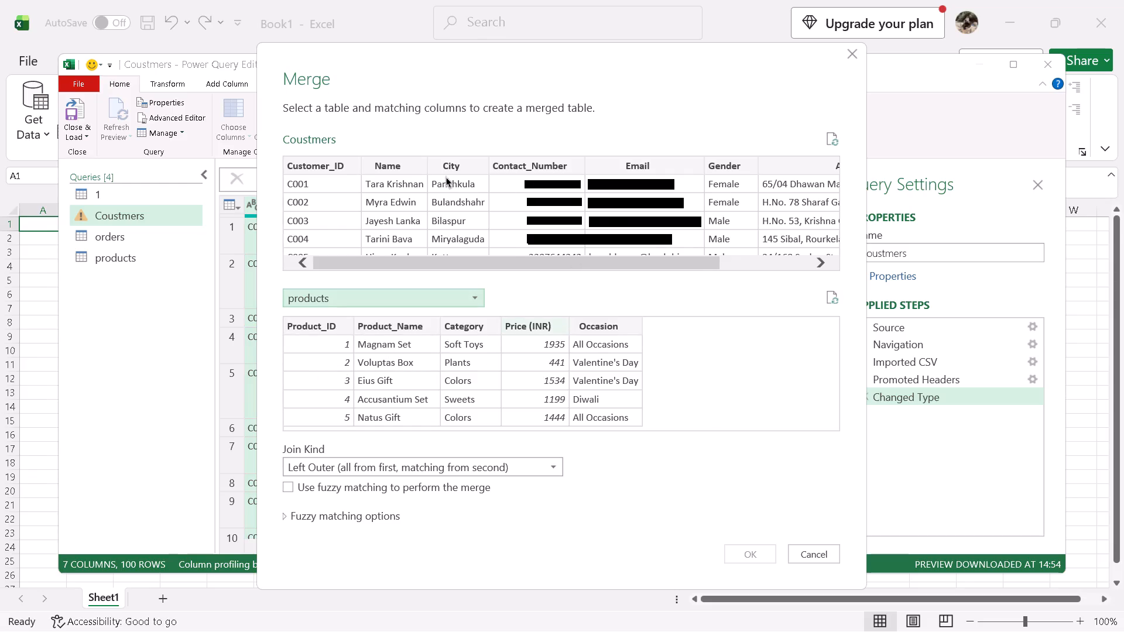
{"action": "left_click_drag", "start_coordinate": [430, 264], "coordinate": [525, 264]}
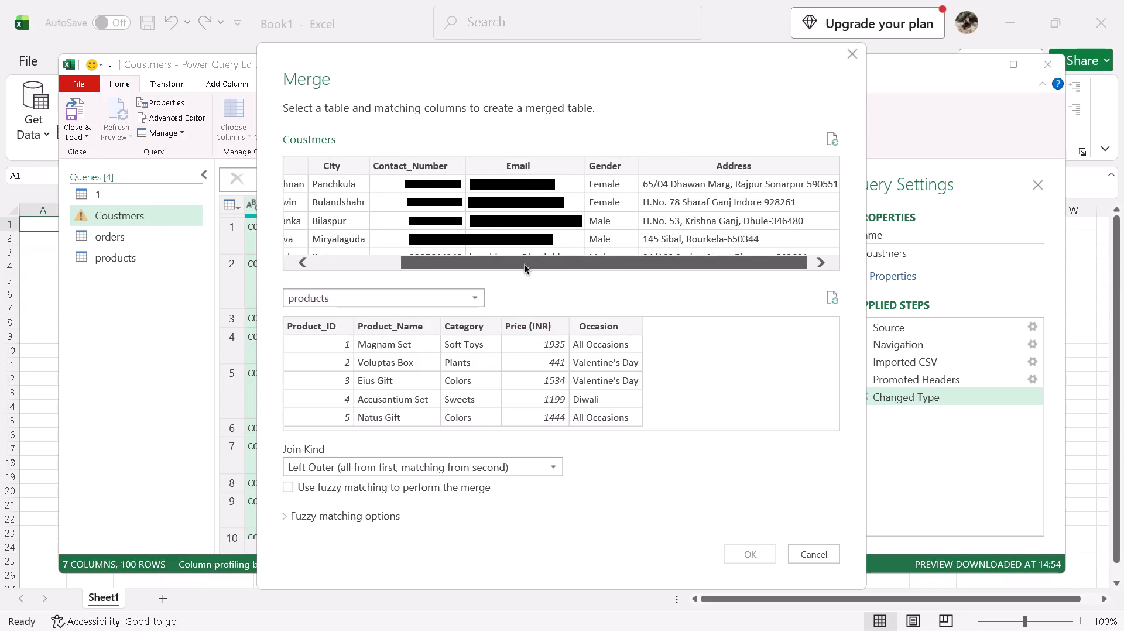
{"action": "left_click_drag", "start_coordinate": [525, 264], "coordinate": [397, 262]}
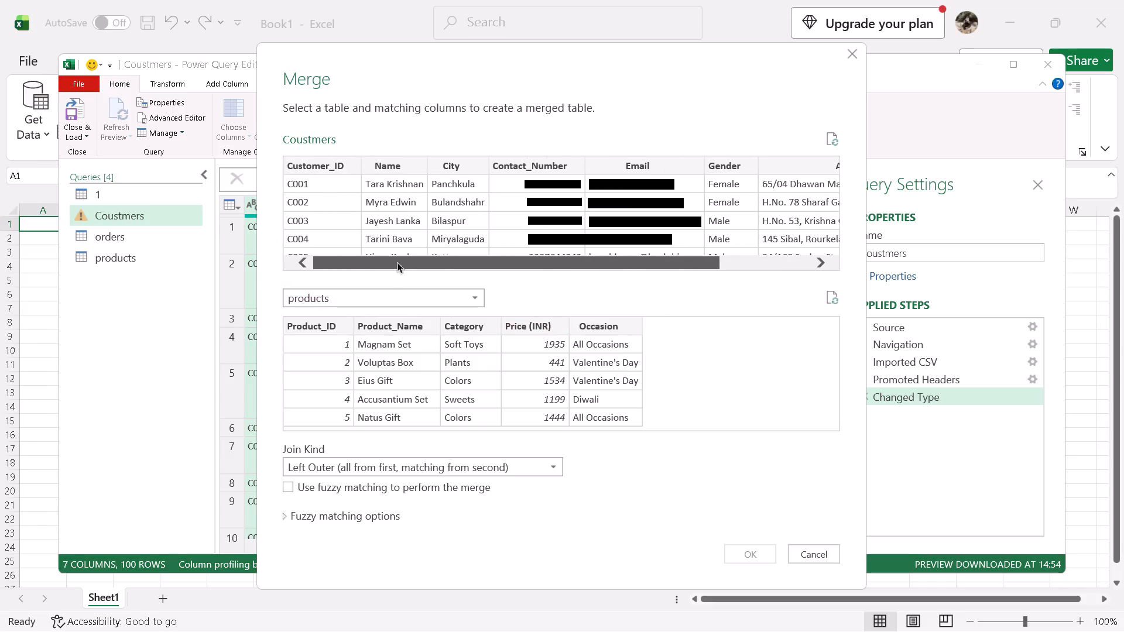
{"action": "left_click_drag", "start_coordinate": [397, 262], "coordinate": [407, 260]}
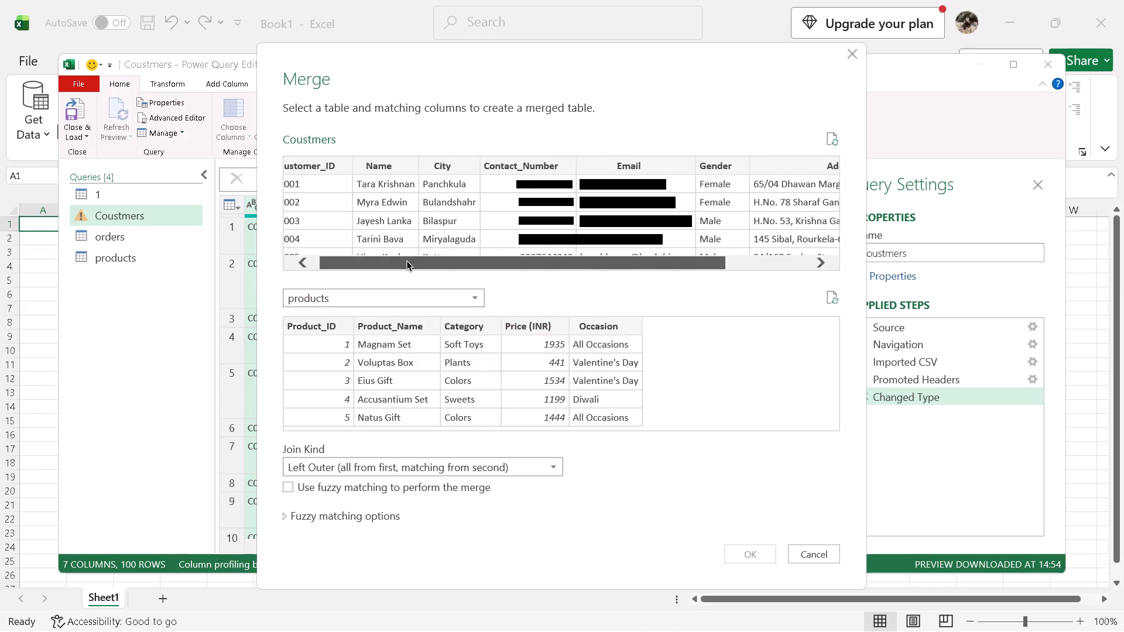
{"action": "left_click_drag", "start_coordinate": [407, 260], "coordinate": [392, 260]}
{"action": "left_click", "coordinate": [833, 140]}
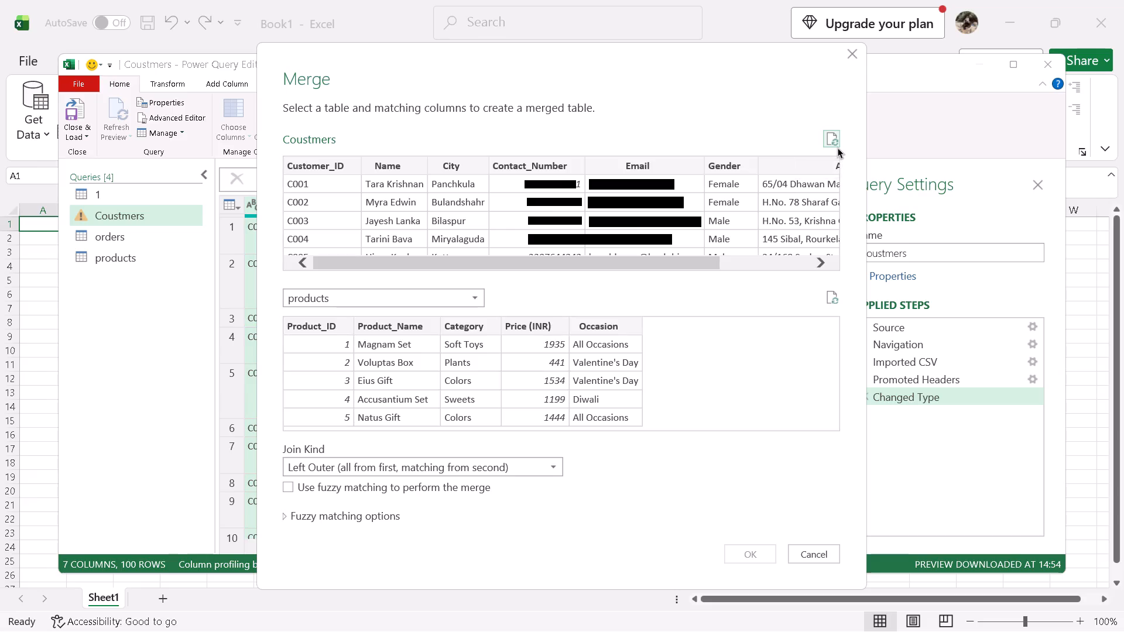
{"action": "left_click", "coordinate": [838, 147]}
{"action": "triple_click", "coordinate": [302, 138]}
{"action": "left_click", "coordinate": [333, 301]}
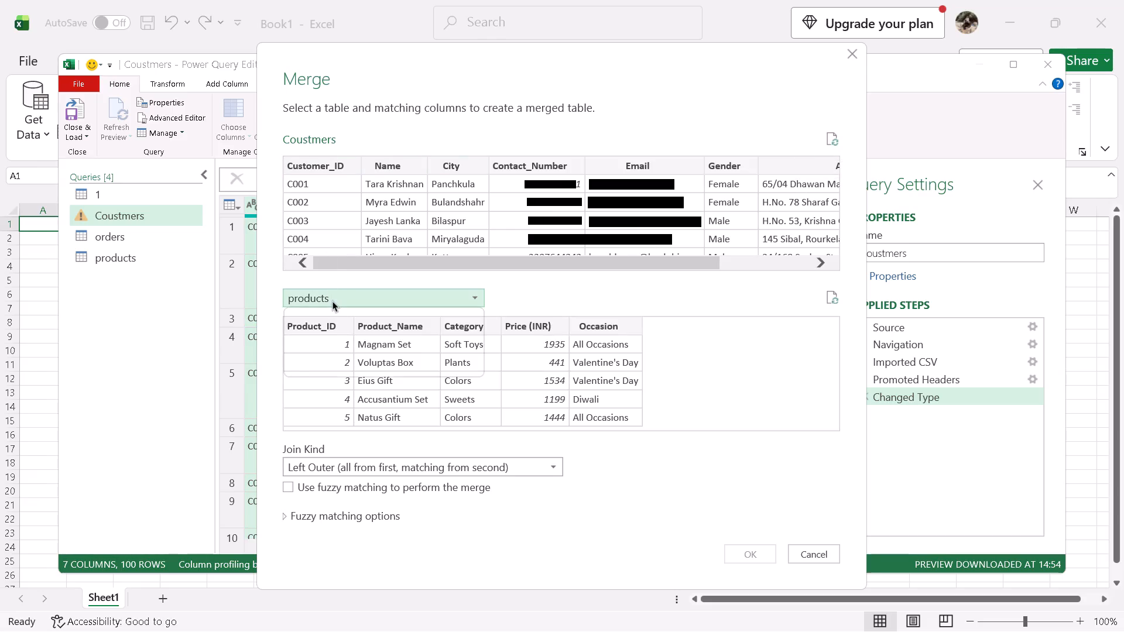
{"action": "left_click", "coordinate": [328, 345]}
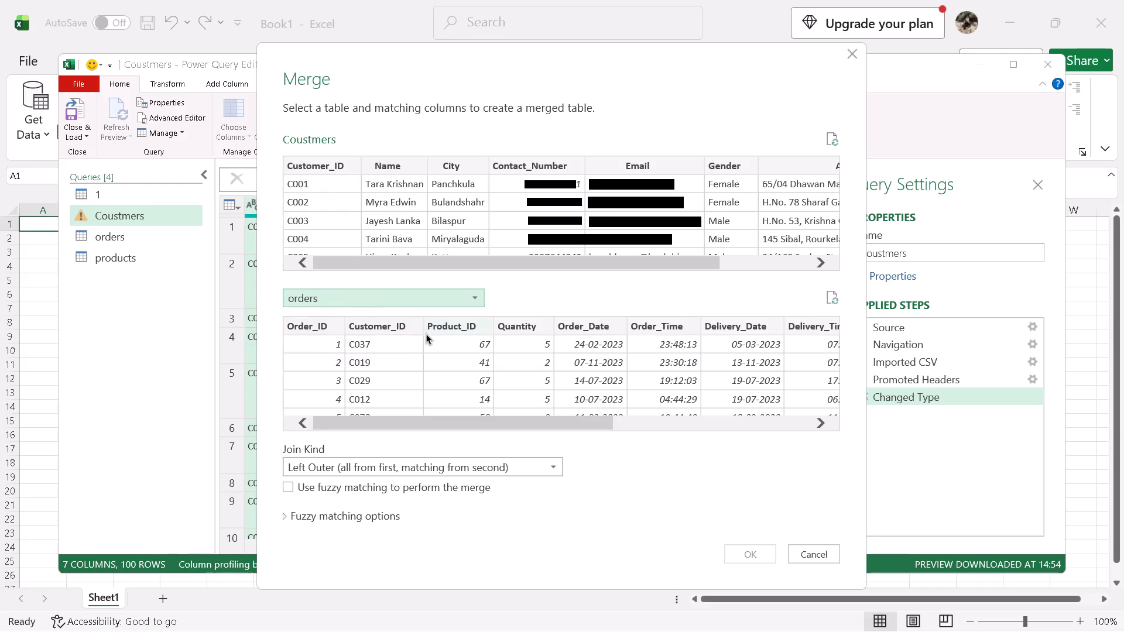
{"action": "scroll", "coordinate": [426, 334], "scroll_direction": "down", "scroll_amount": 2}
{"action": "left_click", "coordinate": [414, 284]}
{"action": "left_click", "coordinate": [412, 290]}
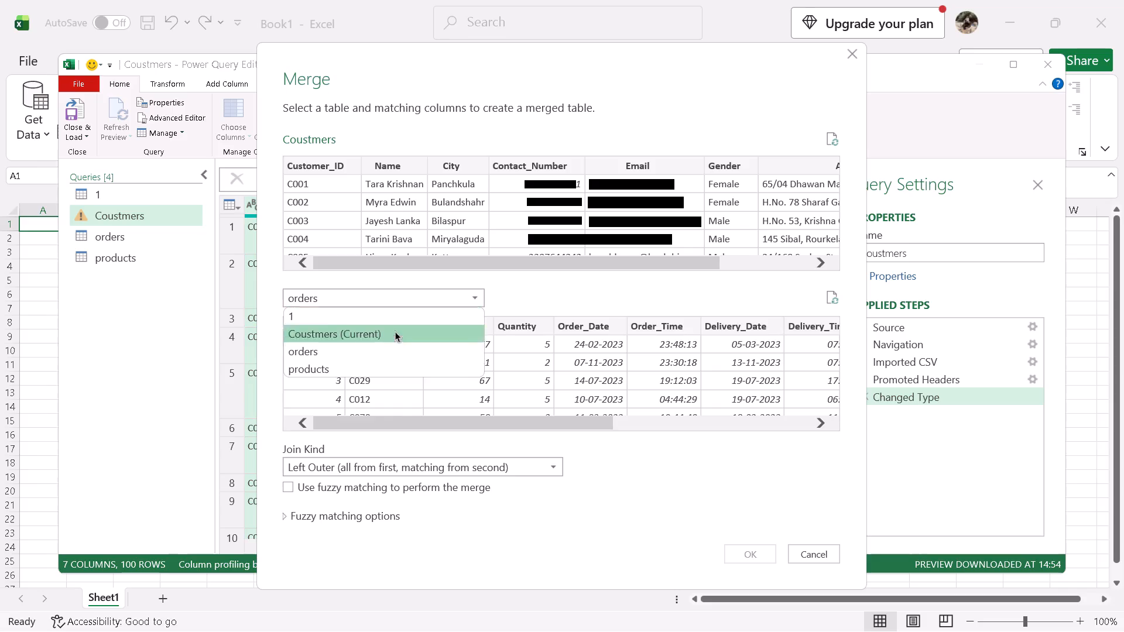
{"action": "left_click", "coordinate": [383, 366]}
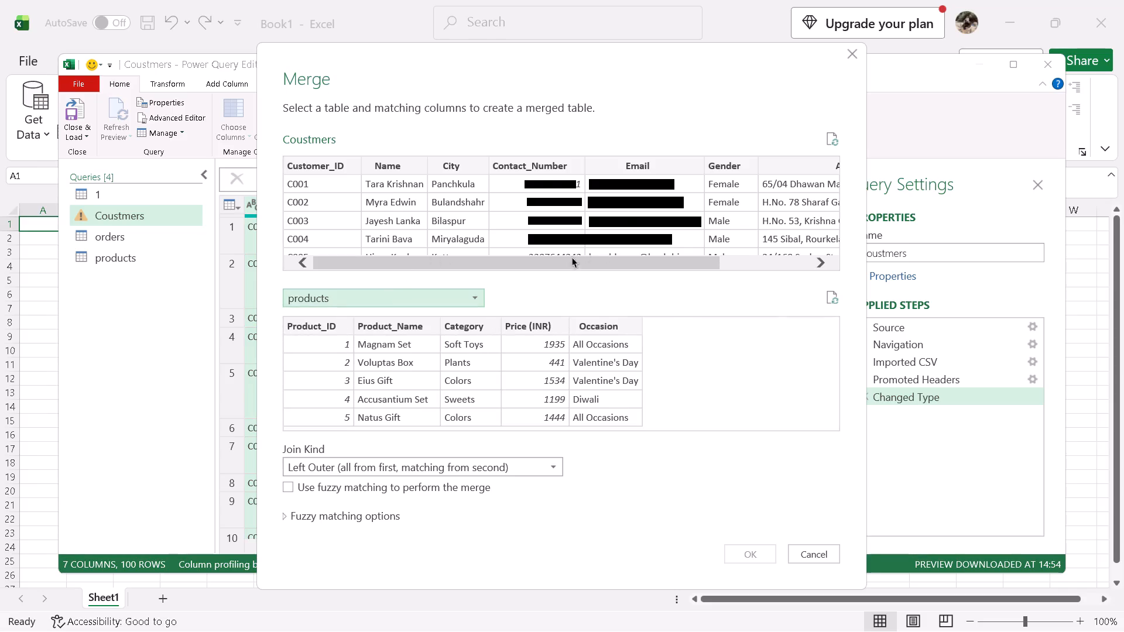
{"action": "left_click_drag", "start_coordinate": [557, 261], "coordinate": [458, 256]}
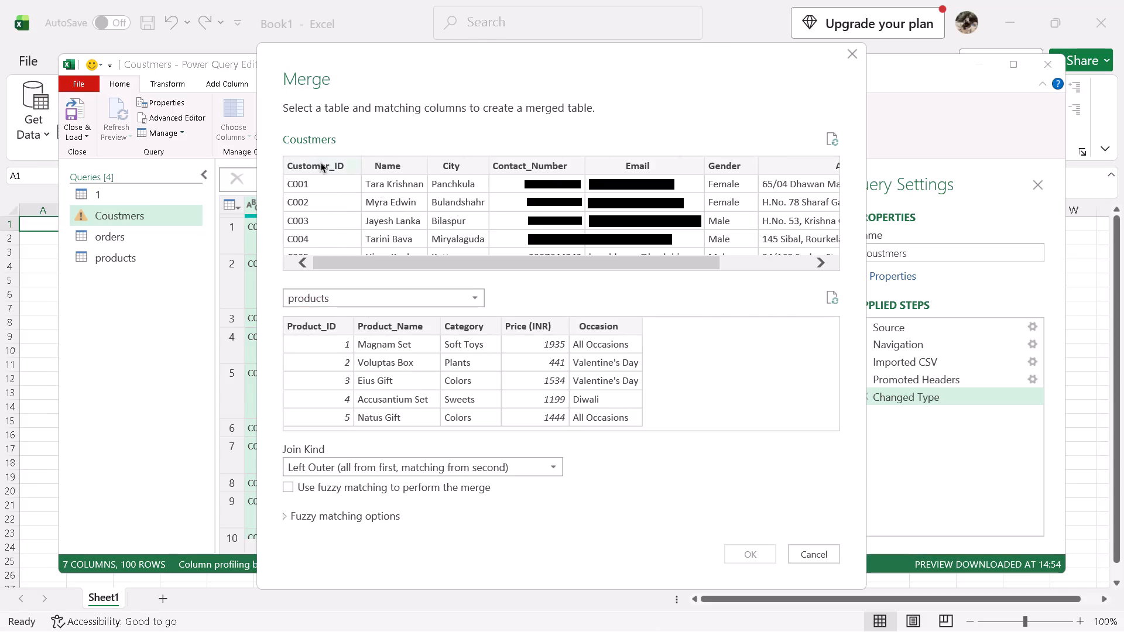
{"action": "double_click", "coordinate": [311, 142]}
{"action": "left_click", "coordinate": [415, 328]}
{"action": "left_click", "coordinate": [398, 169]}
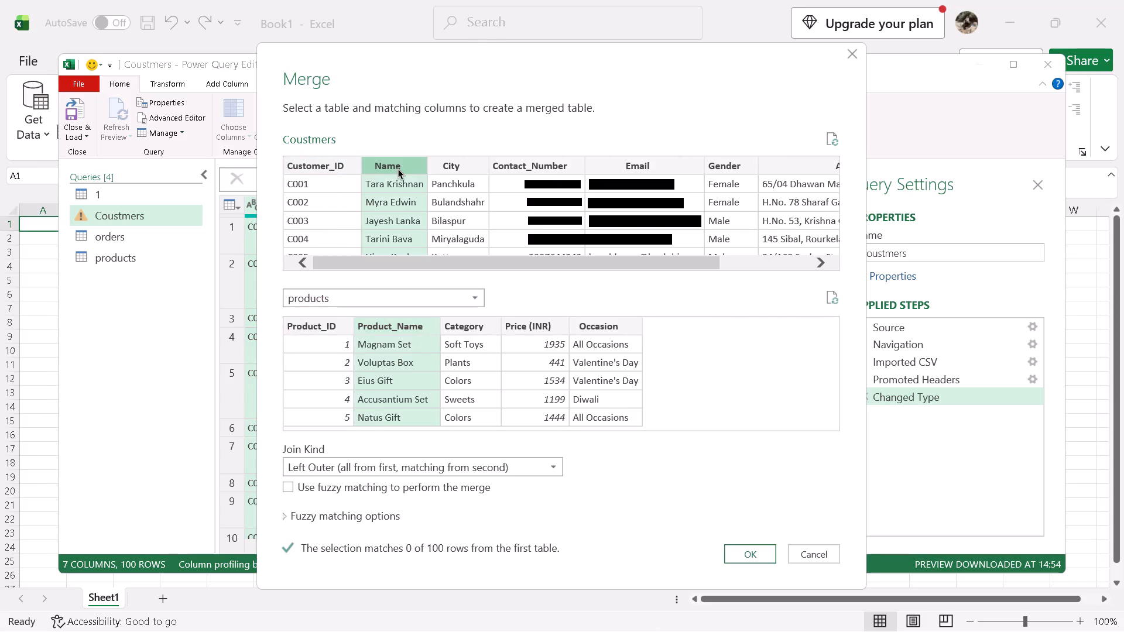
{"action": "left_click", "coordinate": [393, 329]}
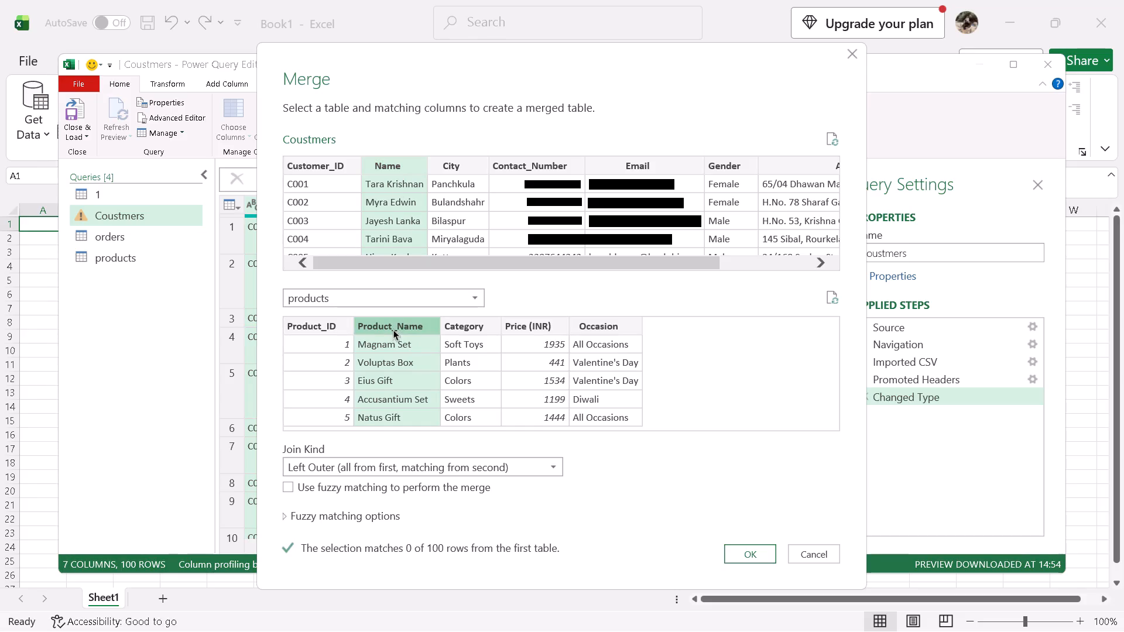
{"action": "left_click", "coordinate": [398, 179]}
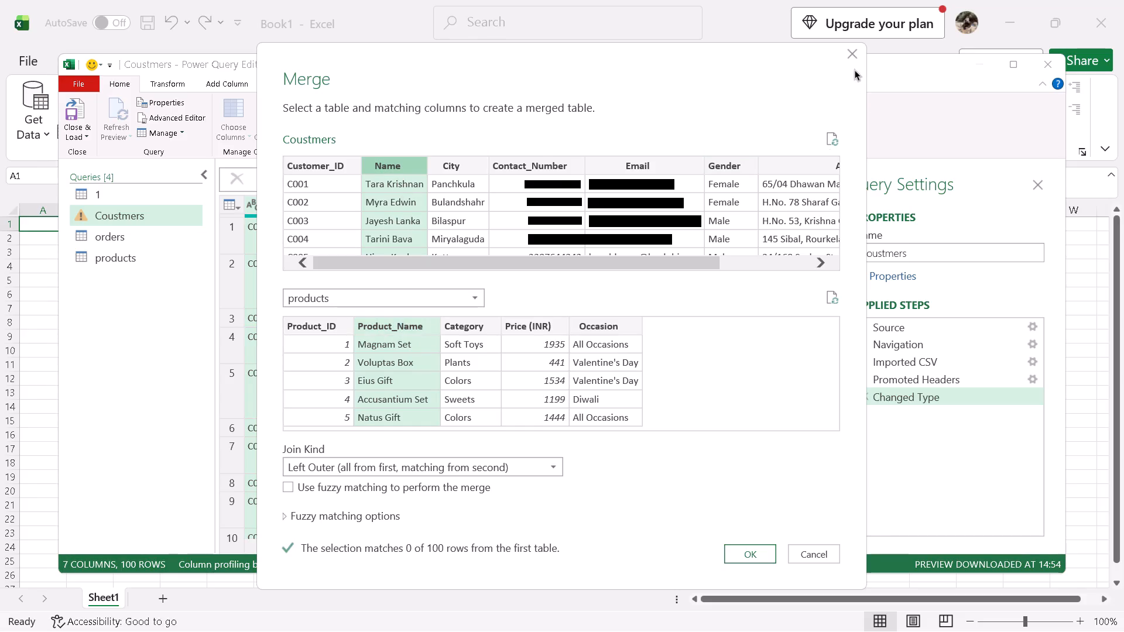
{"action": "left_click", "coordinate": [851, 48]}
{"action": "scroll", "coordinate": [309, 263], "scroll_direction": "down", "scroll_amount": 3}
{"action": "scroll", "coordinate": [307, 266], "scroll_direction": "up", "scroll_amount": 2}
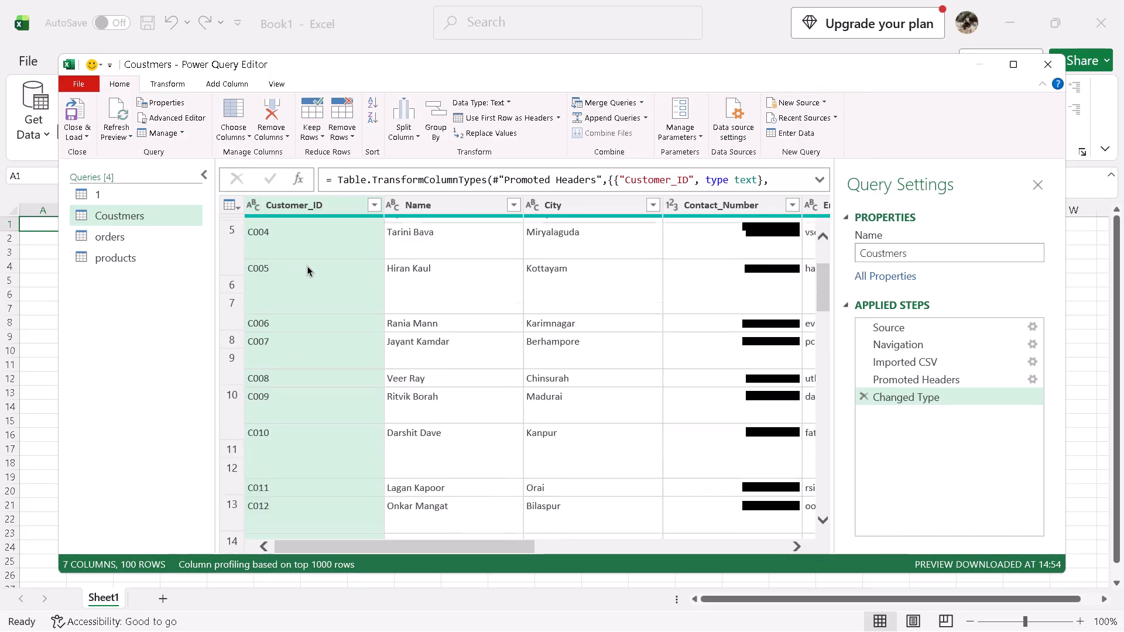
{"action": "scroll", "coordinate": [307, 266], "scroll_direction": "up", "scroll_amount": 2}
Merge the orders query with products on Product_ID, using a Left Outer join without fuzzy matching.
{"action": "left_click", "coordinate": [106, 228]}
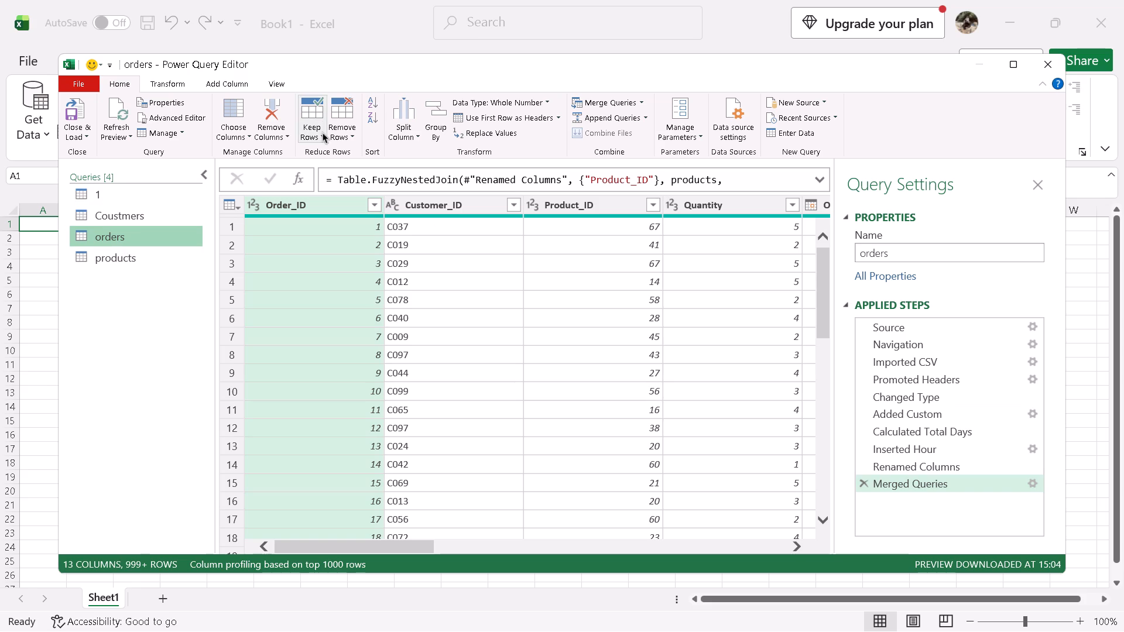
{"action": "left_click", "coordinate": [606, 104]}
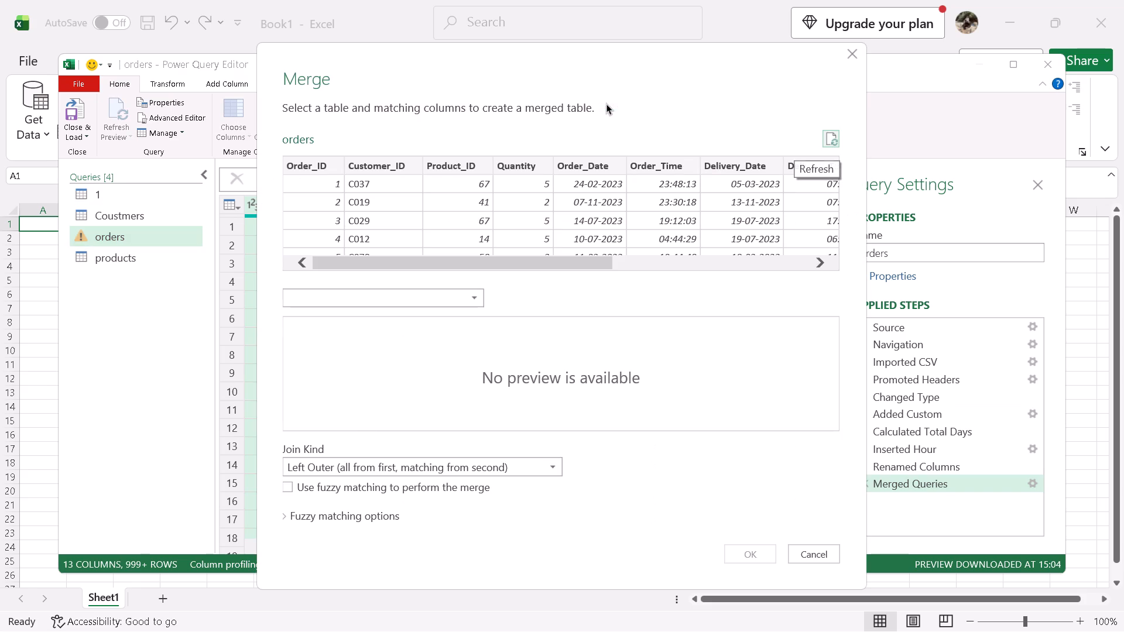
{"action": "left_click", "coordinate": [355, 298]}
{"action": "left_click", "coordinate": [335, 363]}
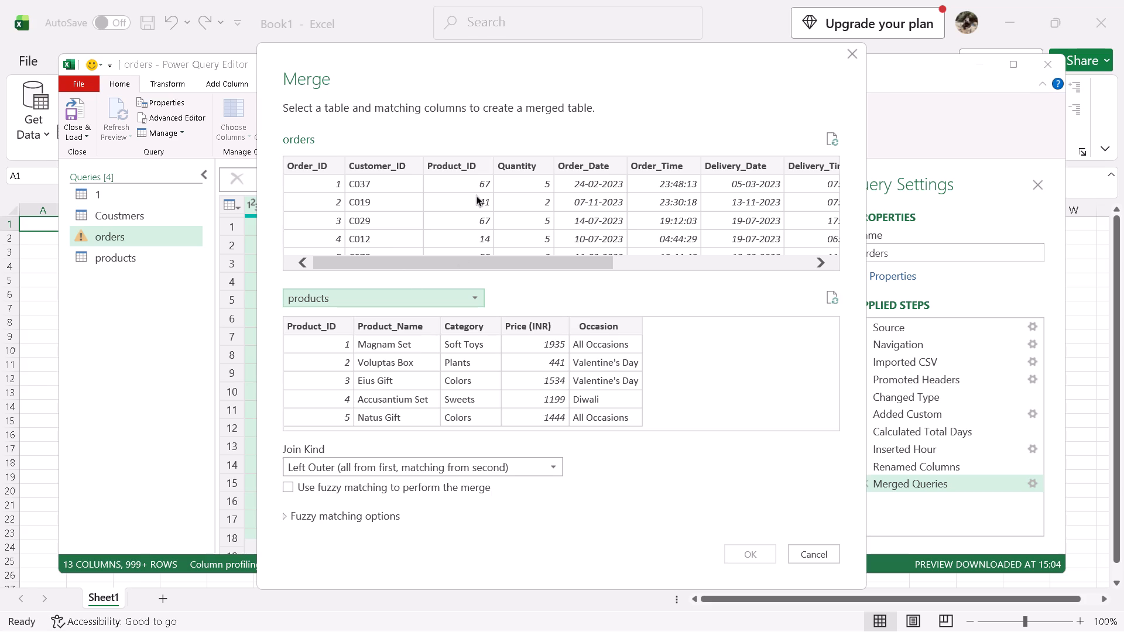
{"action": "left_click", "coordinate": [470, 169]}
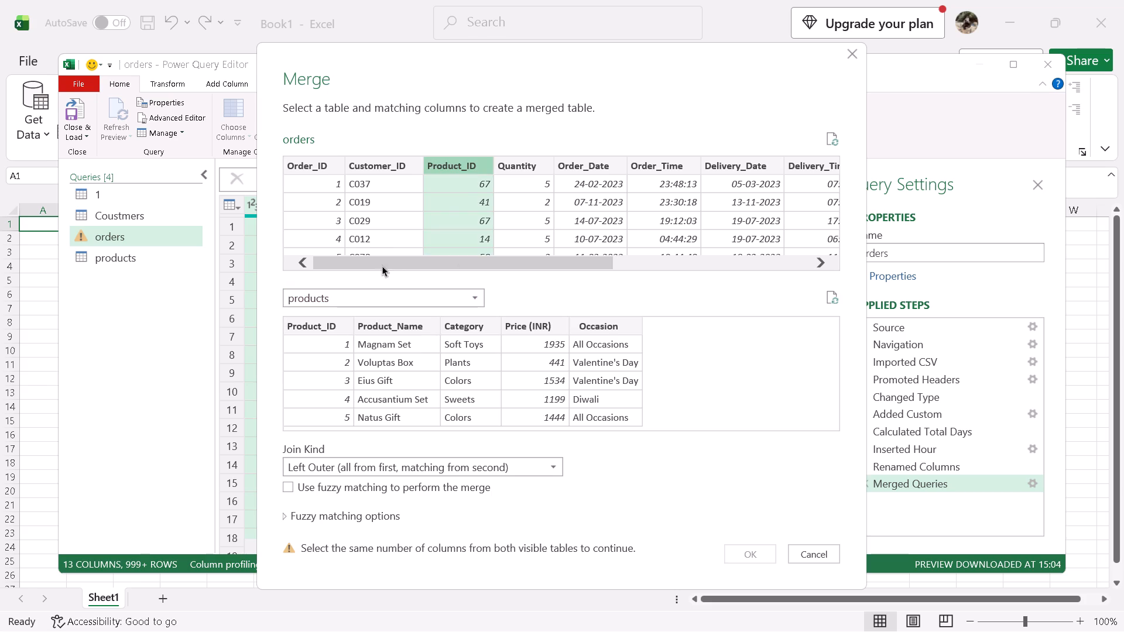
{"action": "left_click", "coordinate": [318, 327]}
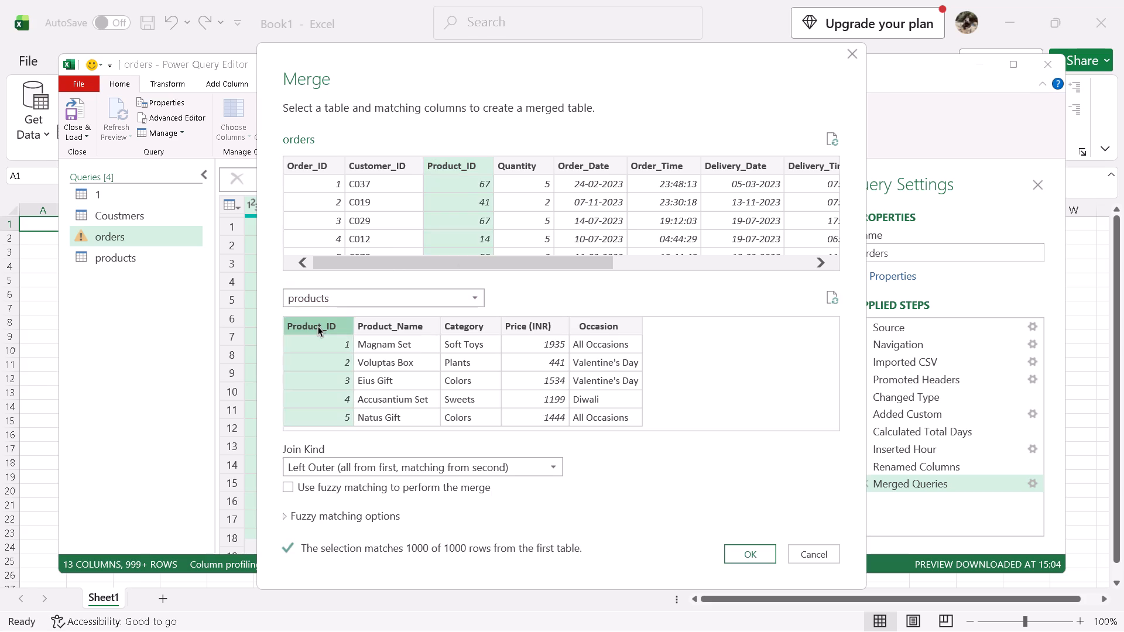
{"action": "left_click", "coordinate": [347, 459]}
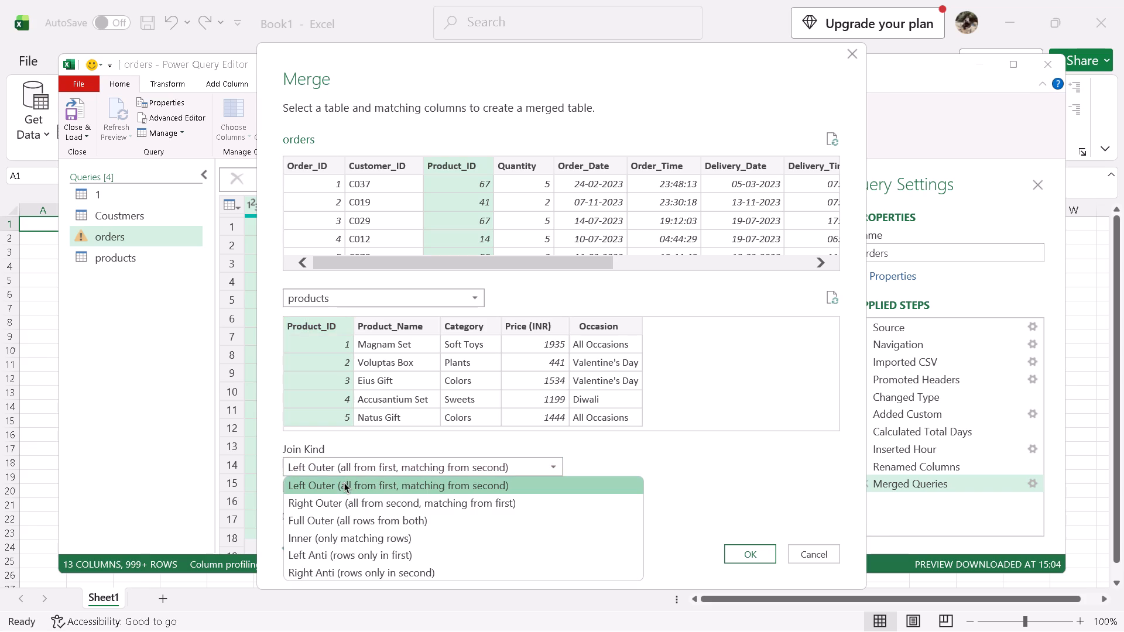
{"action": "left_click", "coordinate": [344, 482]}
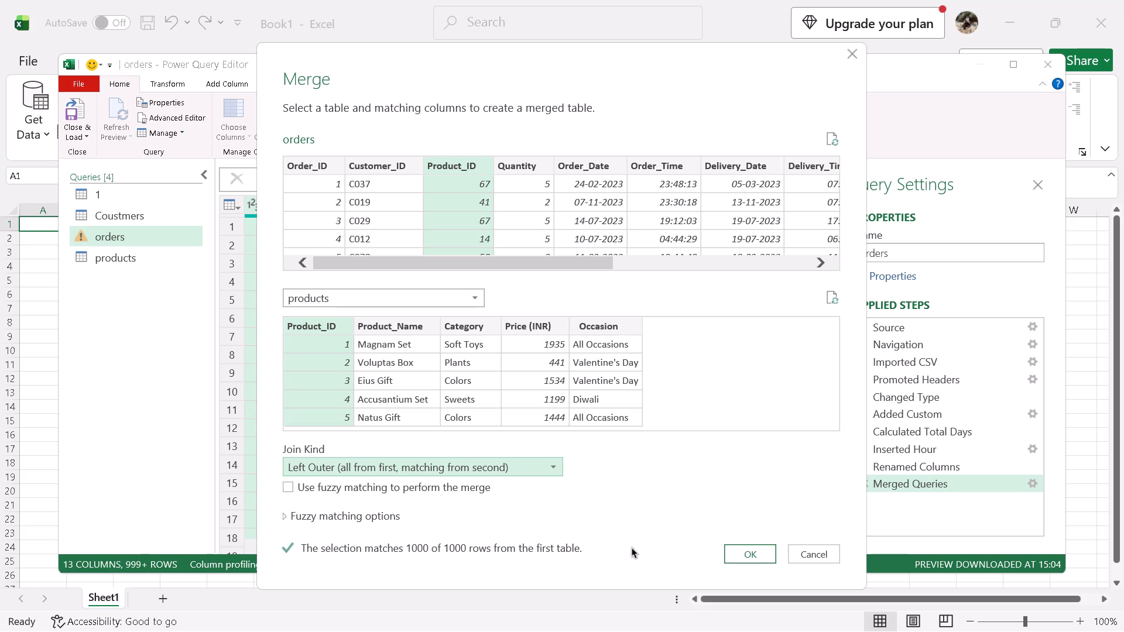
{"action": "left_click", "coordinate": [747, 545]}
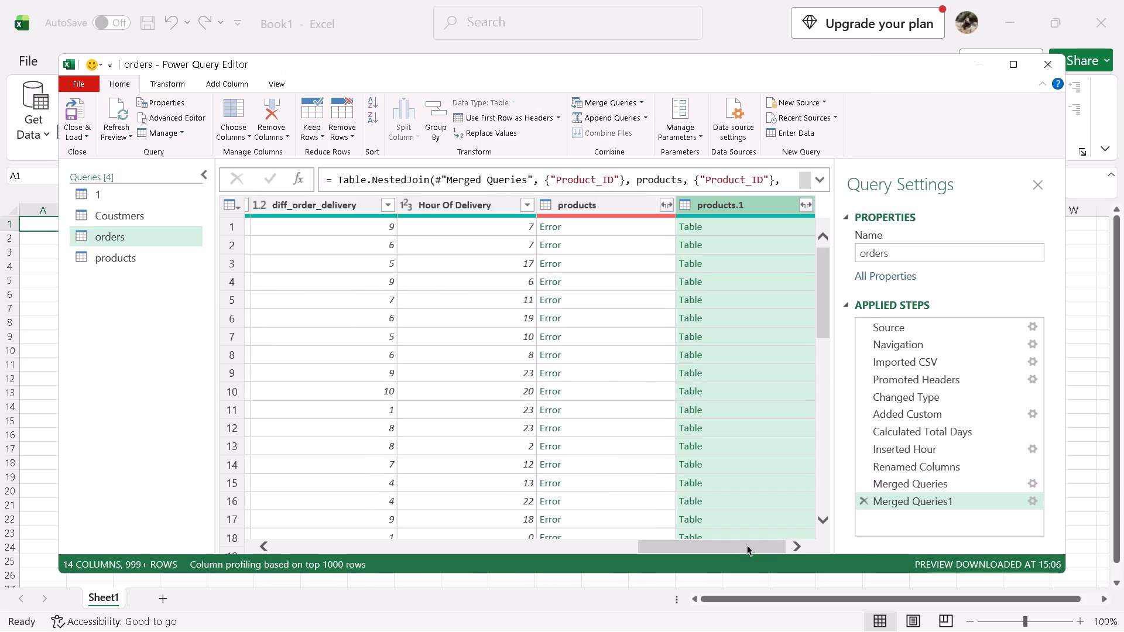
Remove the products column left by the earlier fuzzy merge from the orders query.
{"action": "left_click", "coordinate": [574, 205]}
{"action": "right_click", "coordinate": [574, 205]}
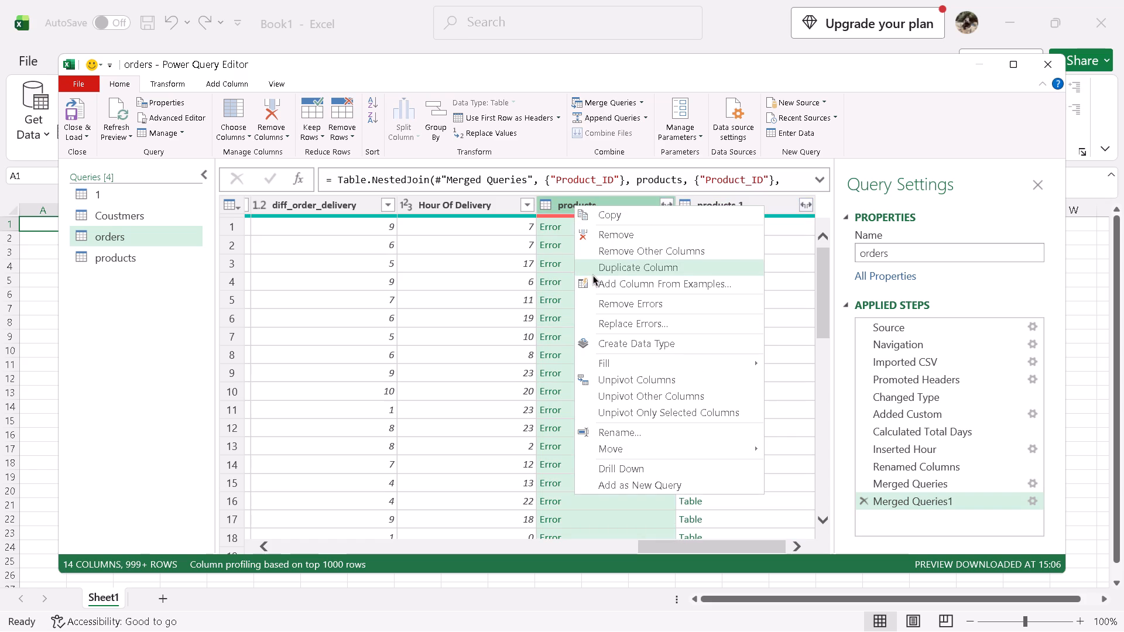
{"action": "left_click", "coordinate": [629, 233]}
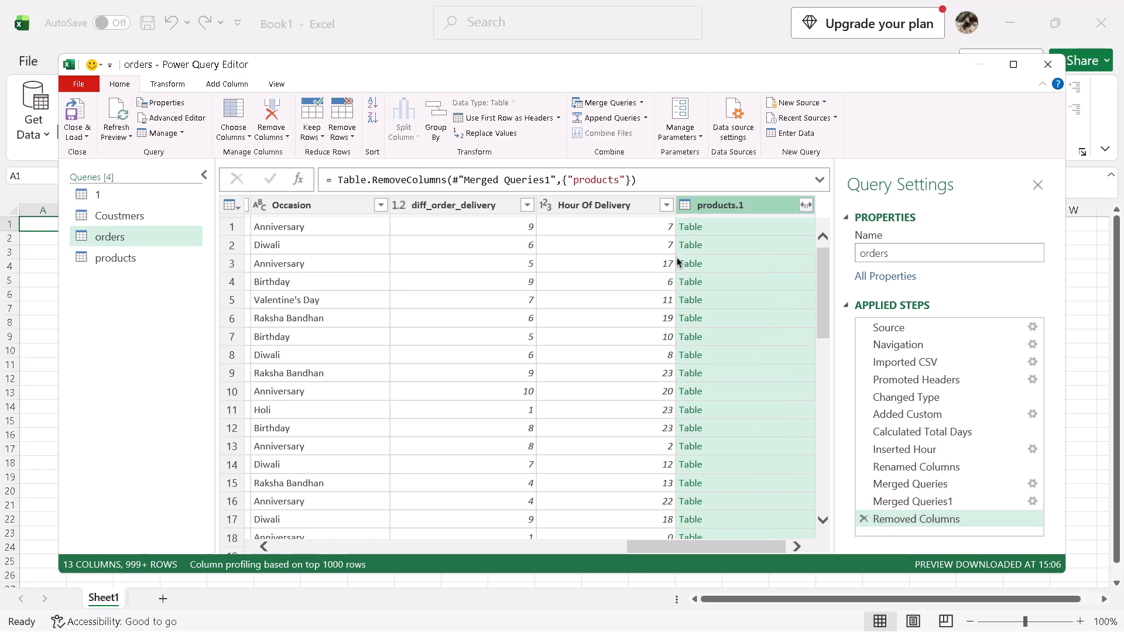
Expand the products.1 column in the orders query to only Price (INR), keeping the original column name as prefix.
{"action": "left_click_drag", "start_coordinate": [652, 542], "coordinate": [708, 533]}
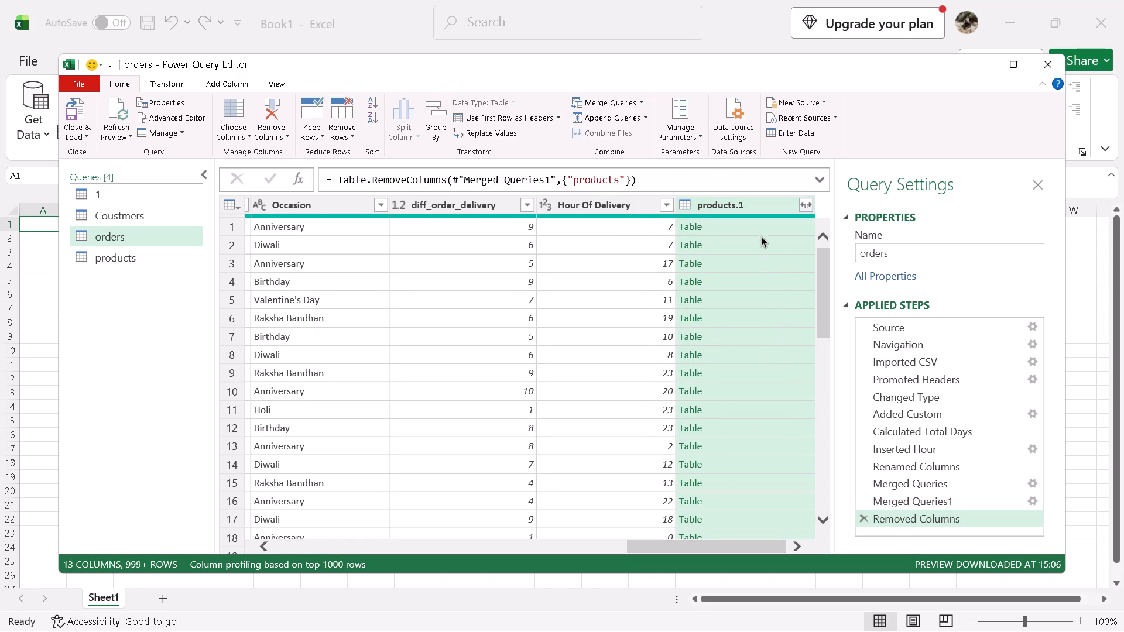
{"action": "left_click", "coordinate": [808, 203]}
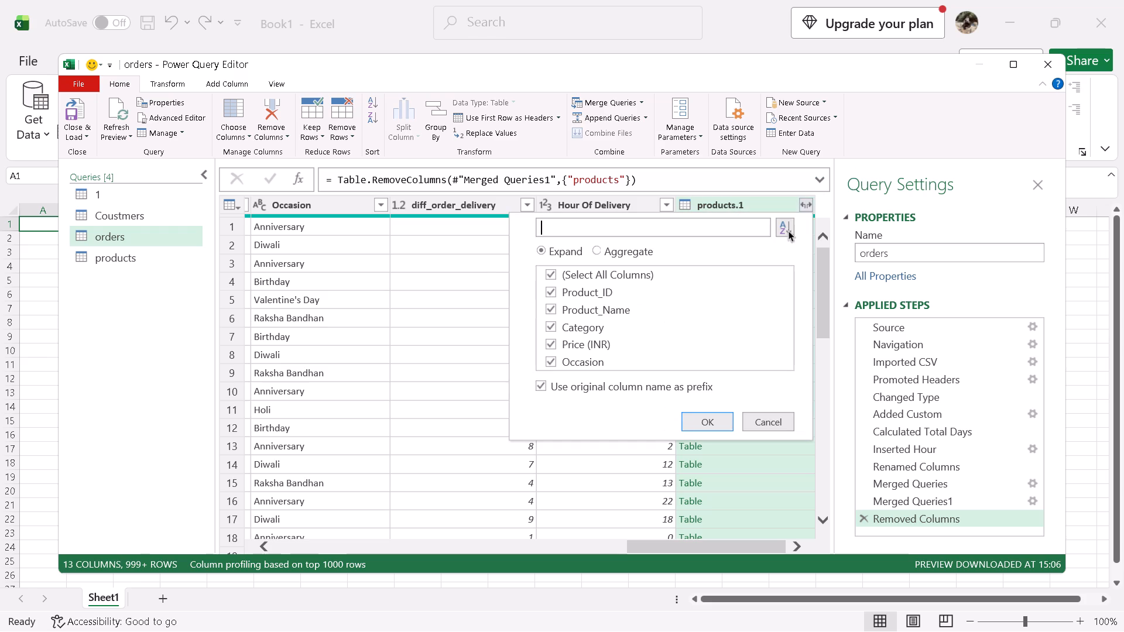
{"action": "left_click", "coordinate": [560, 364]}
{"action": "left_click", "coordinate": [551, 341]}
{"action": "left_click", "coordinate": [551, 341]}
{"action": "left_click", "coordinate": [551, 326]}
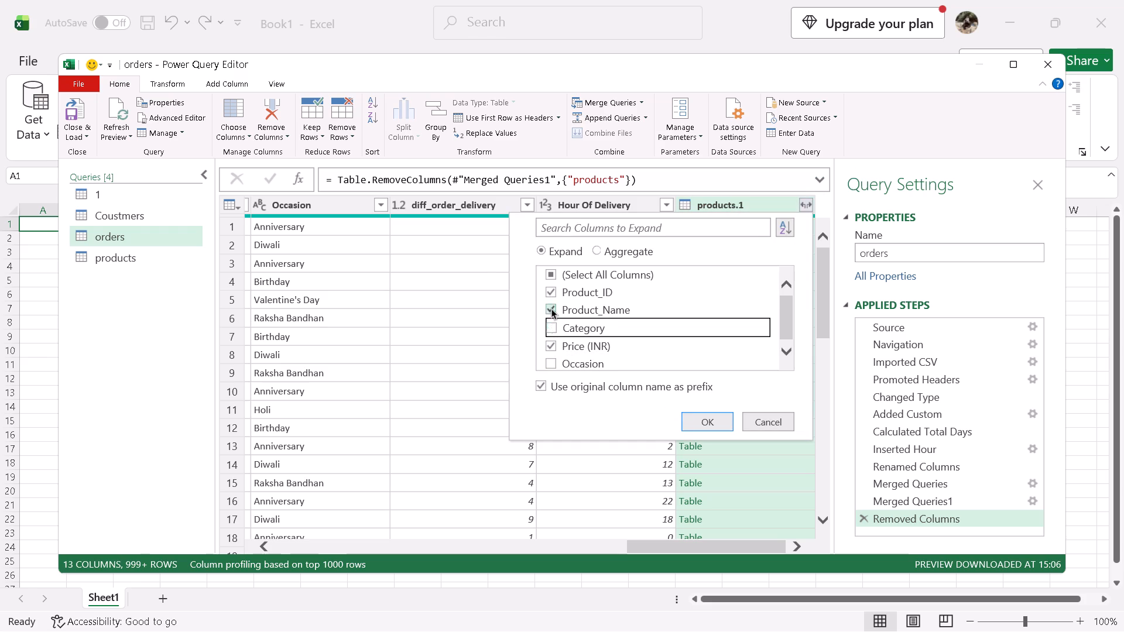
{"action": "left_click", "coordinate": [551, 308]}
{"action": "left_click", "coordinate": [551, 294]}
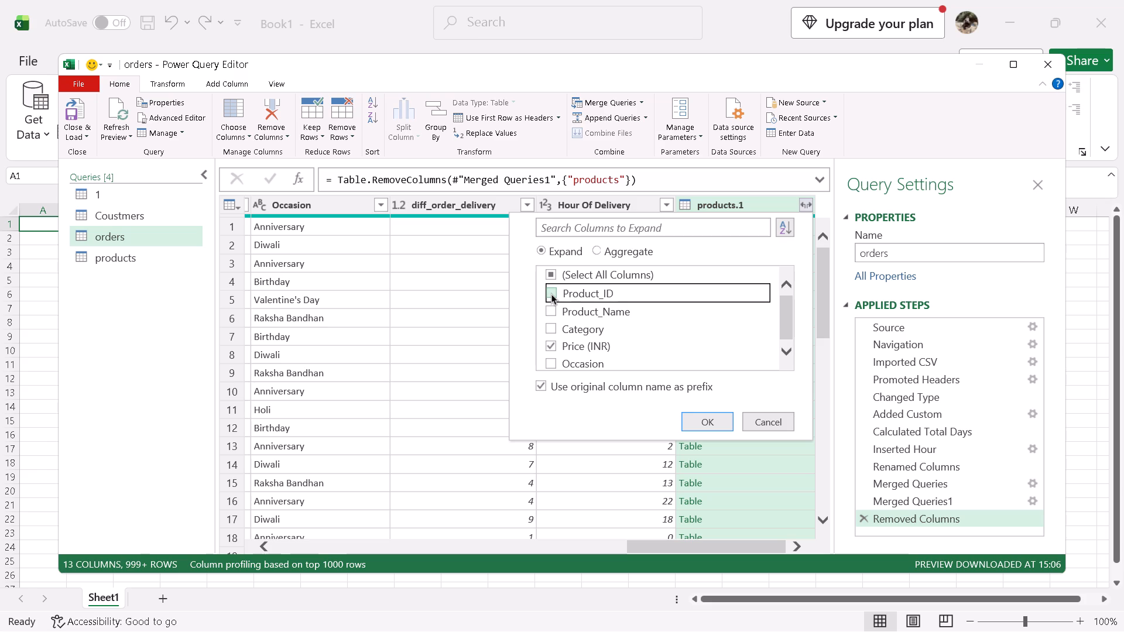
{"action": "left_click", "coordinate": [708, 415]}
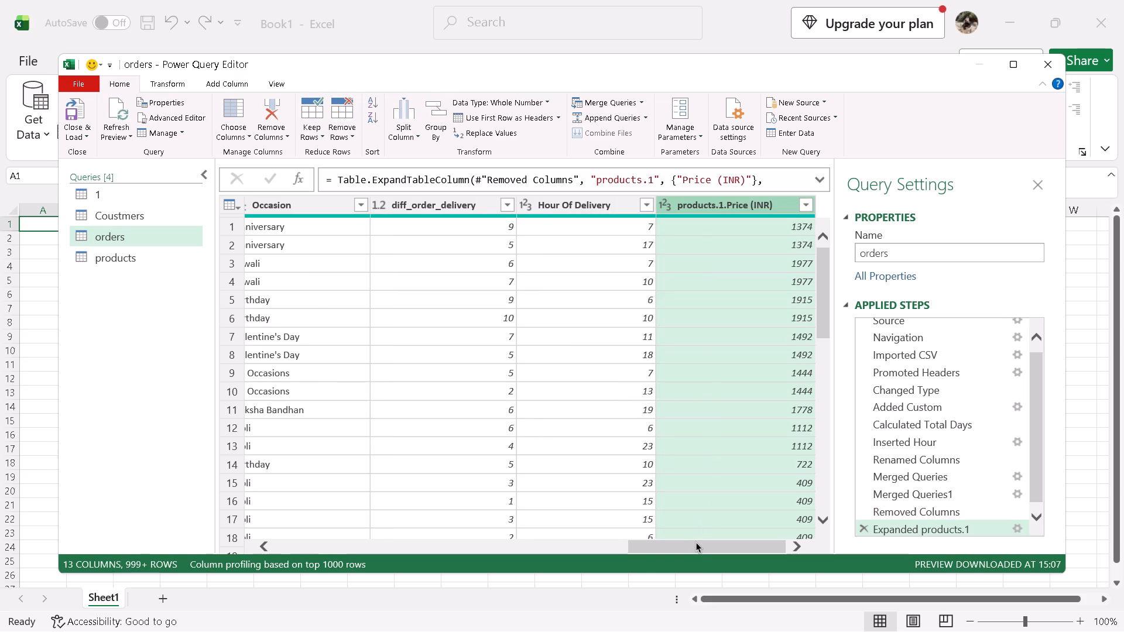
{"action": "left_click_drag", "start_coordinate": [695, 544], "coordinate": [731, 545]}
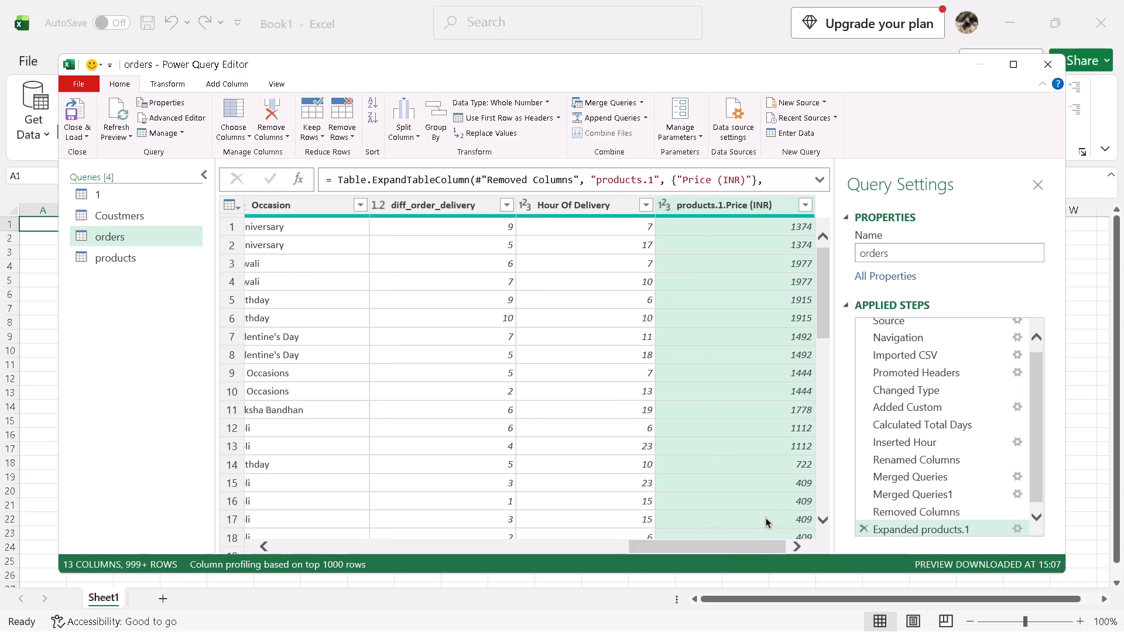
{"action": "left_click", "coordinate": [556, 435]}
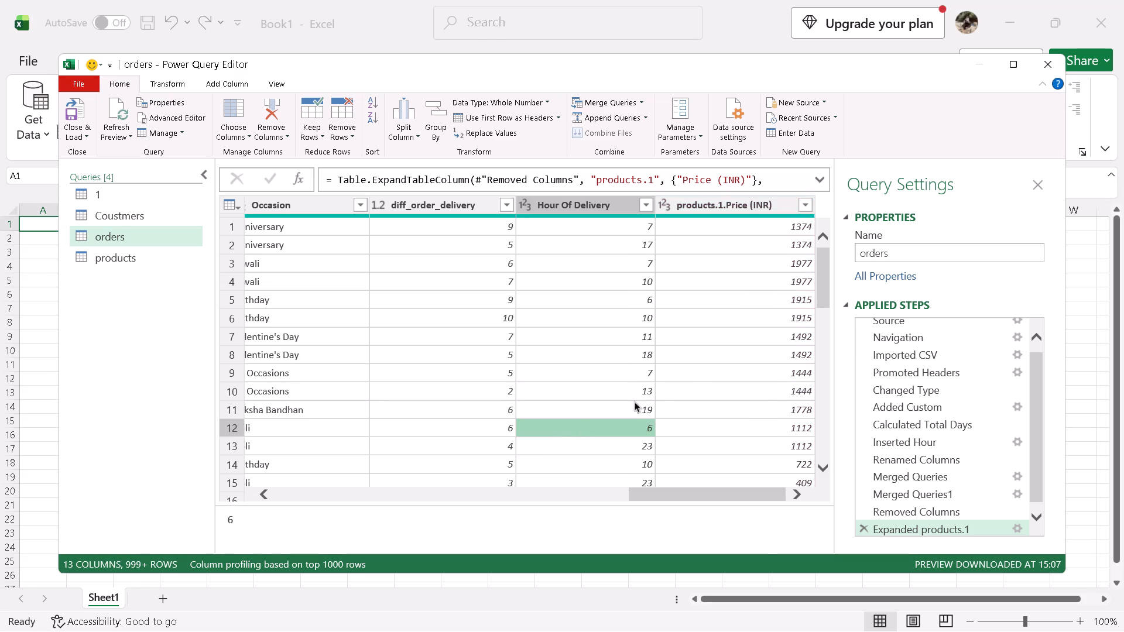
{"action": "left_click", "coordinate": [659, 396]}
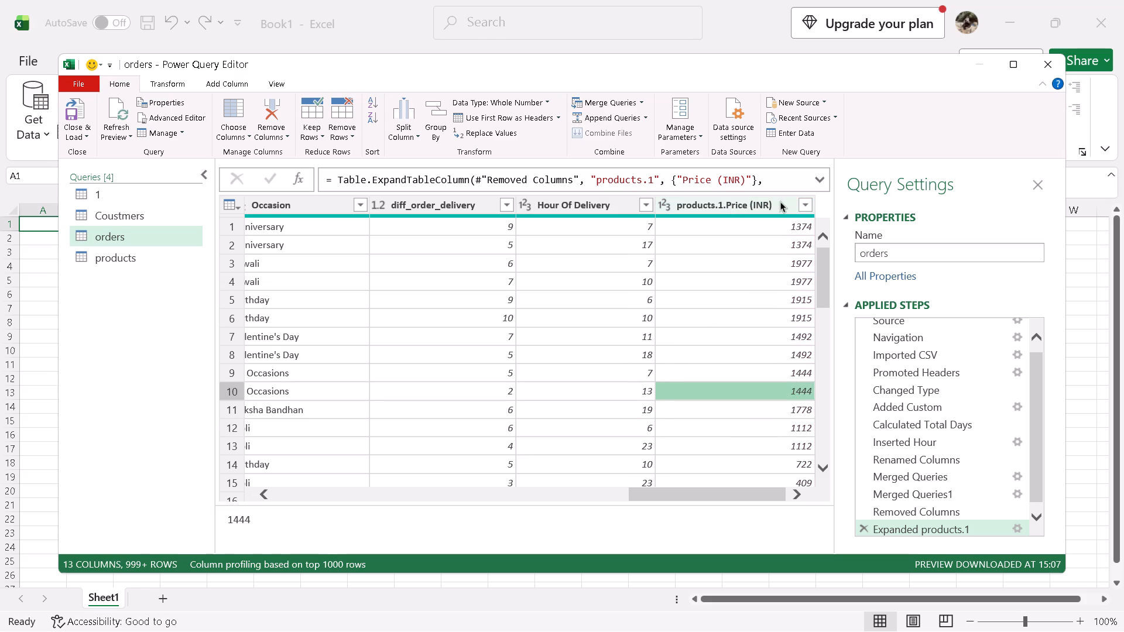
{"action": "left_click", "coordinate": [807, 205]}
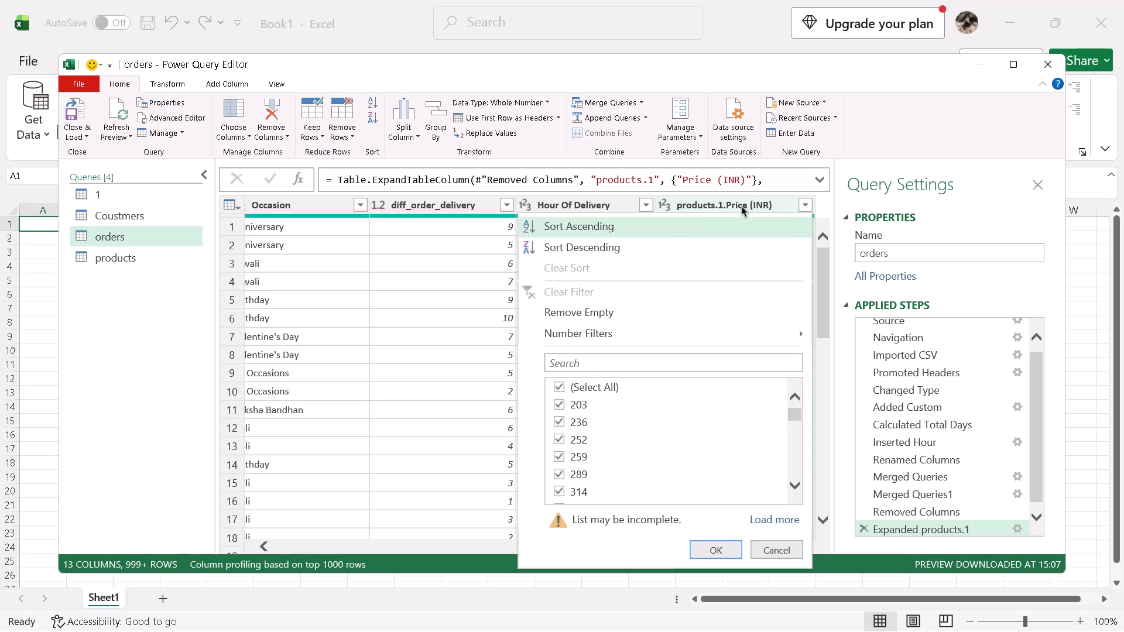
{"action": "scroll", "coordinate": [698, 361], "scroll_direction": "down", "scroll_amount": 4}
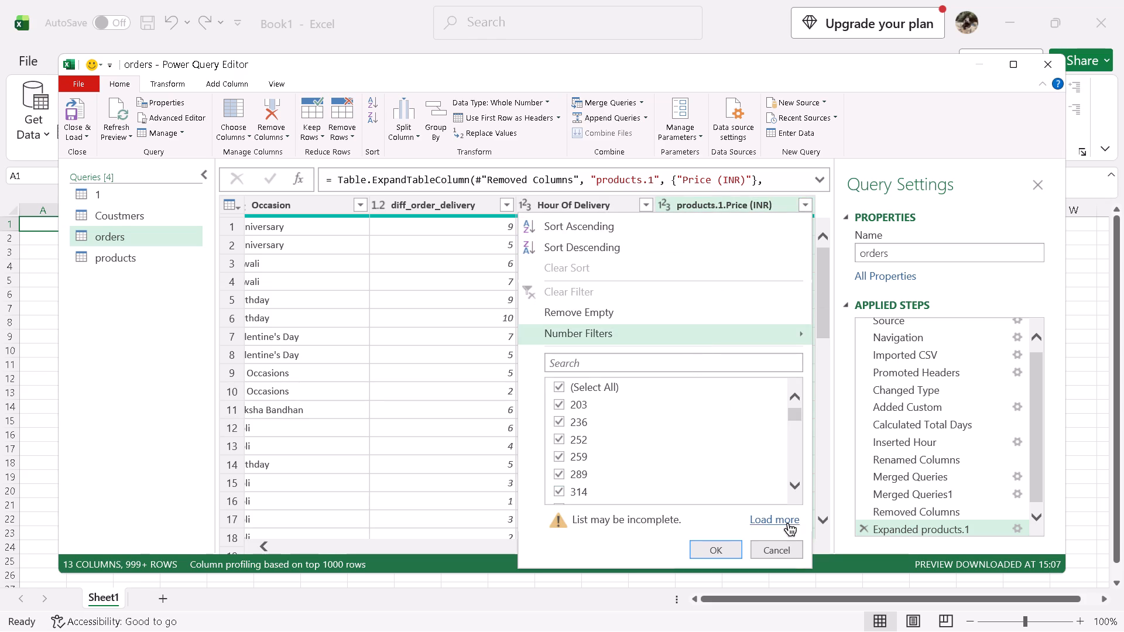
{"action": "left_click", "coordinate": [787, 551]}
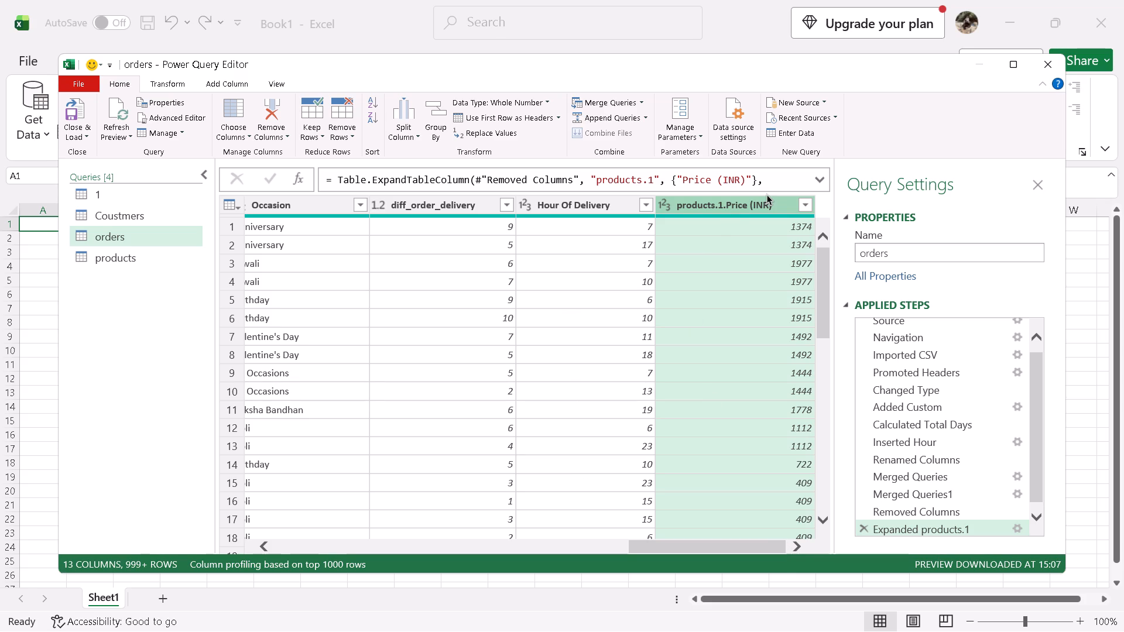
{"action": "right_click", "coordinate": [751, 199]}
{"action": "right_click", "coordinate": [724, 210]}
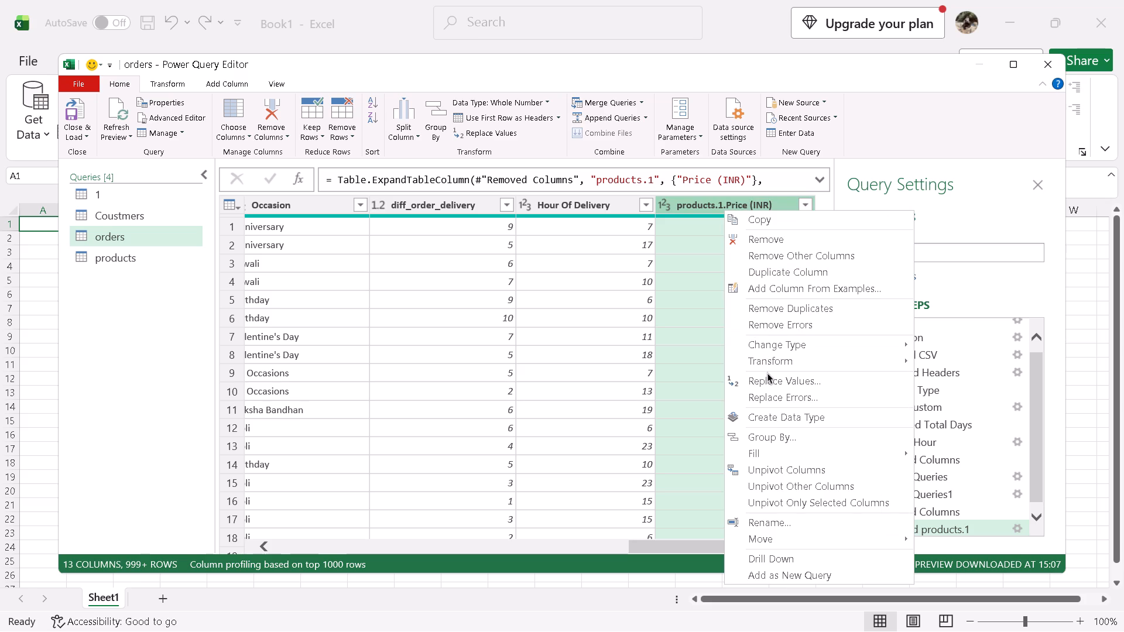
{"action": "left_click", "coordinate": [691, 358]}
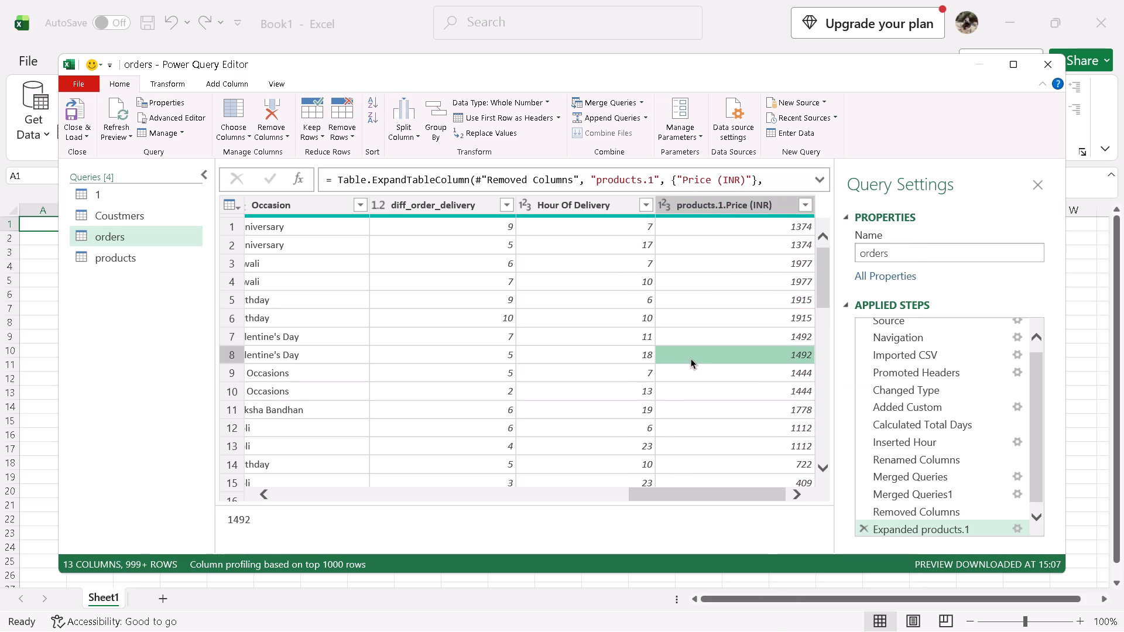
Examine the products.1.Price (INR) values alongside the order rows.
{"action": "scroll", "coordinate": [672, 356], "scroll_direction": "down", "scroll_amount": 3}
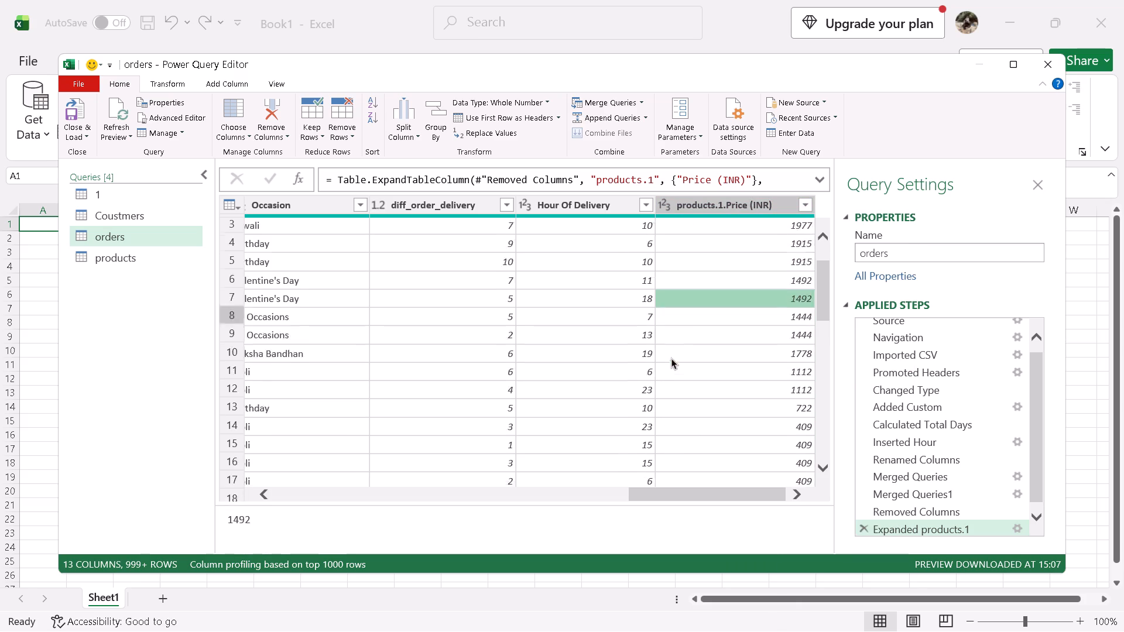
{"action": "scroll", "coordinate": [669, 359], "scroll_direction": "up", "scroll_amount": 6}
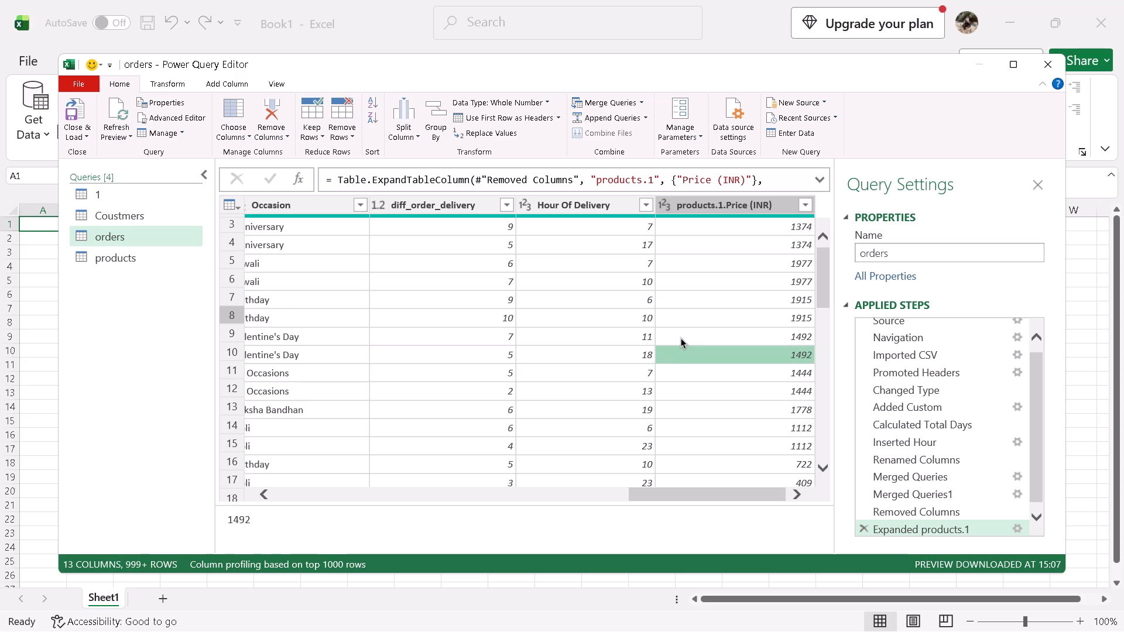
{"action": "scroll", "coordinate": [681, 338], "scroll_direction": "up", "scroll_amount": 1}
{"action": "scroll", "coordinate": [681, 338], "scroll_direction": "down", "scroll_amount": 6}
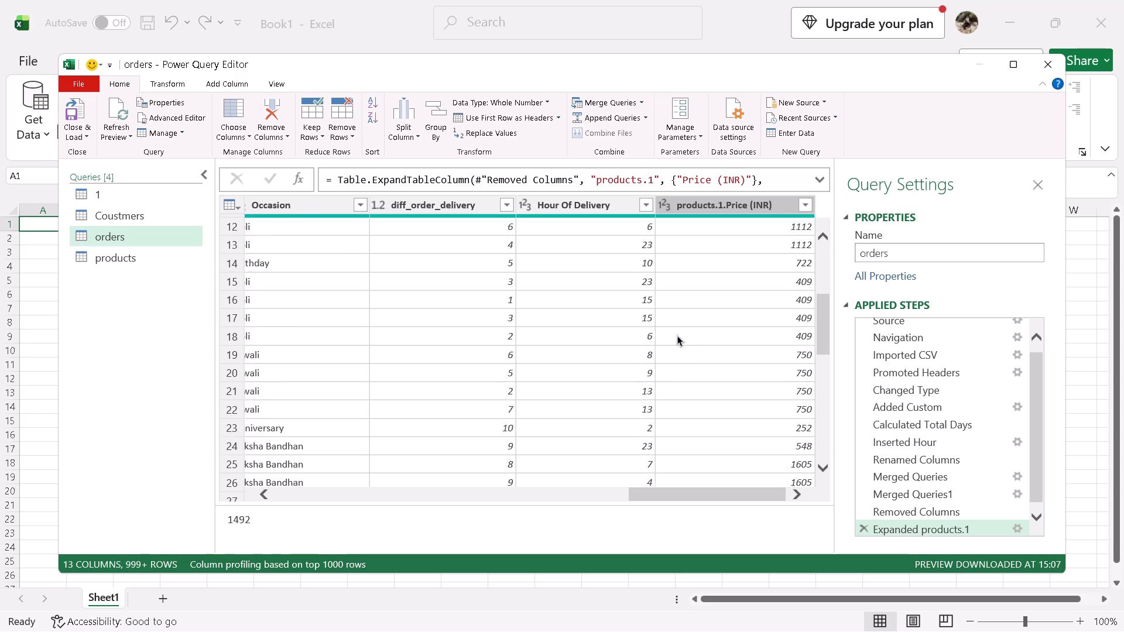
{"action": "scroll", "coordinate": [677, 335], "scroll_direction": "up", "scroll_amount": 7}
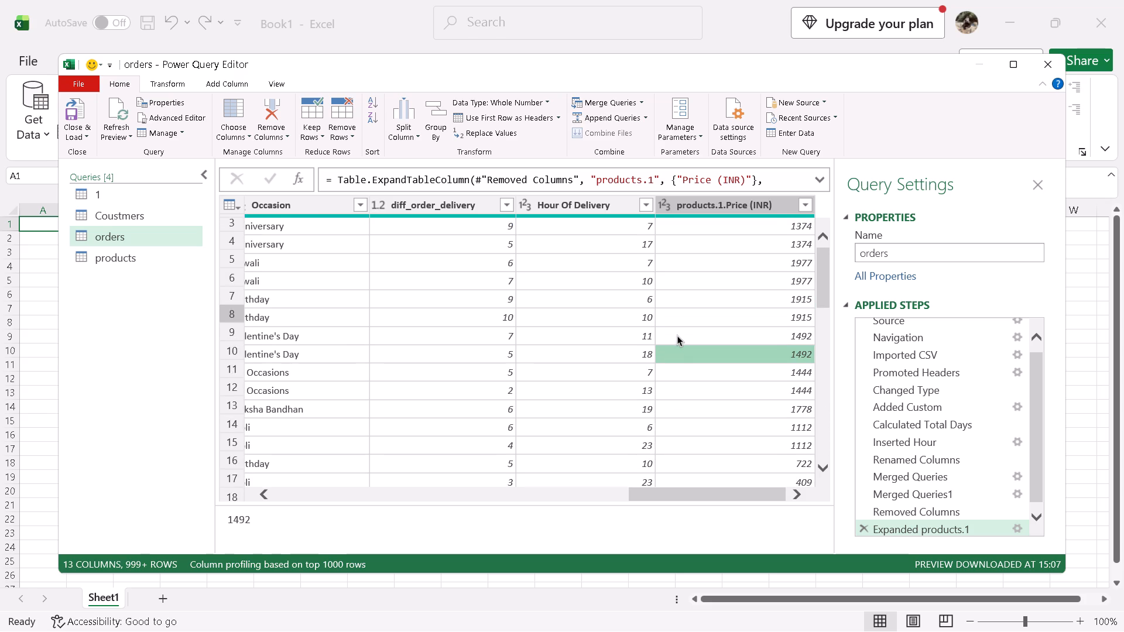
{"action": "scroll", "coordinate": [677, 335], "scroll_direction": "up", "scroll_amount": 3}
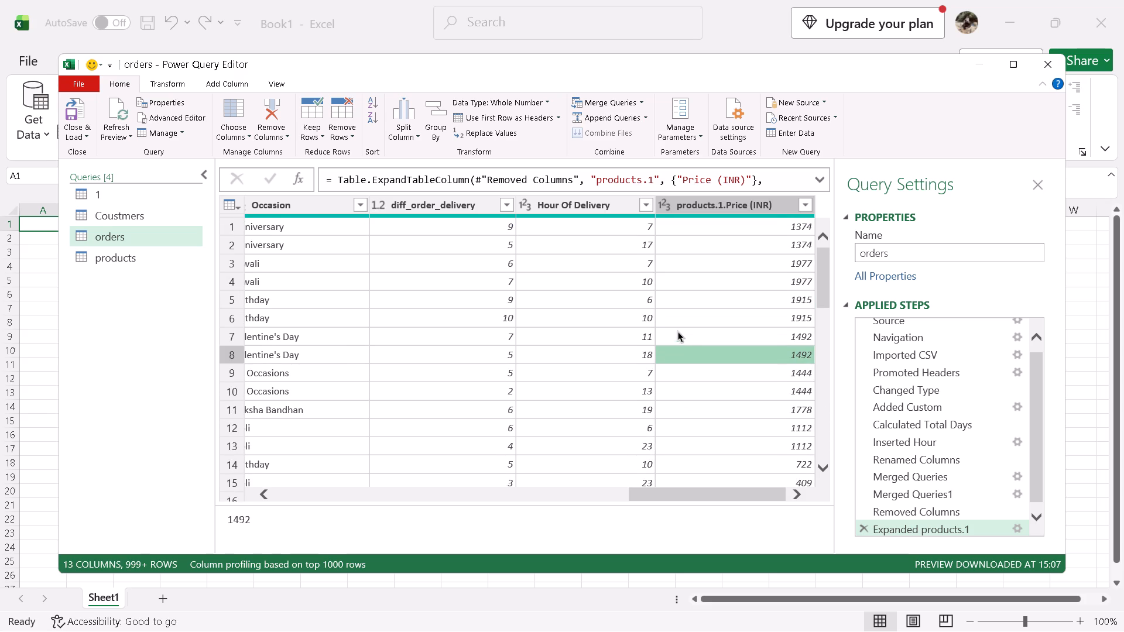
Change the data type of the products.1.Price (INR) column to Currency.
{"action": "left_click", "coordinate": [670, 202]}
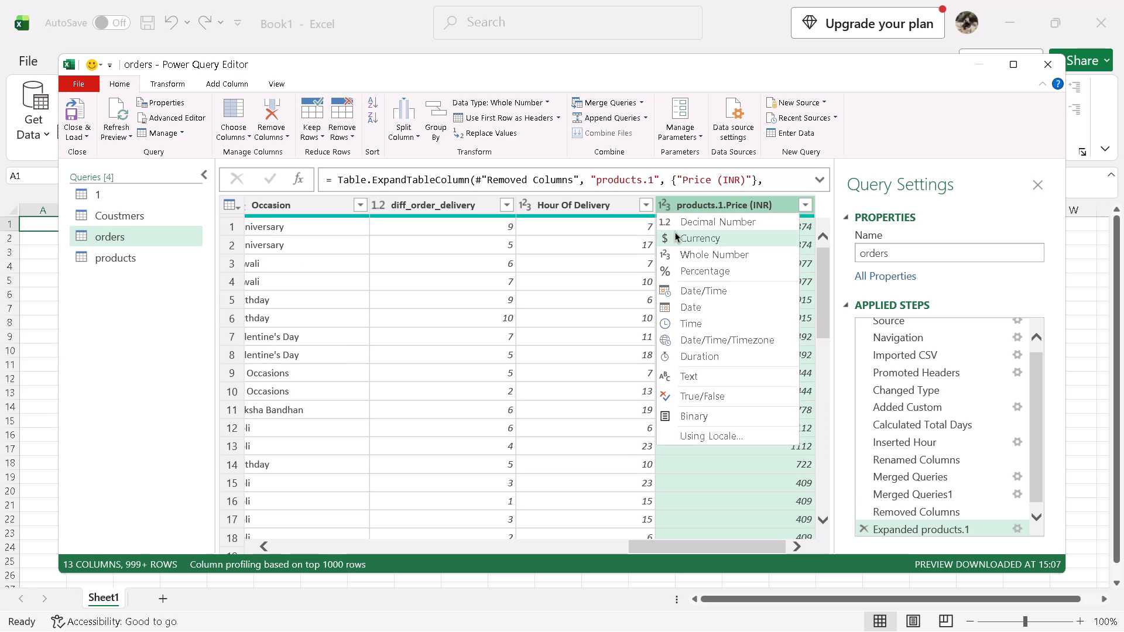
{"action": "left_click", "coordinate": [675, 232]}
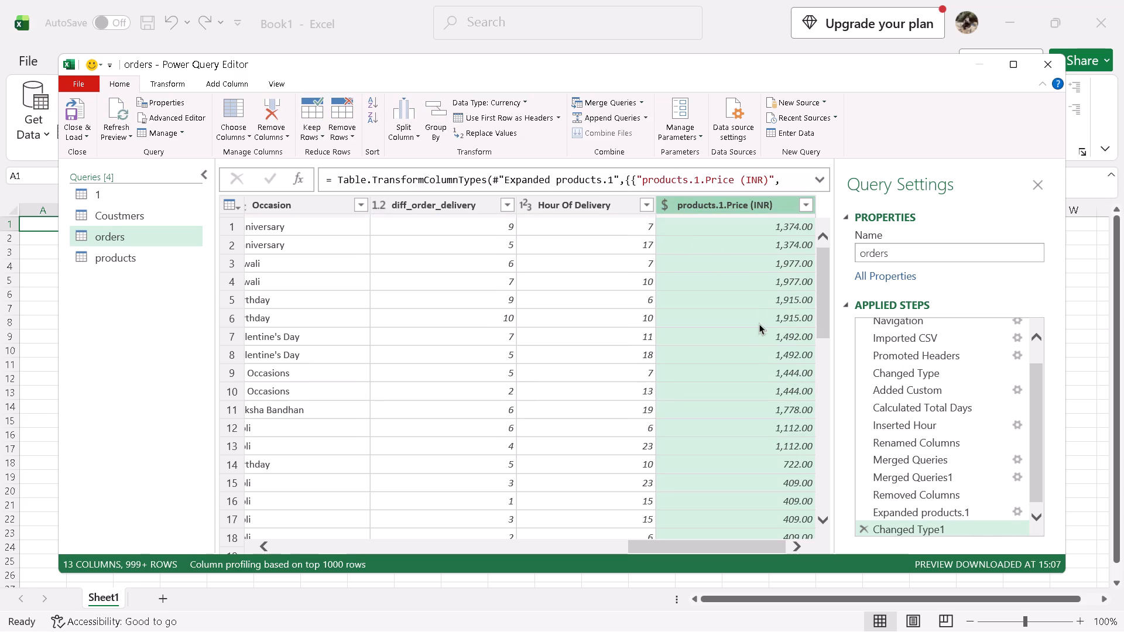
{"action": "left_click", "coordinate": [667, 208]}
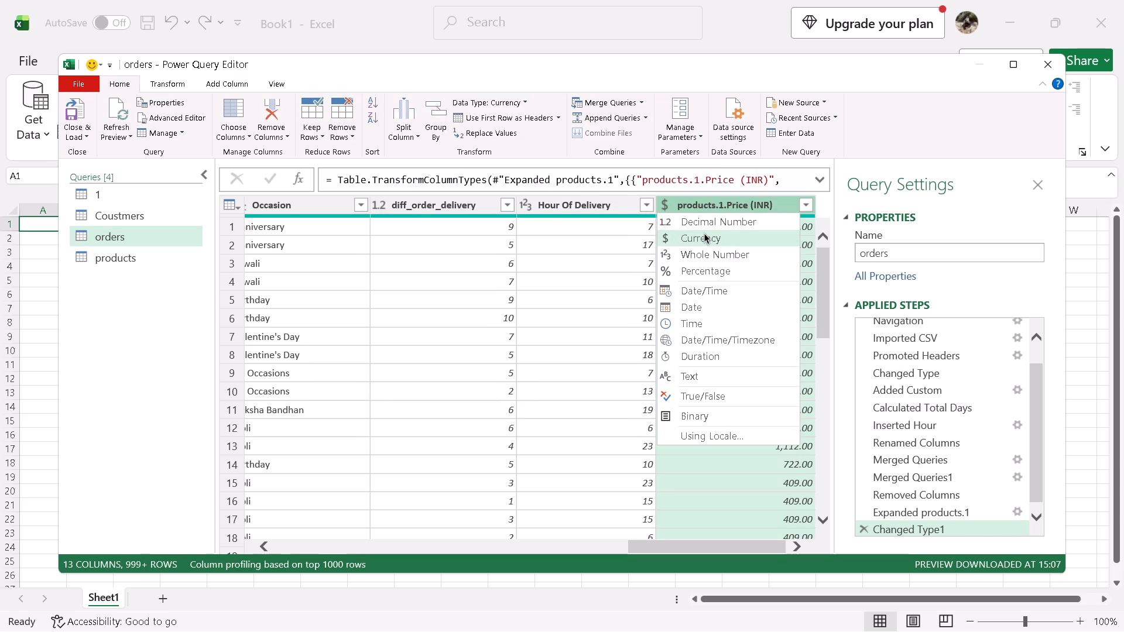
{"action": "left_click", "coordinate": [705, 234]}
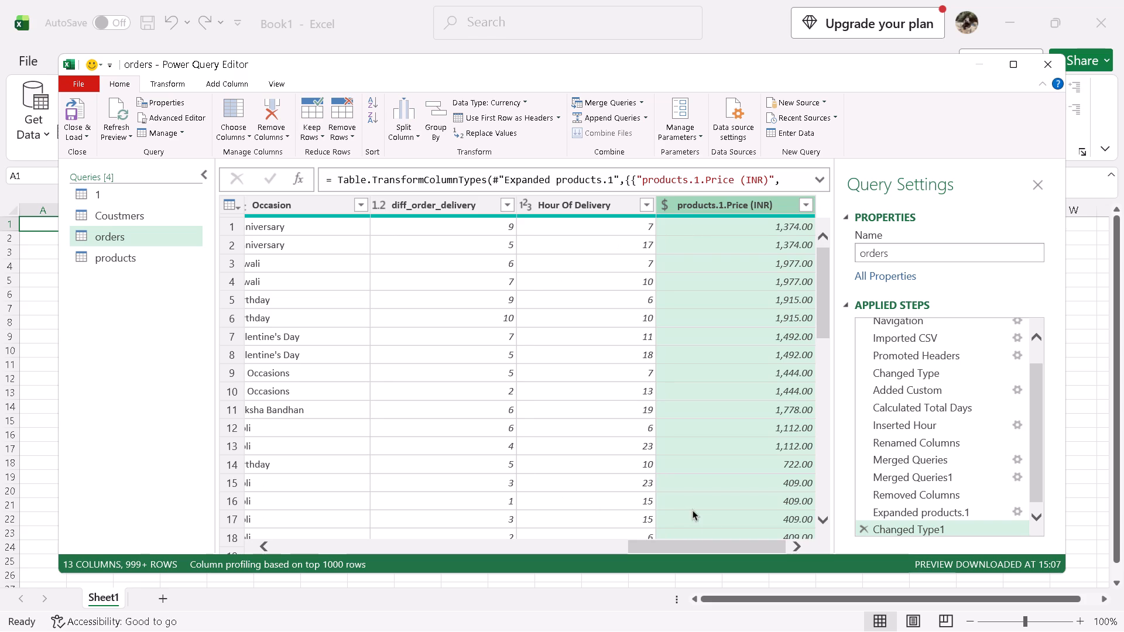
Review the orders query's rows and columns from Order_ID through the product price.
{"action": "left_click_drag", "start_coordinate": [698, 548], "coordinate": [461, 539]}
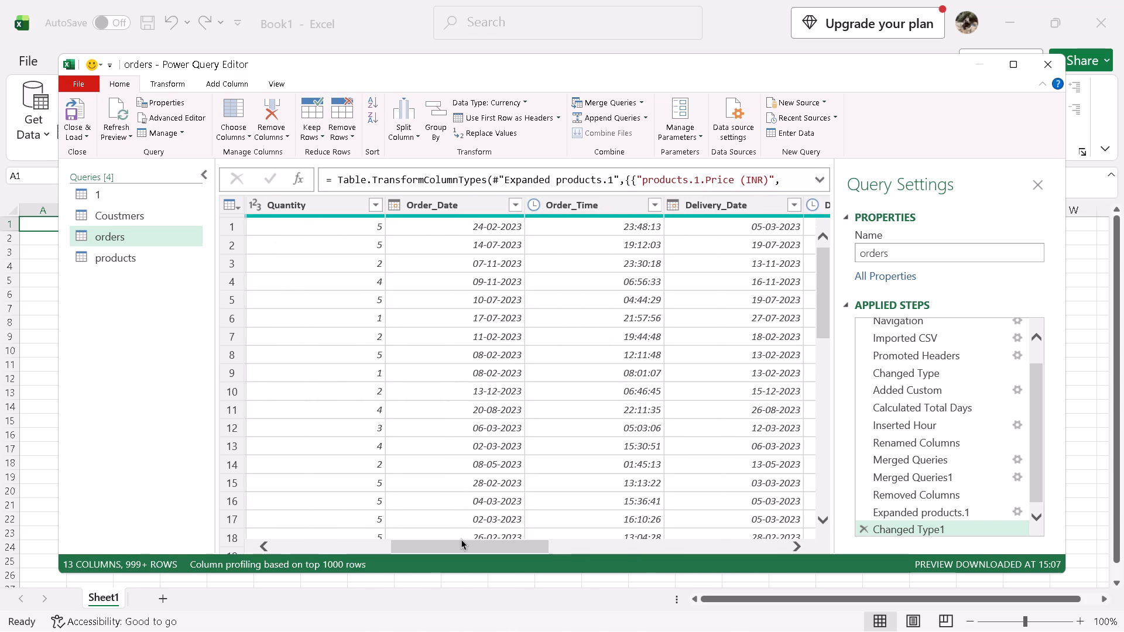
{"action": "left_click_drag", "start_coordinate": [461, 539], "coordinate": [634, 532]}
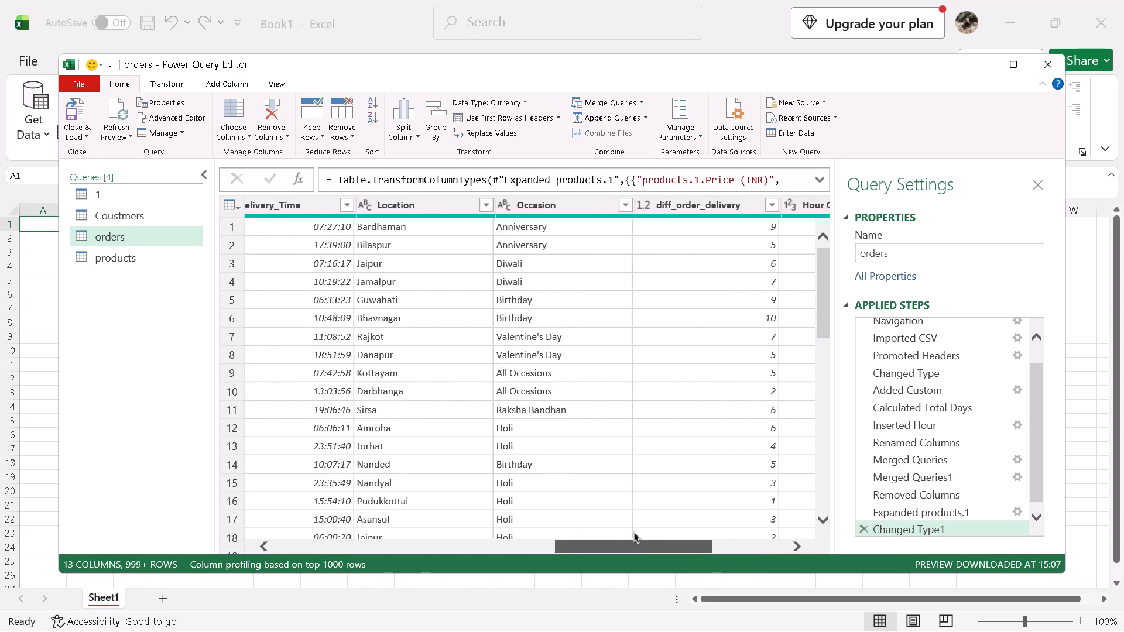
{"action": "left_click_drag", "start_coordinate": [634, 532], "coordinate": [822, 501]}
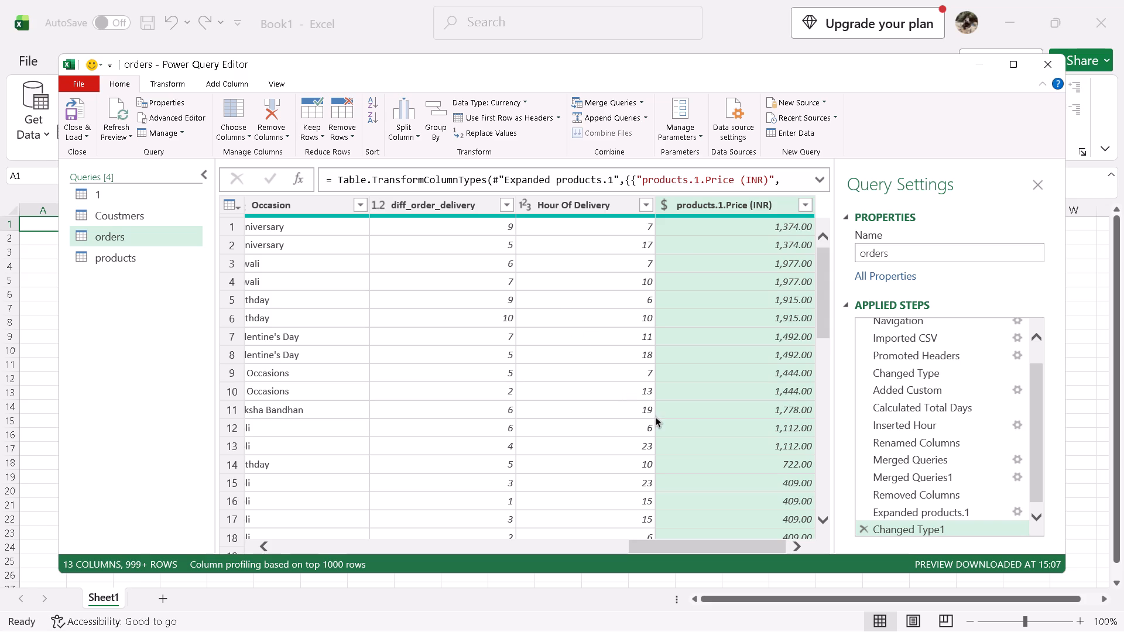
{"action": "scroll", "coordinate": [662, 447], "scroll_direction": "down", "scroll_amount": 8}
{"action": "scroll", "coordinate": [575, 452], "scroll_direction": "down", "scroll_amount": 6}
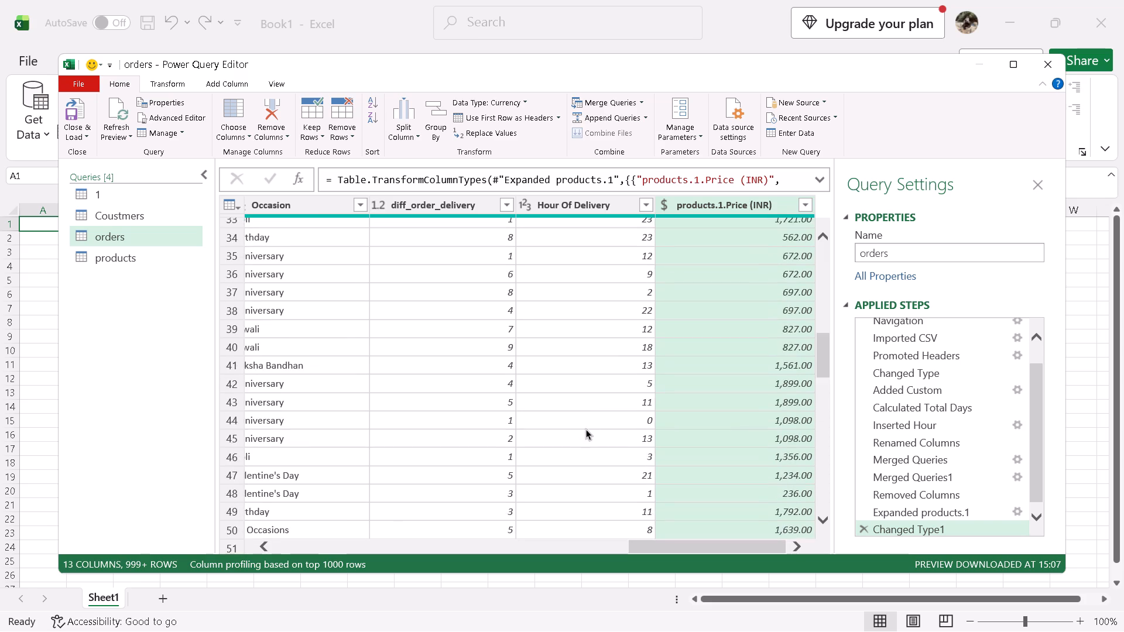
{"action": "scroll", "coordinate": [586, 429], "scroll_direction": "down", "scroll_amount": 9}
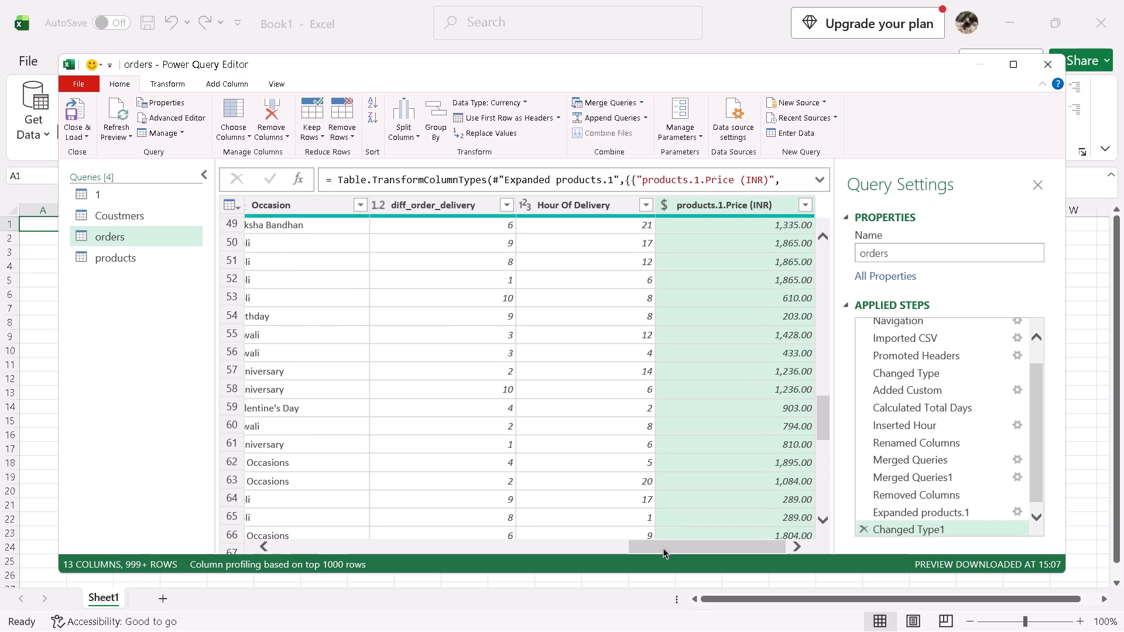
{"action": "left_click_drag", "start_coordinate": [663, 548], "coordinate": [410, 544]}
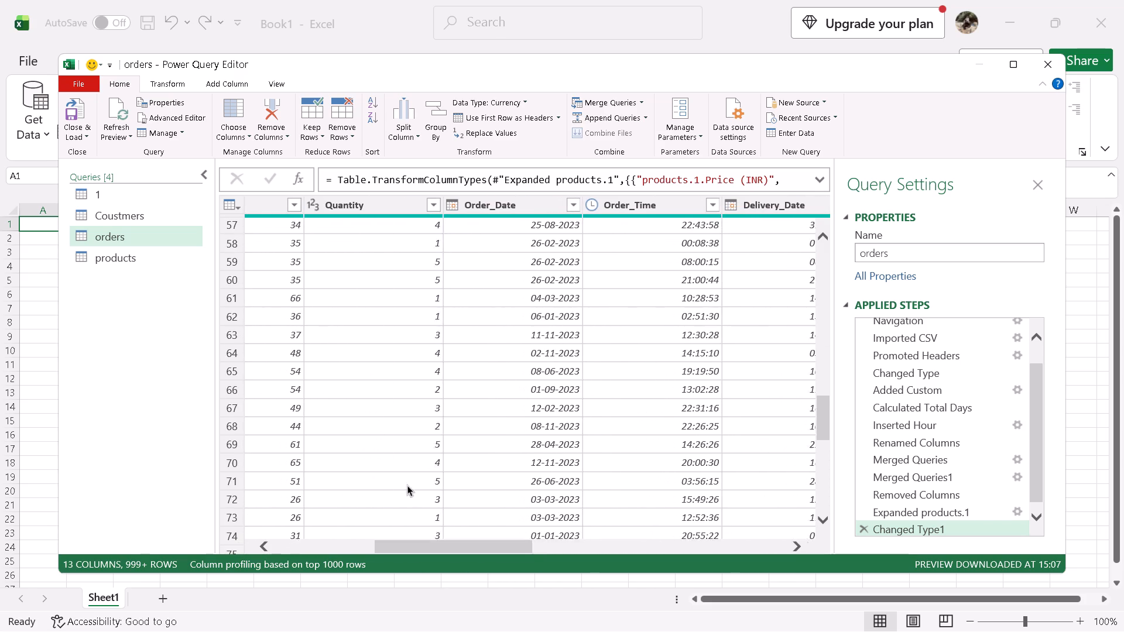
{"action": "scroll", "coordinate": [421, 411], "scroll_direction": "down", "scroll_amount": 9}
{"action": "left_click_drag", "start_coordinate": [424, 548], "coordinate": [378, 544]}
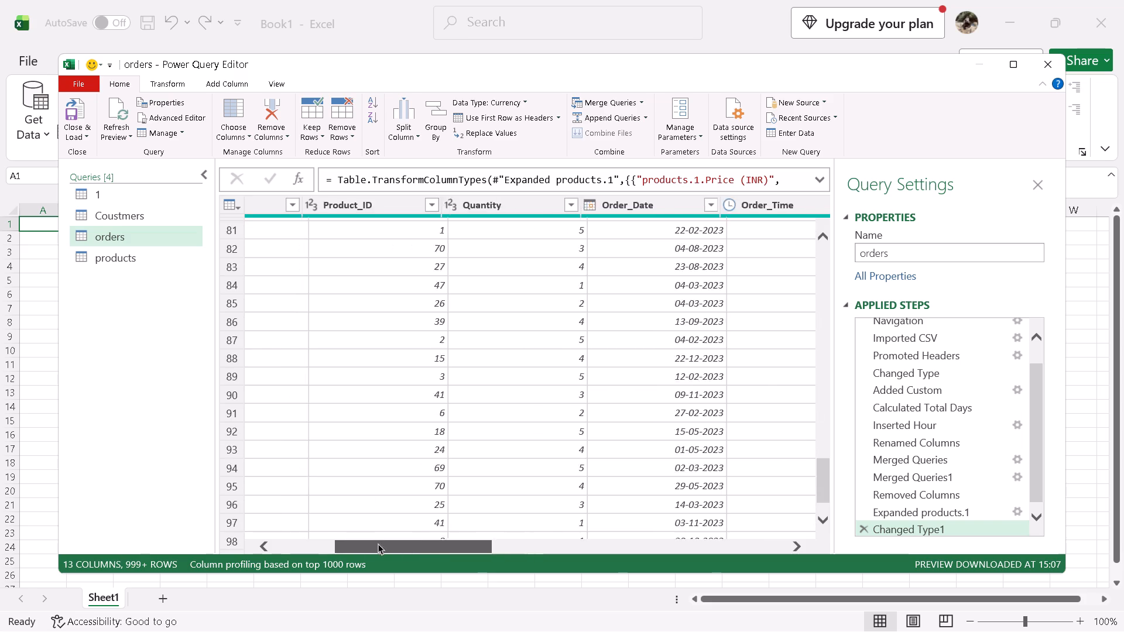
{"action": "left_click_drag", "start_coordinate": [378, 544], "coordinate": [262, 545]}
{"action": "left_click_drag", "start_coordinate": [320, 547], "coordinate": [272, 548]}
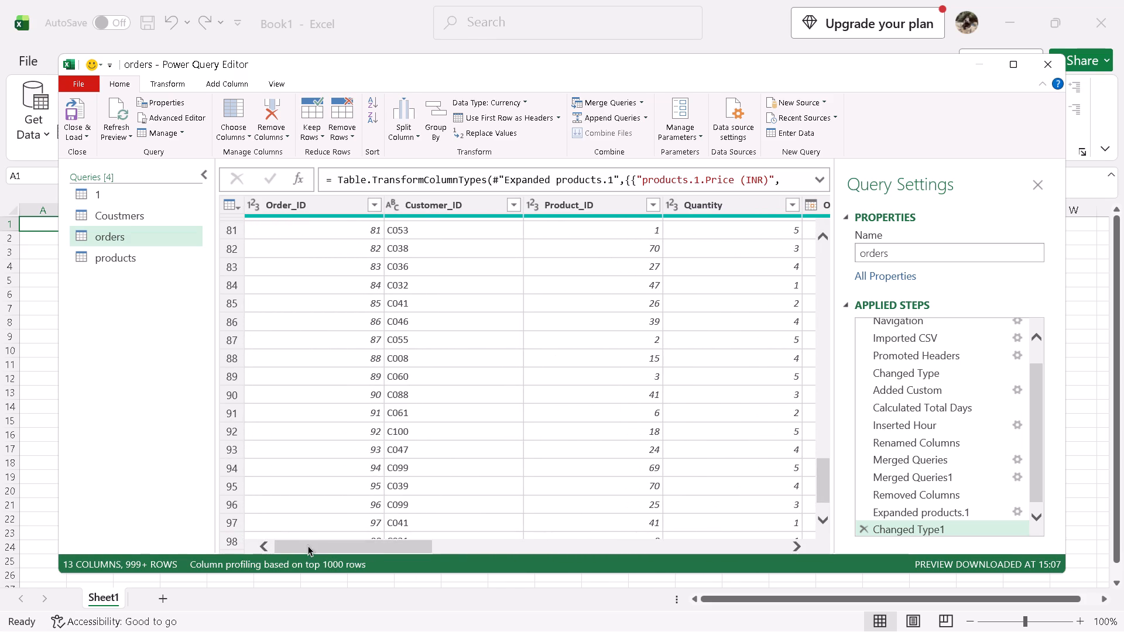
{"action": "left_click_drag", "start_coordinate": [299, 537], "coordinate": [316, 541]}
{"action": "left_click_drag", "start_coordinate": [323, 549], "coordinate": [362, 549]}
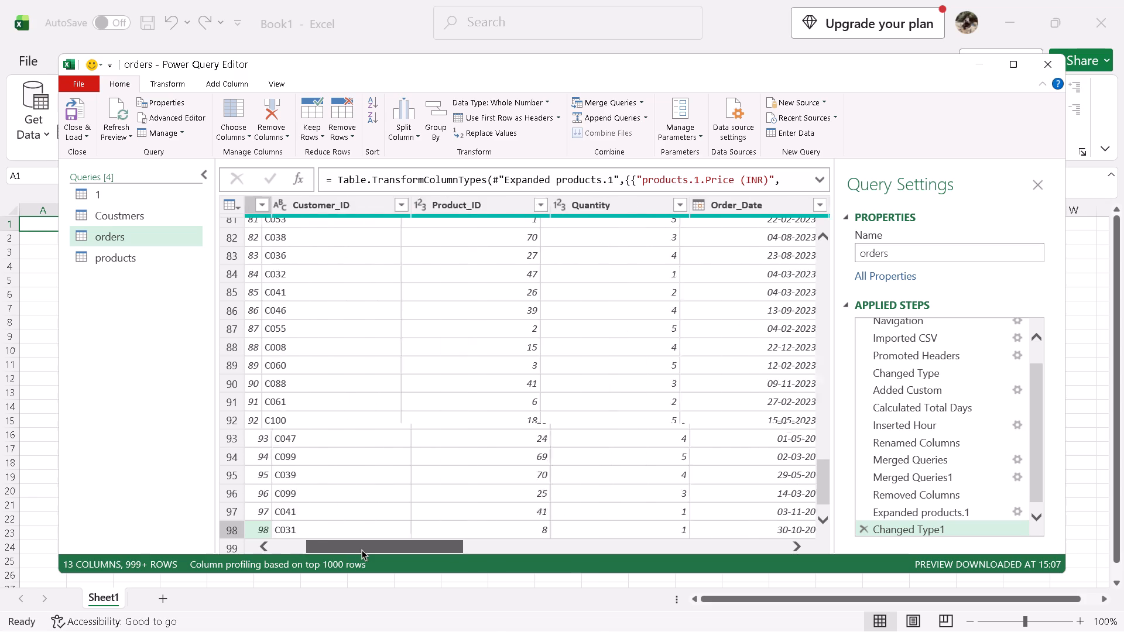
{"action": "left_click_drag", "start_coordinate": [362, 549], "coordinate": [366, 549]}
Look through the products query's names, categories, prices and occasions.
{"action": "left_click", "coordinate": [150, 259]}
{"action": "scroll", "coordinate": [436, 483], "scroll_direction": "down", "scroll_amount": 4}
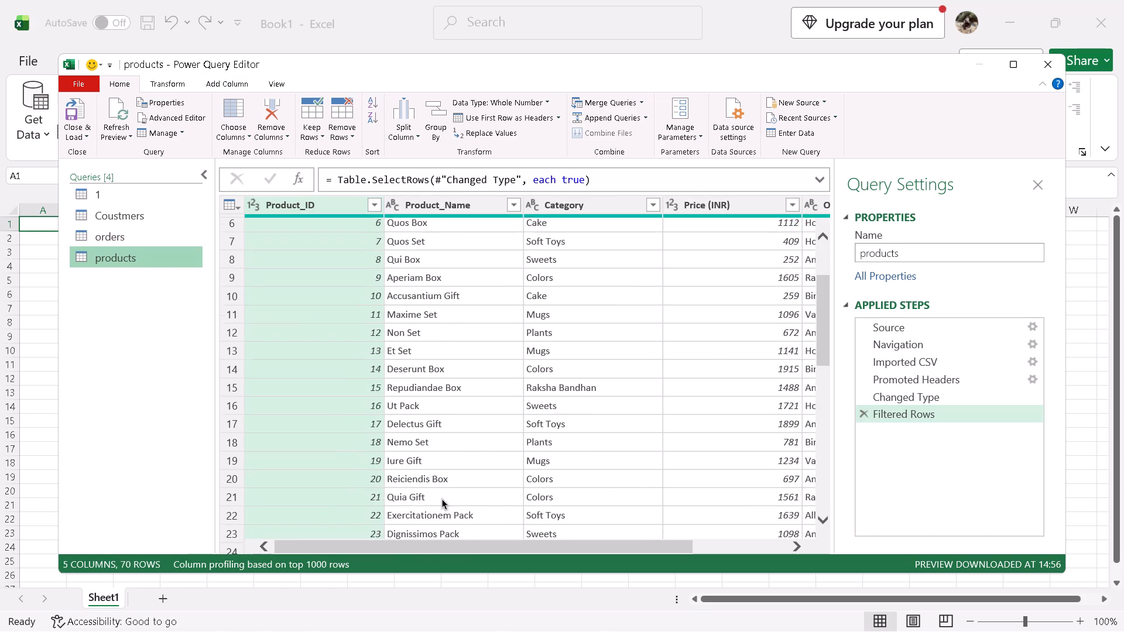
{"action": "left_click_drag", "start_coordinate": [405, 547], "coordinate": [520, 546]}
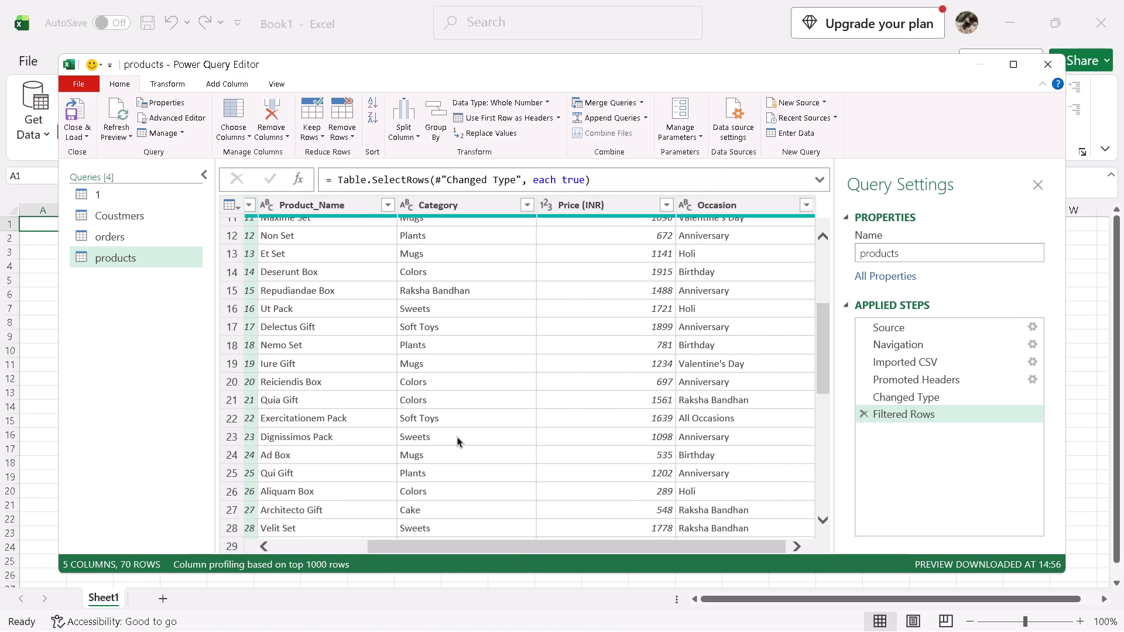
{"action": "scroll", "coordinate": [457, 437], "scroll_direction": "down", "scroll_amount": 9}
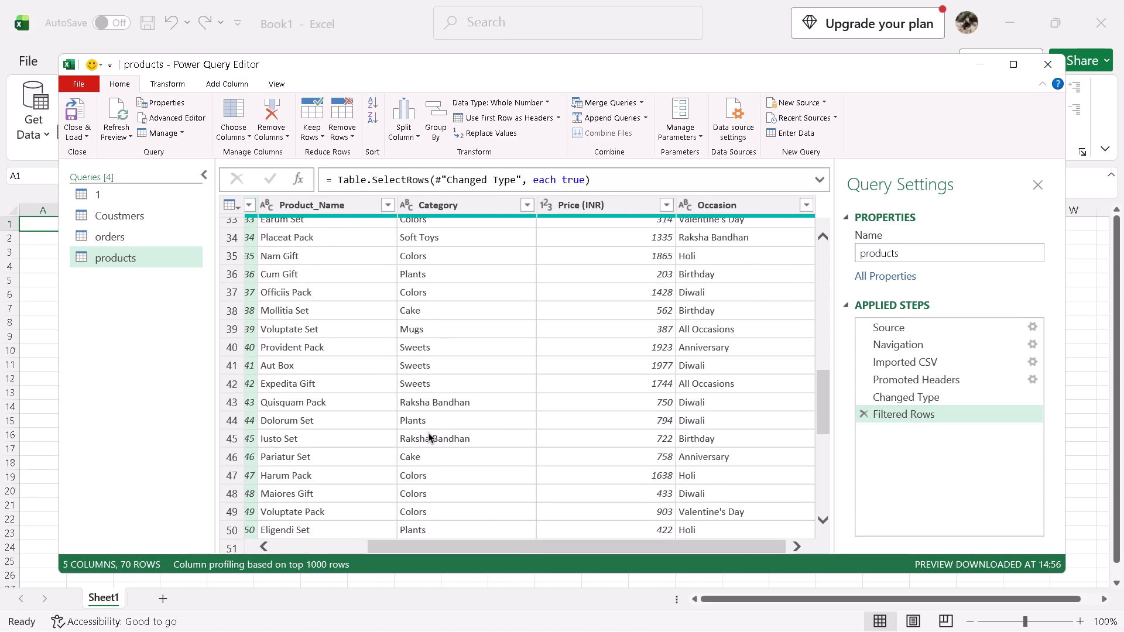
Load the queries into the workbook as tables on new worksheets and add the data to the Data Model.
{"action": "scroll", "coordinate": [698, 373], "scroll_direction": "up", "scroll_amount": 5}
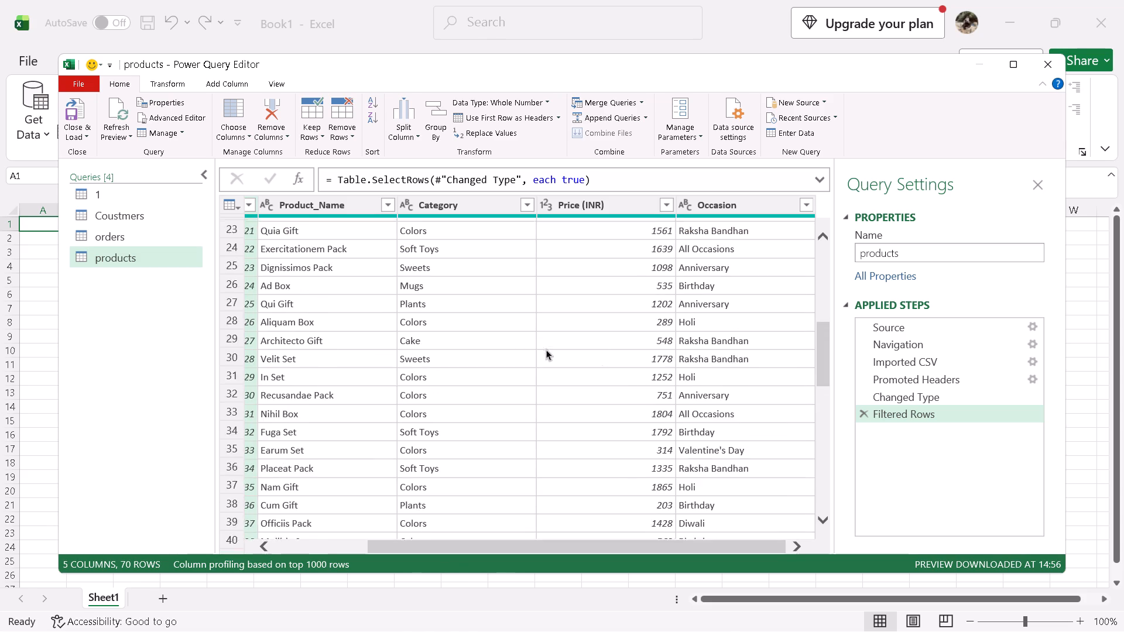
{"action": "scroll", "coordinate": [546, 349], "scroll_direction": "up", "scroll_amount": 4}
{"action": "left_click", "coordinate": [83, 126]}
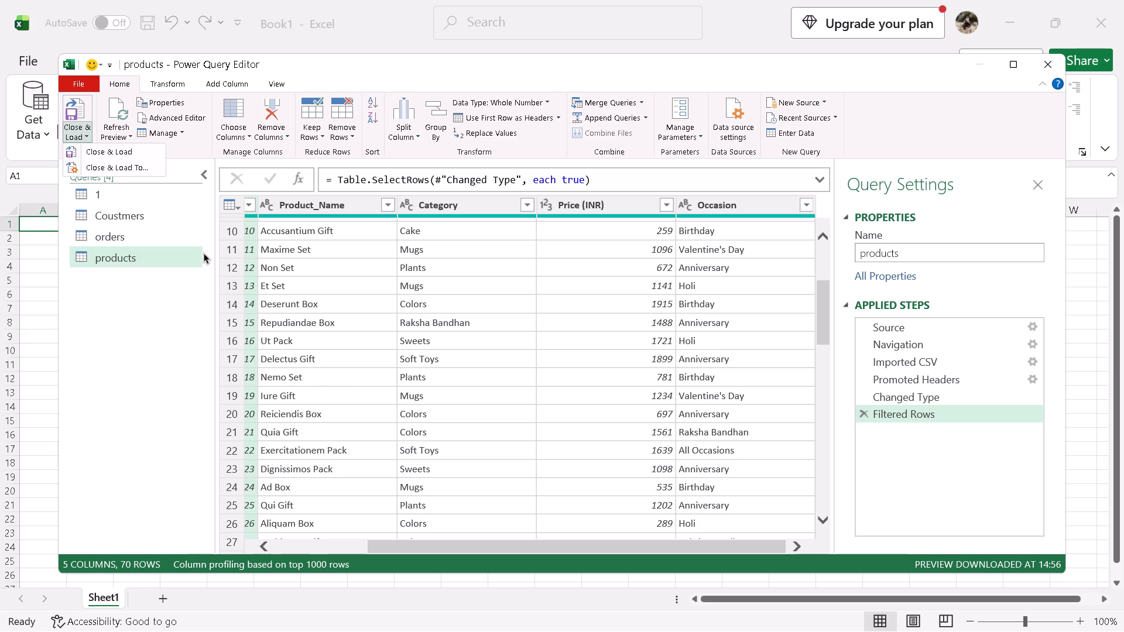
{"action": "left_click", "coordinate": [131, 163]}
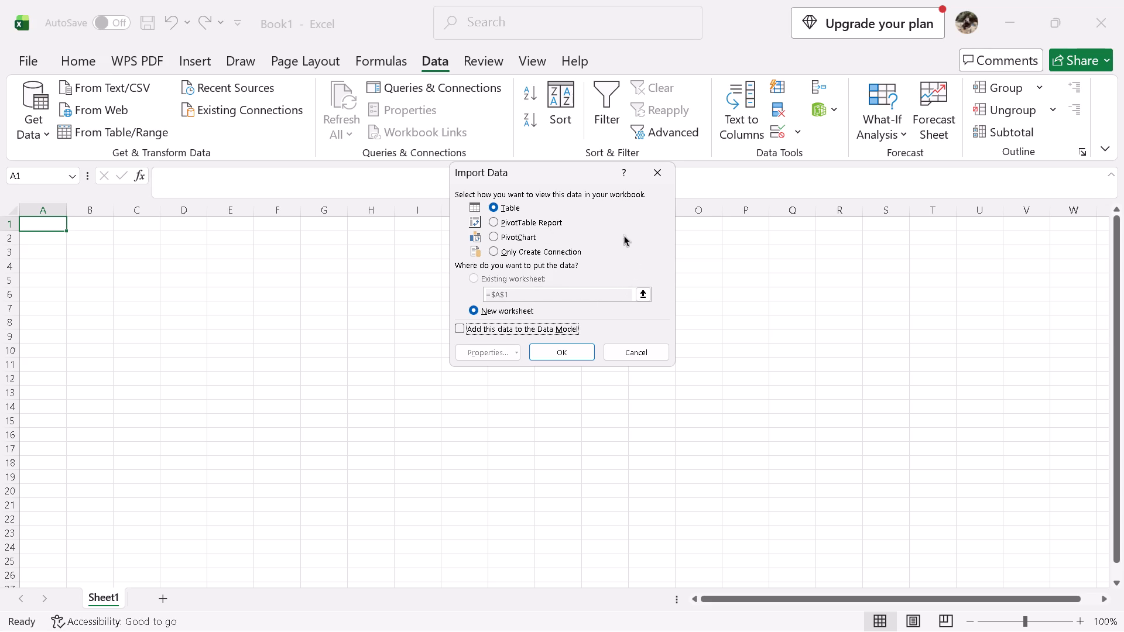
{"action": "left_click", "coordinate": [510, 208]}
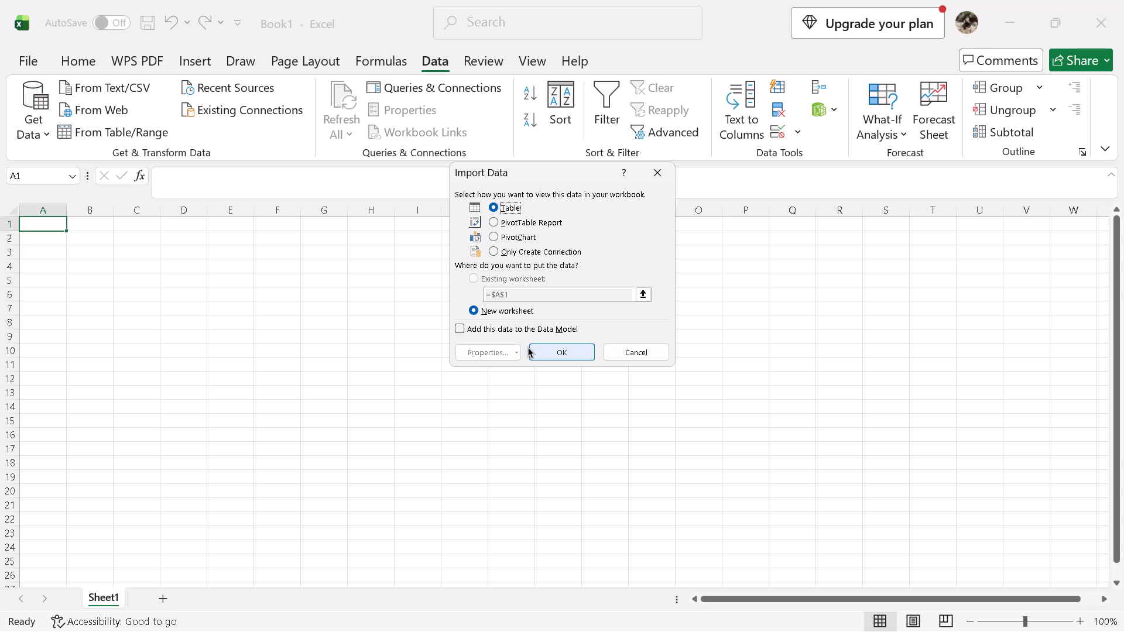
{"action": "left_click", "coordinate": [482, 327]}
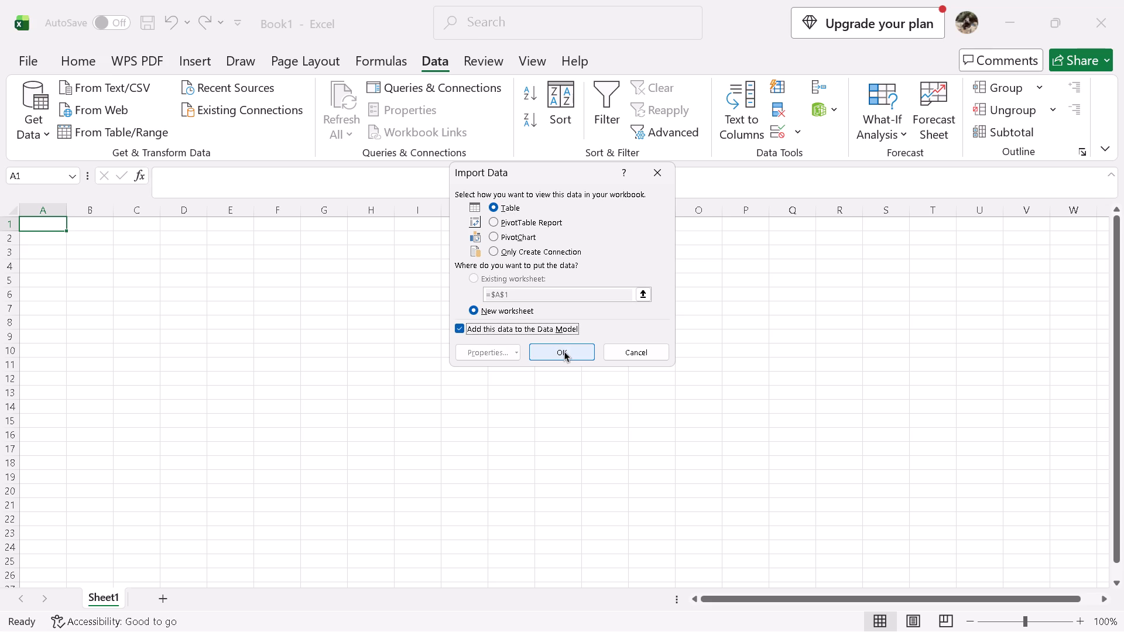
{"action": "left_click", "coordinate": [564, 351]}
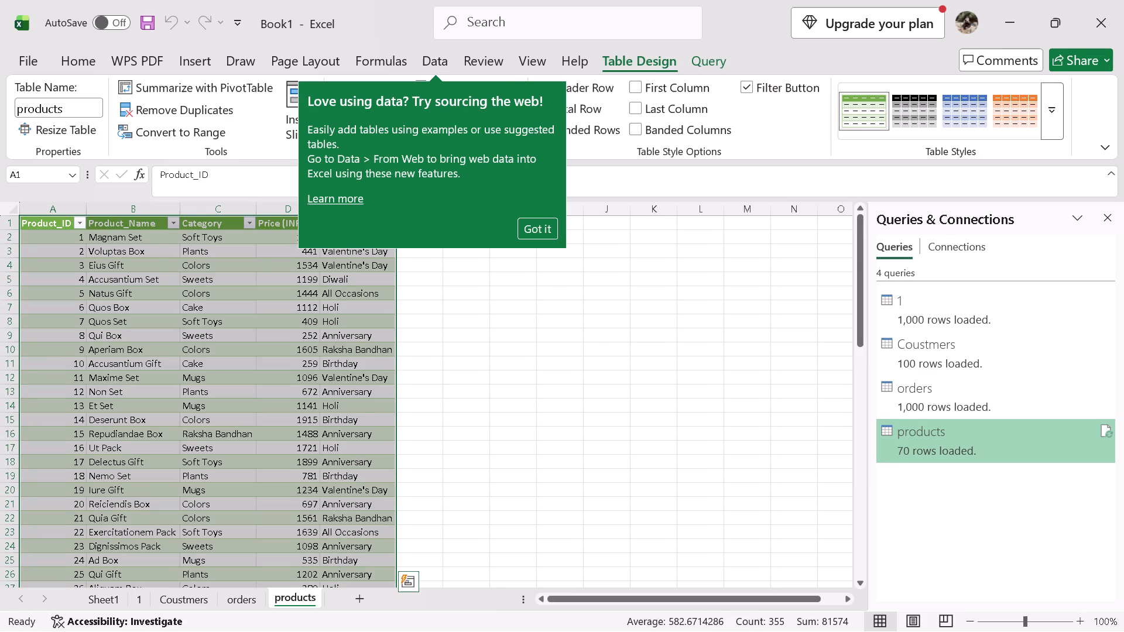
{"action": "left_click", "coordinate": [540, 228]}
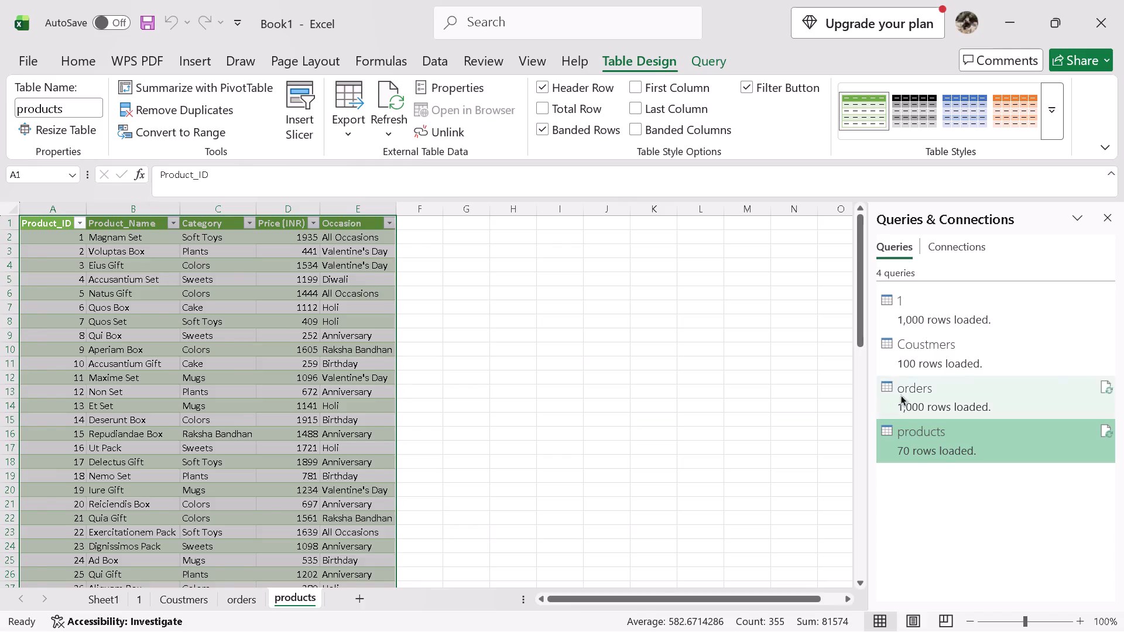
Look through the loaded Coustmers, orders and products tables, including the derived orders columns and product price.
{"action": "left_click", "coordinate": [972, 344]}
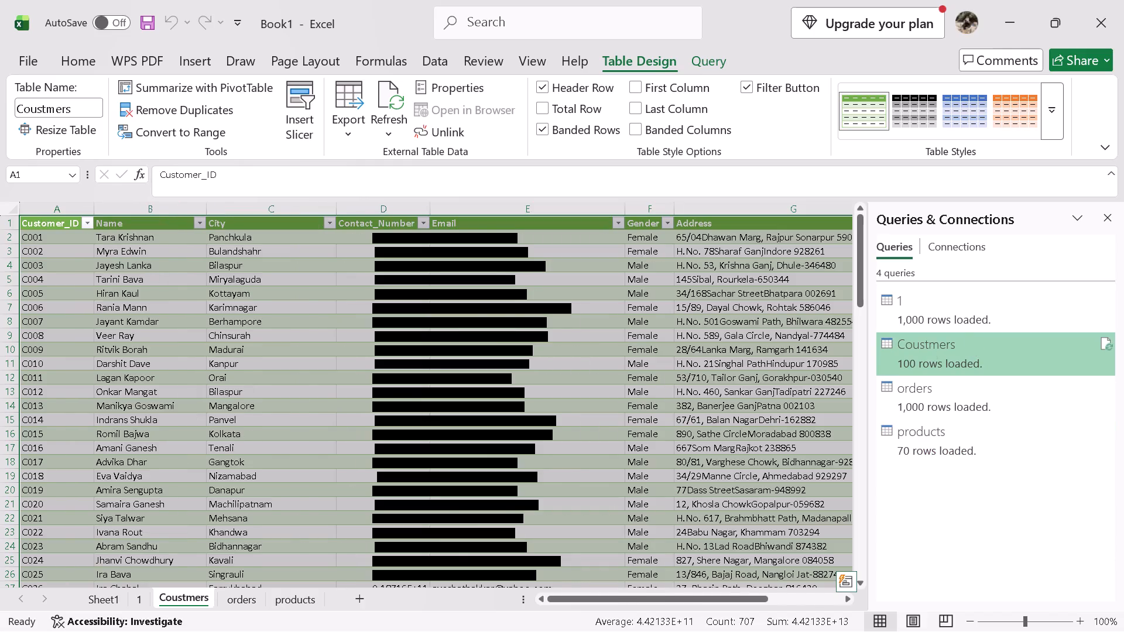
{"action": "left_click", "coordinate": [919, 396]}
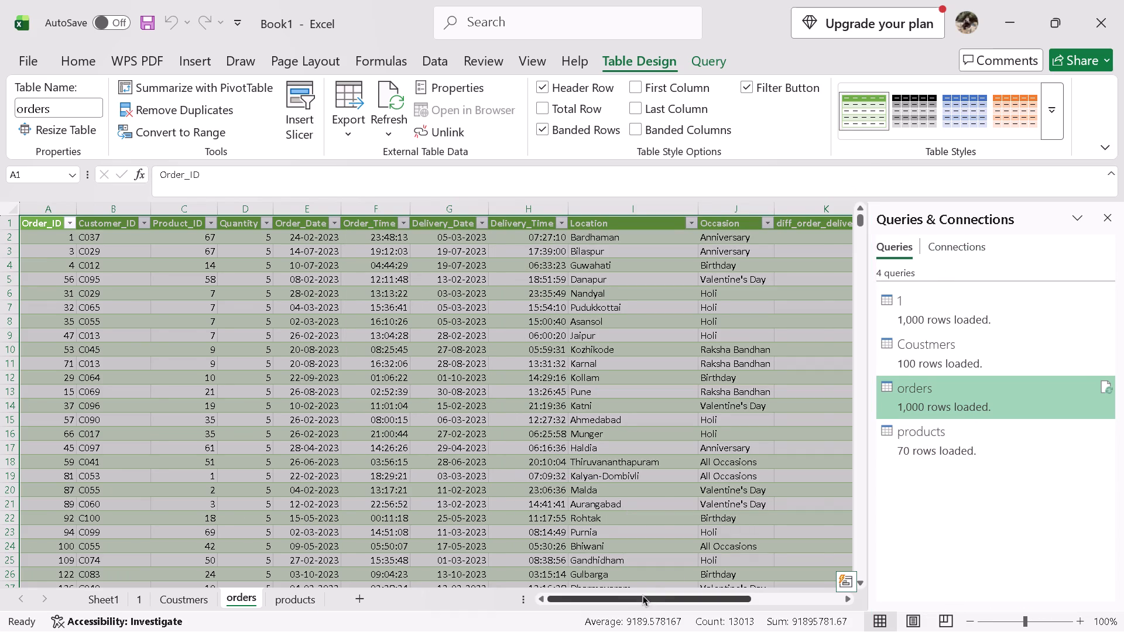
{"action": "left_click_drag", "start_coordinate": [643, 595], "coordinate": [757, 590]}
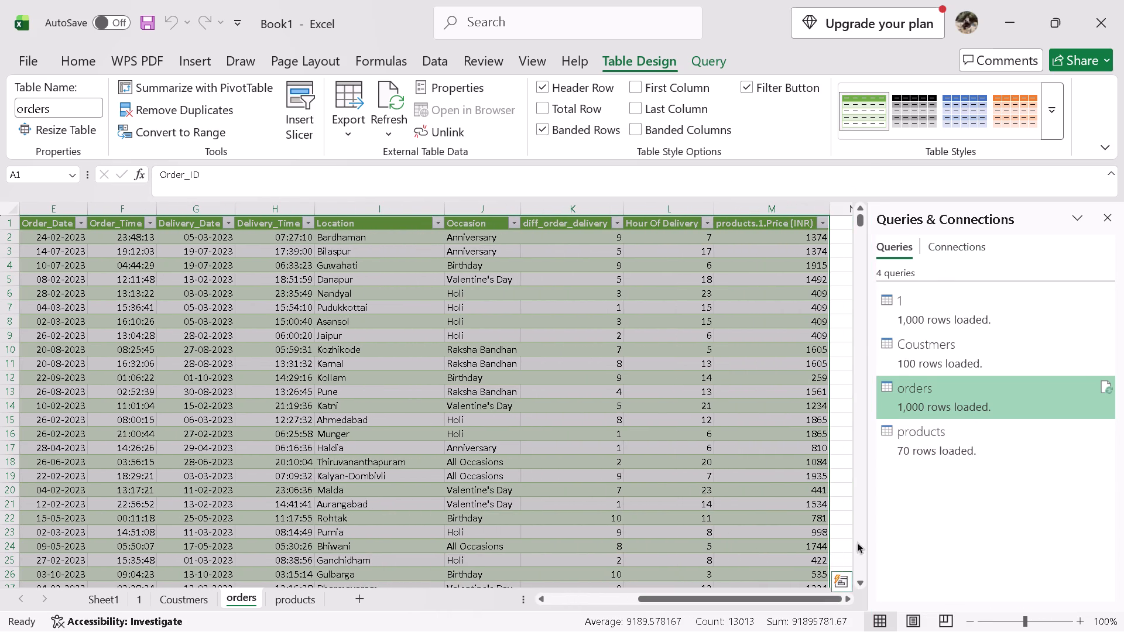
{"action": "left_click", "coordinate": [1032, 453]}
{"action": "left_click", "coordinate": [527, 413]}
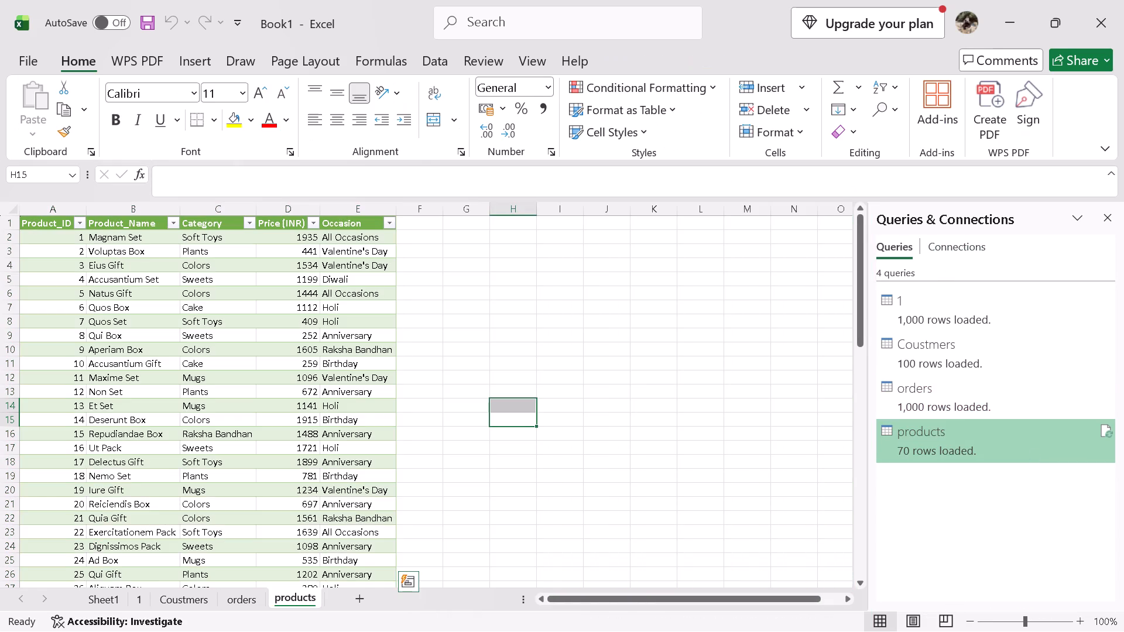
{"action": "scroll", "coordinate": [488, 356], "scroll_direction": "down", "scroll_amount": 3}
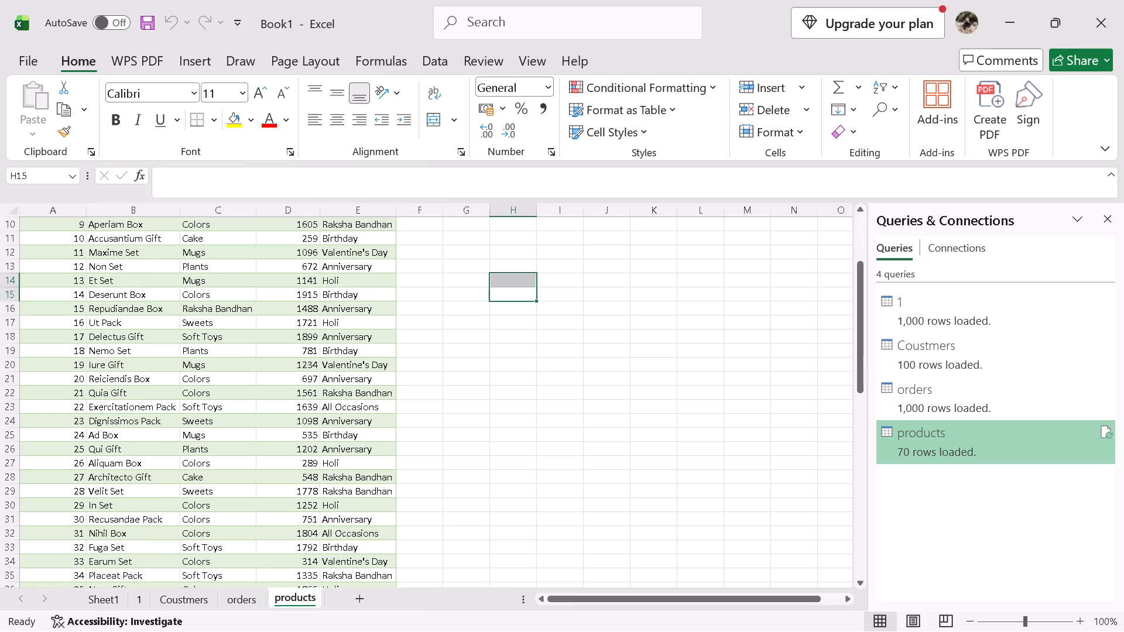
{"action": "scroll", "coordinate": [486, 410], "scroll_direction": "up", "scroll_amount": 9}
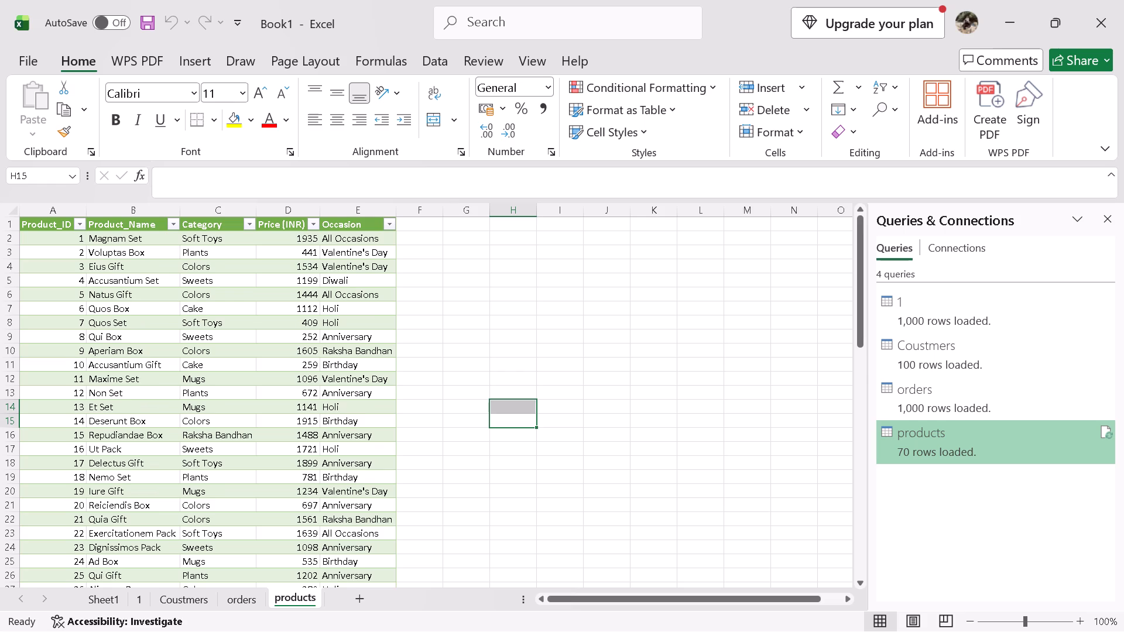
Move the Sheet1 worksheet to the end of the workbook, after products.
{"action": "left_click", "coordinate": [105, 597]}
{"action": "left_click_drag", "start_coordinate": [104, 597], "coordinate": [333, 605]}
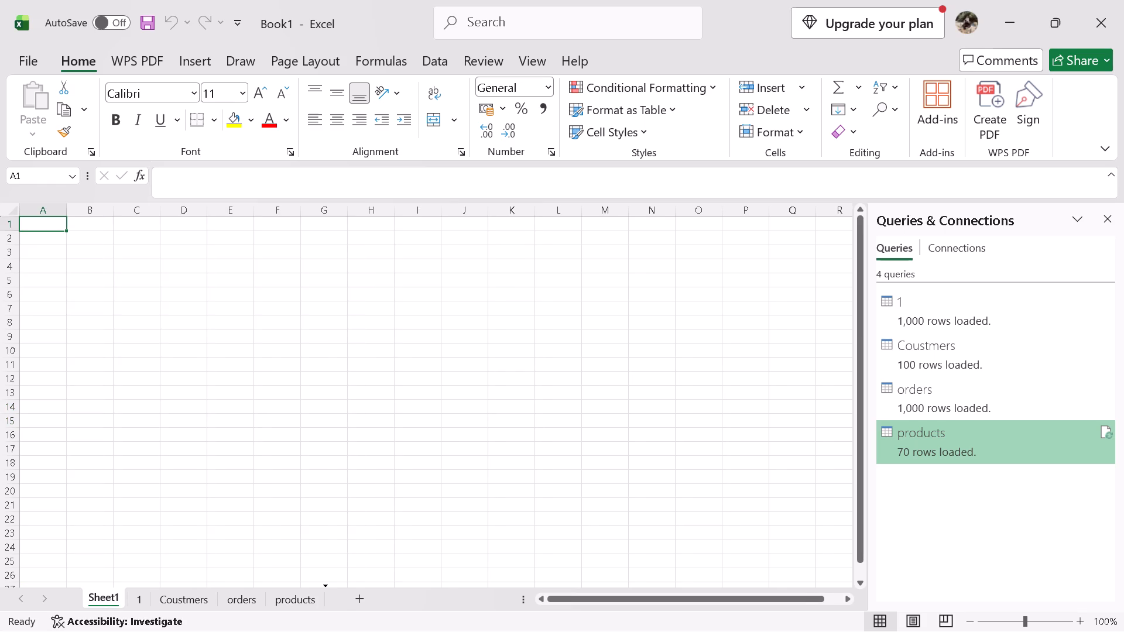
{"action": "left_click_drag", "start_coordinate": [333, 605], "coordinate": [333, 605]}
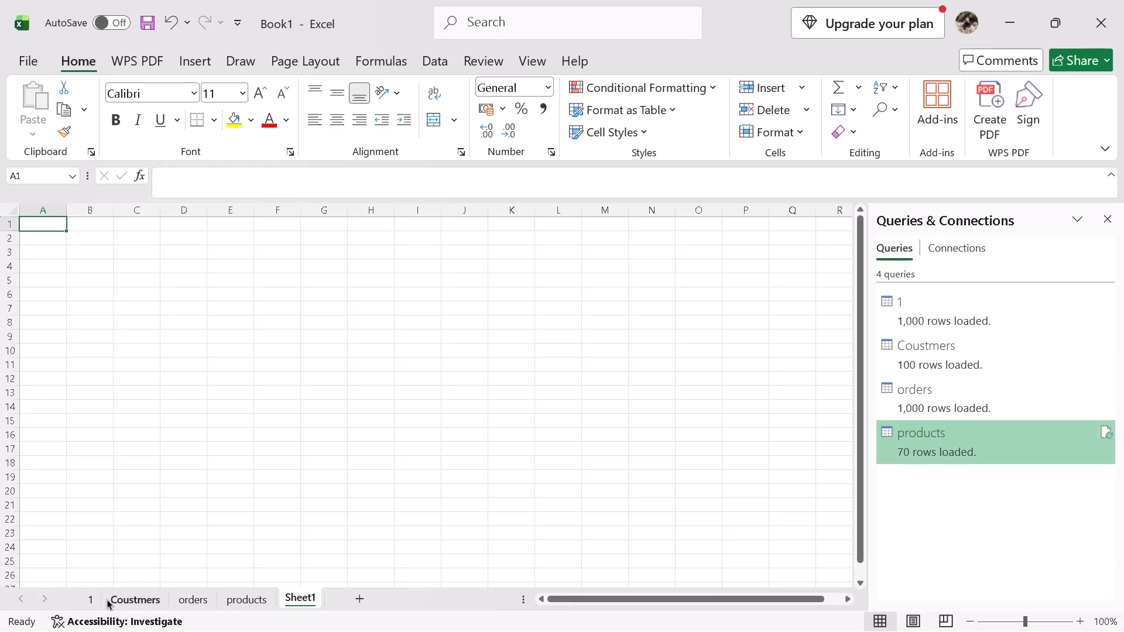
Delete the worksheet named 1.
{"action": "left_click", "coordinate": [91, 598]}
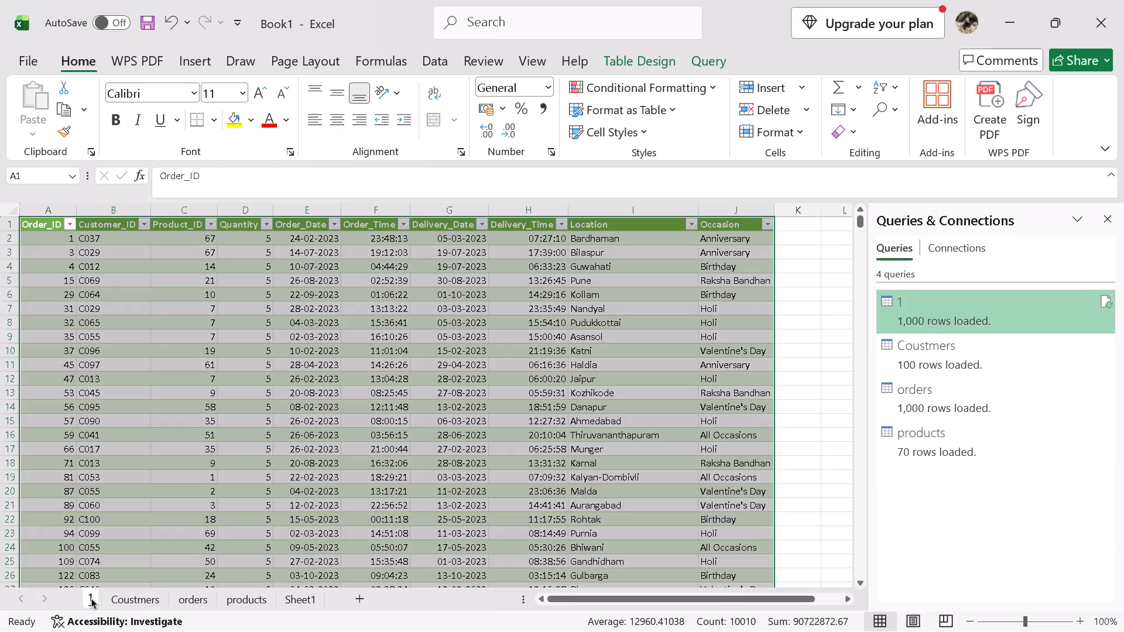
{"action": "right_click", "coordinate": [91, 598]}
{"action": "left_click", "coordinate": [117, 538]}
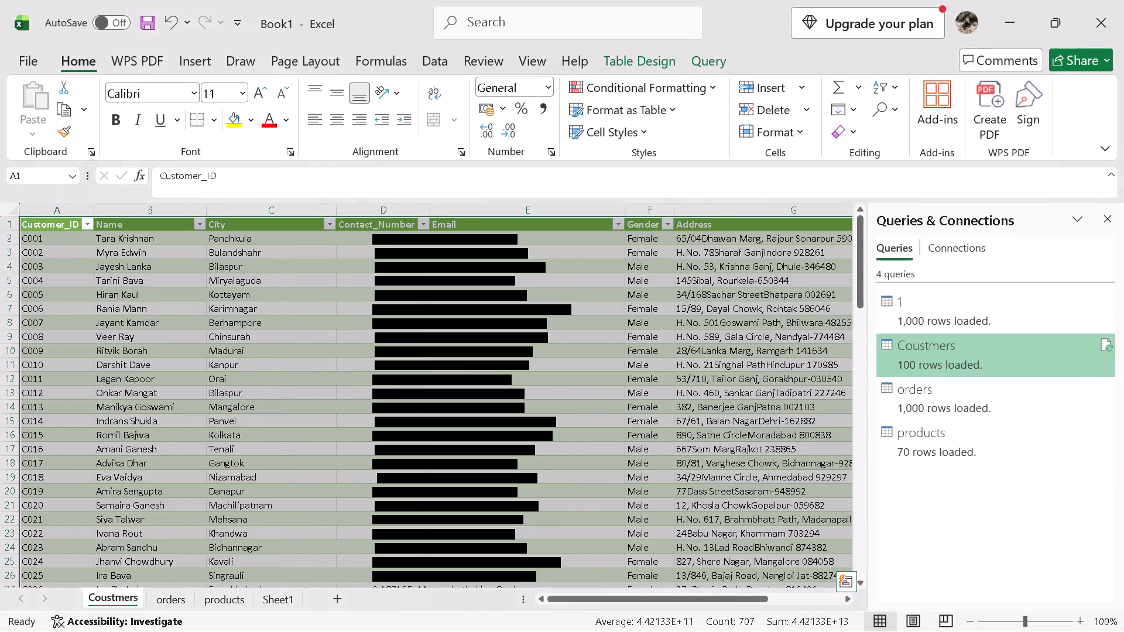
{"action": "right_click", "coordinate": [70, 595]}
Check the remaining data worksheets and close the Queries & Connections pane.
{"action": "left_click", "coordinate": [179, 590]}
{"action": "left_click", "coordinate": [232, 597]}
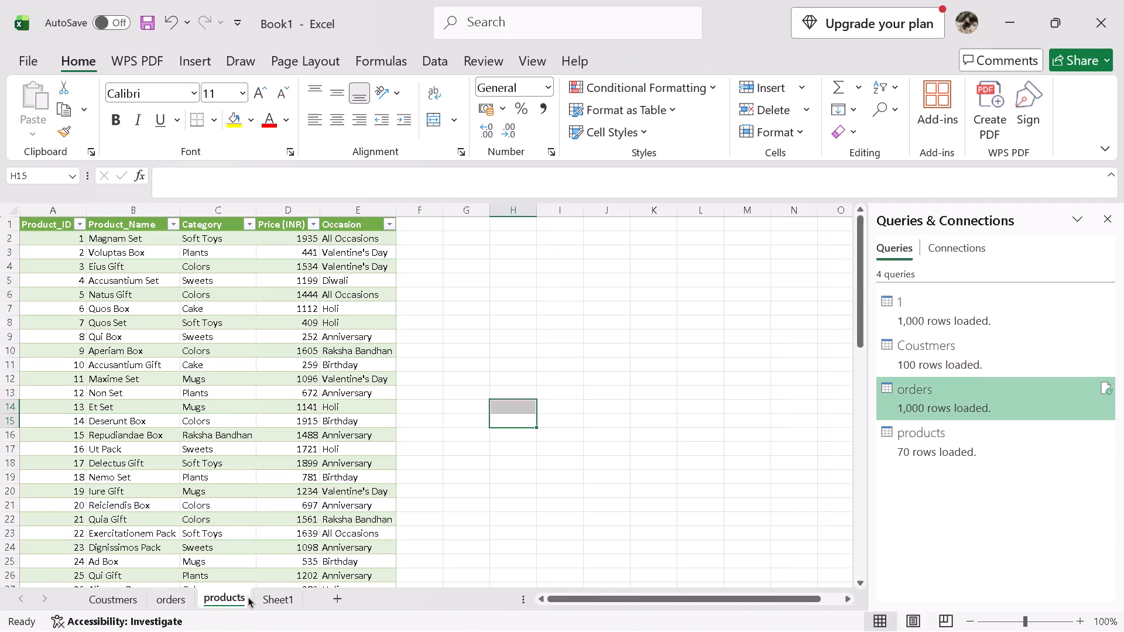
{"action": "left_click", "coordinate": [161, 595]}
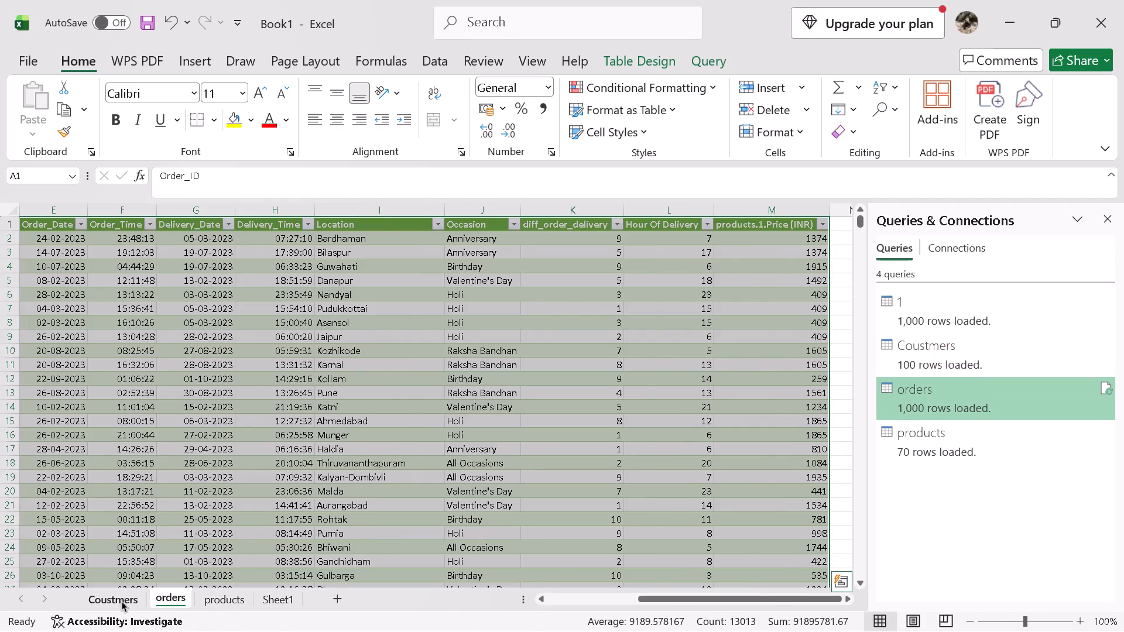
{"action": "left_click", "coordinate": [122, 601]}
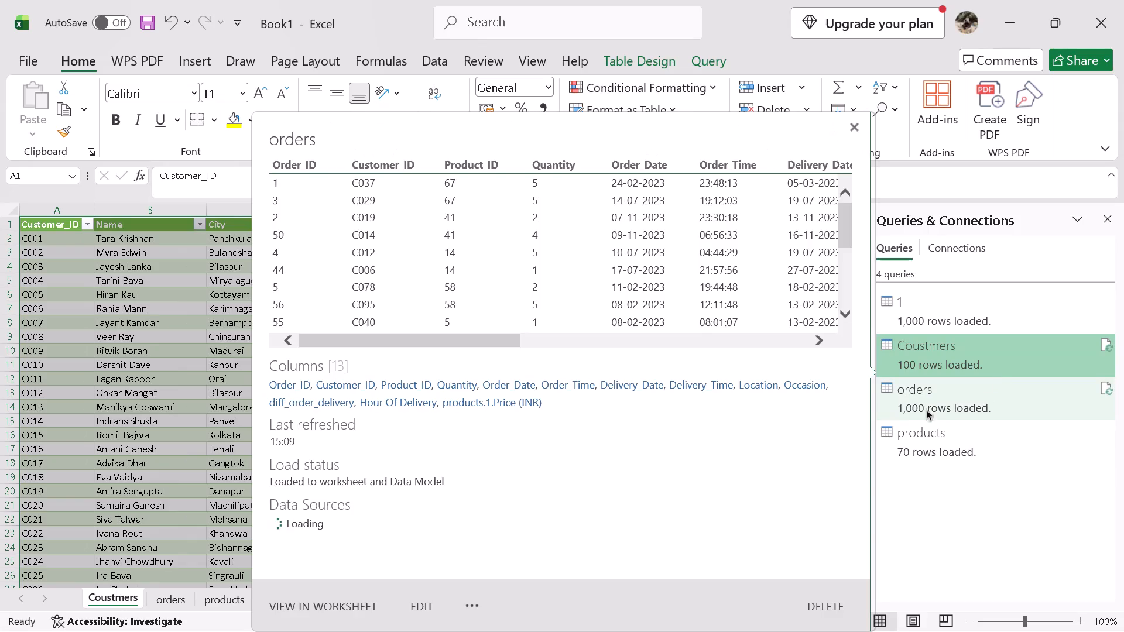
{"action": "left_click", "coordinate": [1113, 217]}
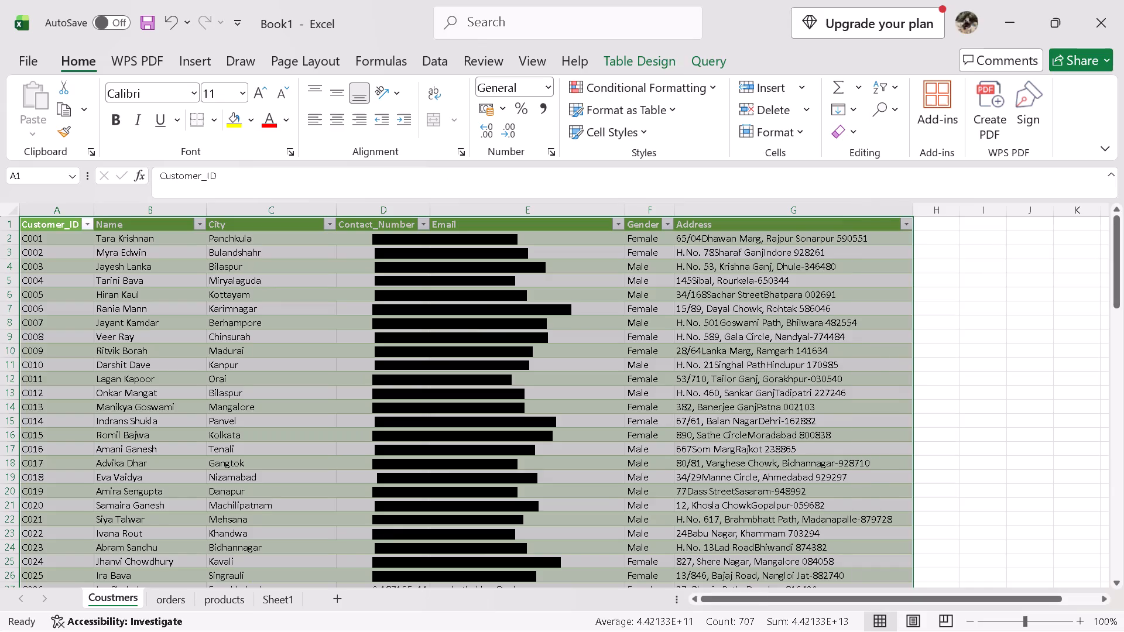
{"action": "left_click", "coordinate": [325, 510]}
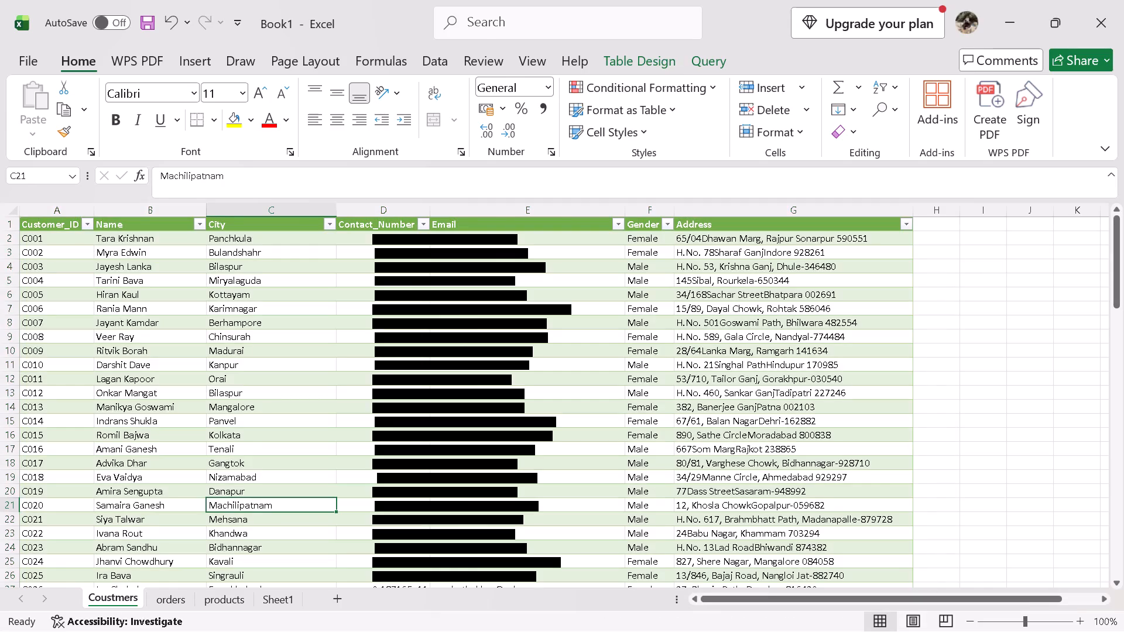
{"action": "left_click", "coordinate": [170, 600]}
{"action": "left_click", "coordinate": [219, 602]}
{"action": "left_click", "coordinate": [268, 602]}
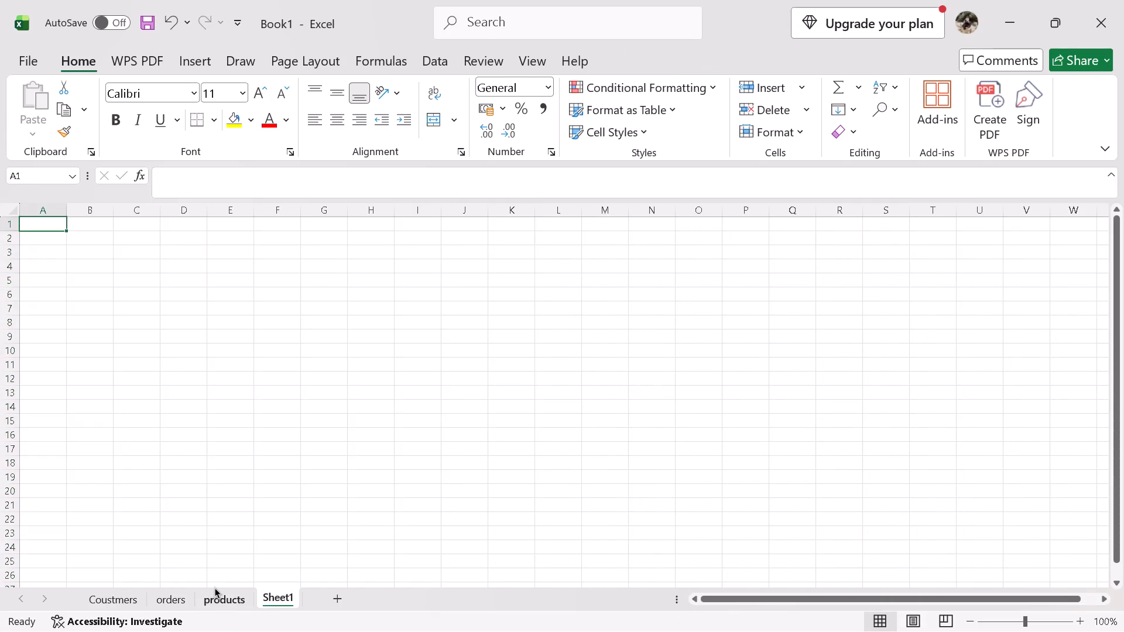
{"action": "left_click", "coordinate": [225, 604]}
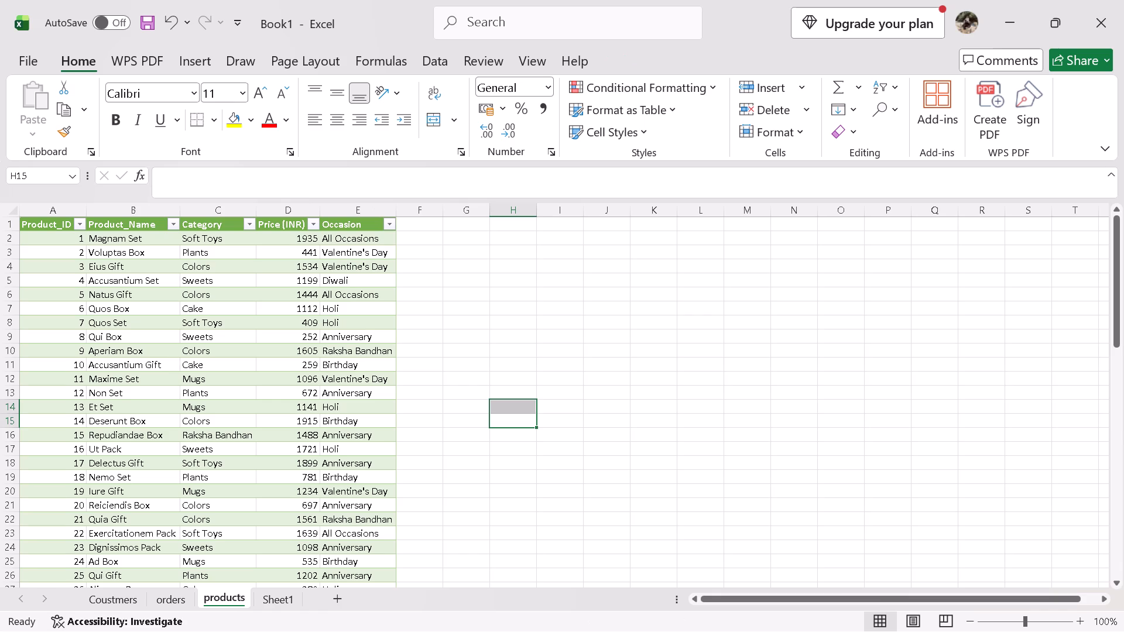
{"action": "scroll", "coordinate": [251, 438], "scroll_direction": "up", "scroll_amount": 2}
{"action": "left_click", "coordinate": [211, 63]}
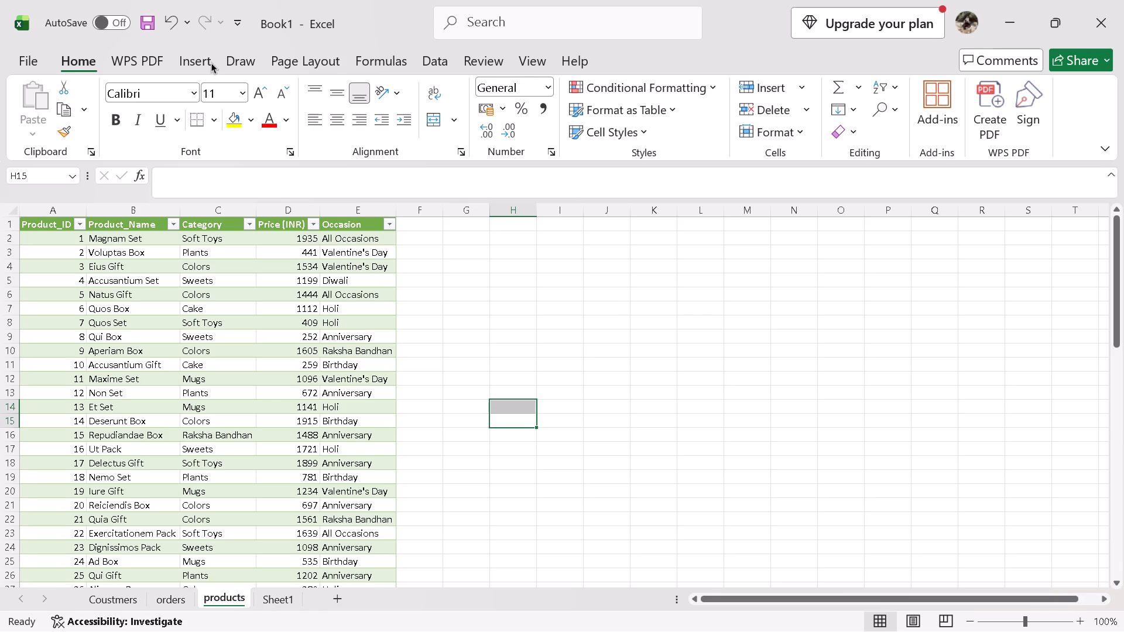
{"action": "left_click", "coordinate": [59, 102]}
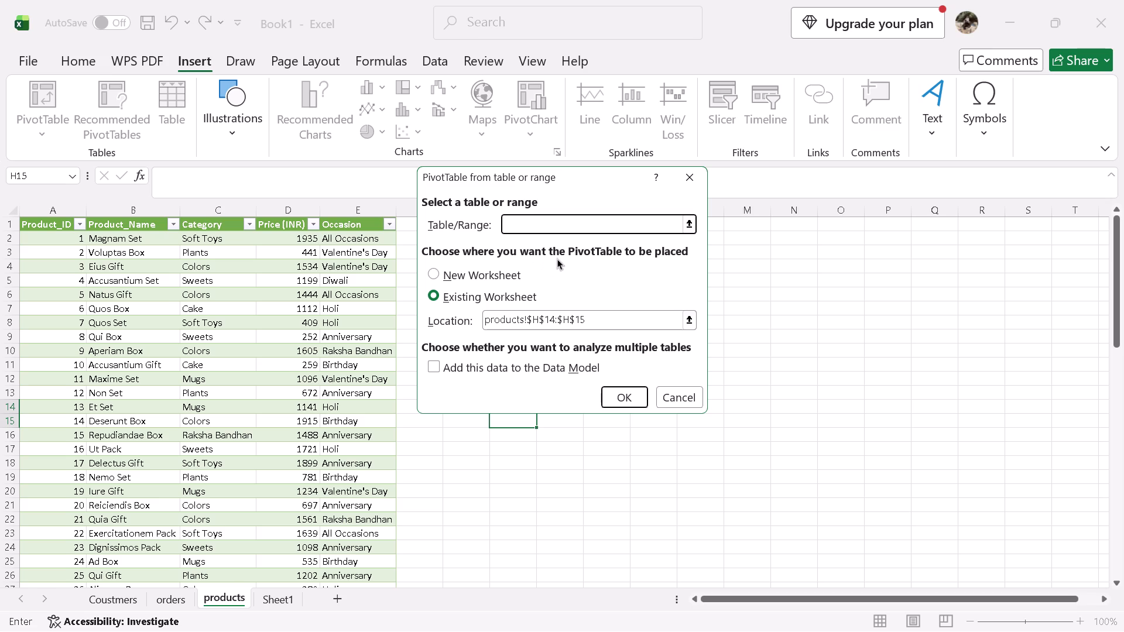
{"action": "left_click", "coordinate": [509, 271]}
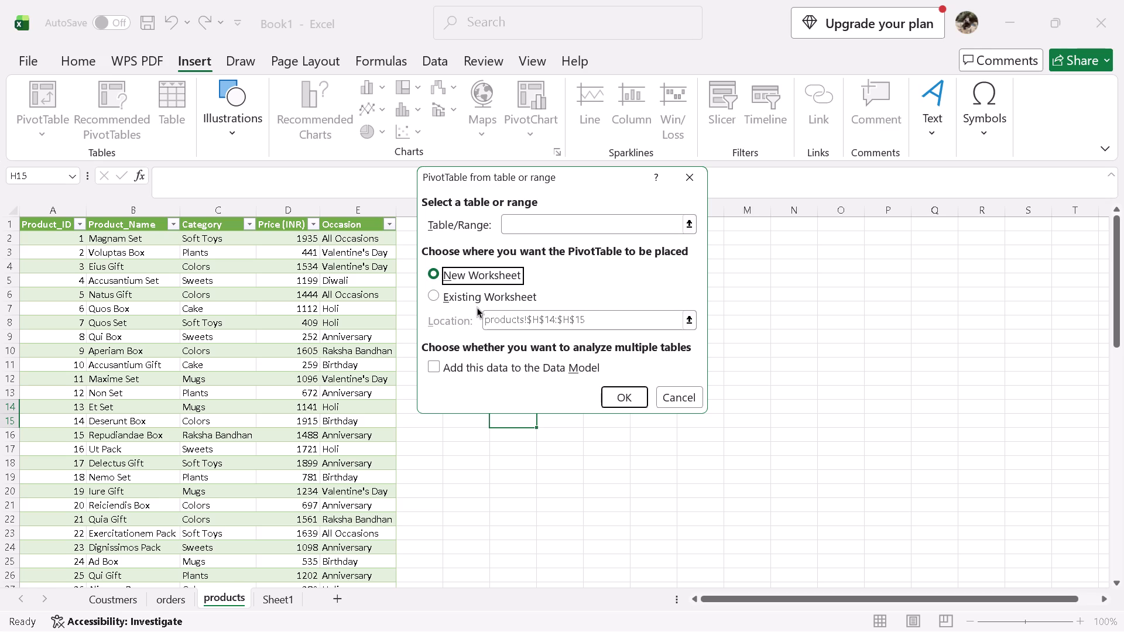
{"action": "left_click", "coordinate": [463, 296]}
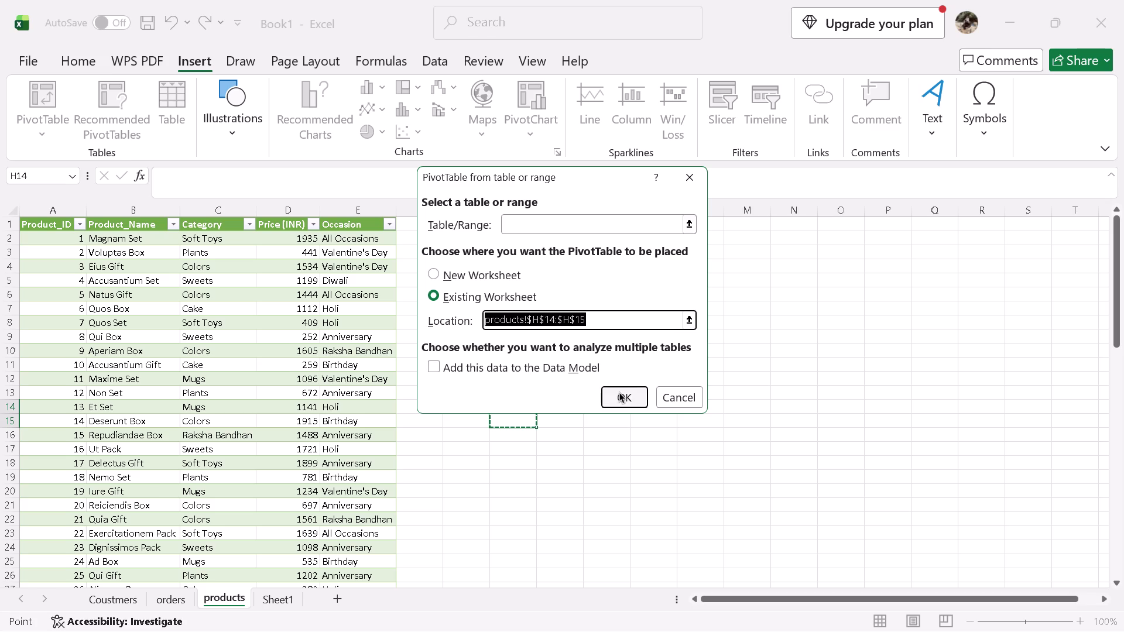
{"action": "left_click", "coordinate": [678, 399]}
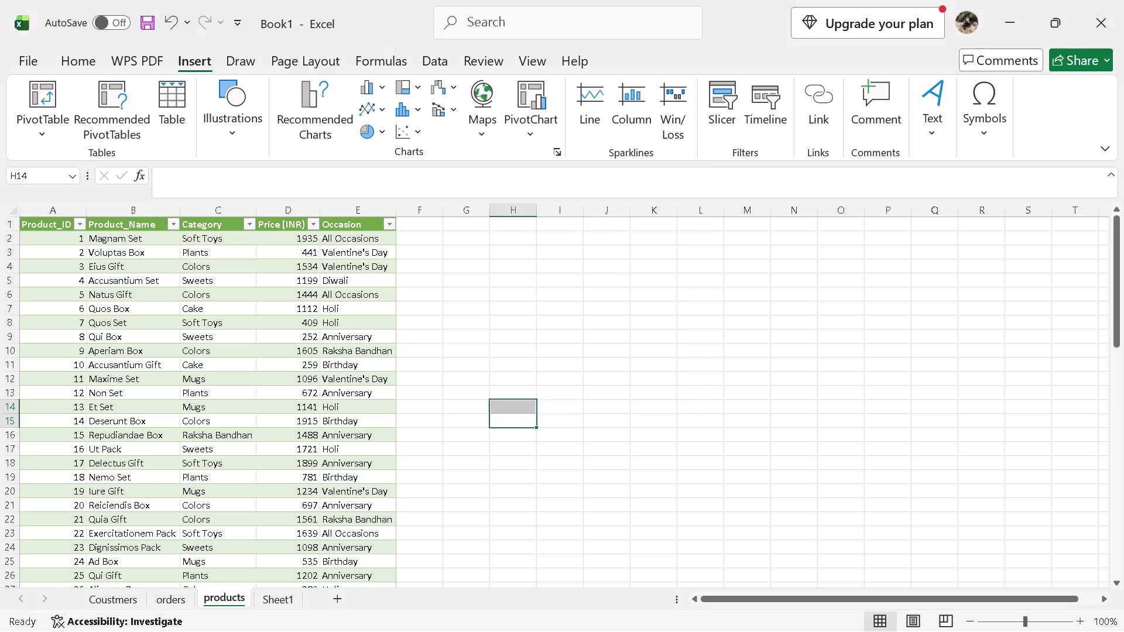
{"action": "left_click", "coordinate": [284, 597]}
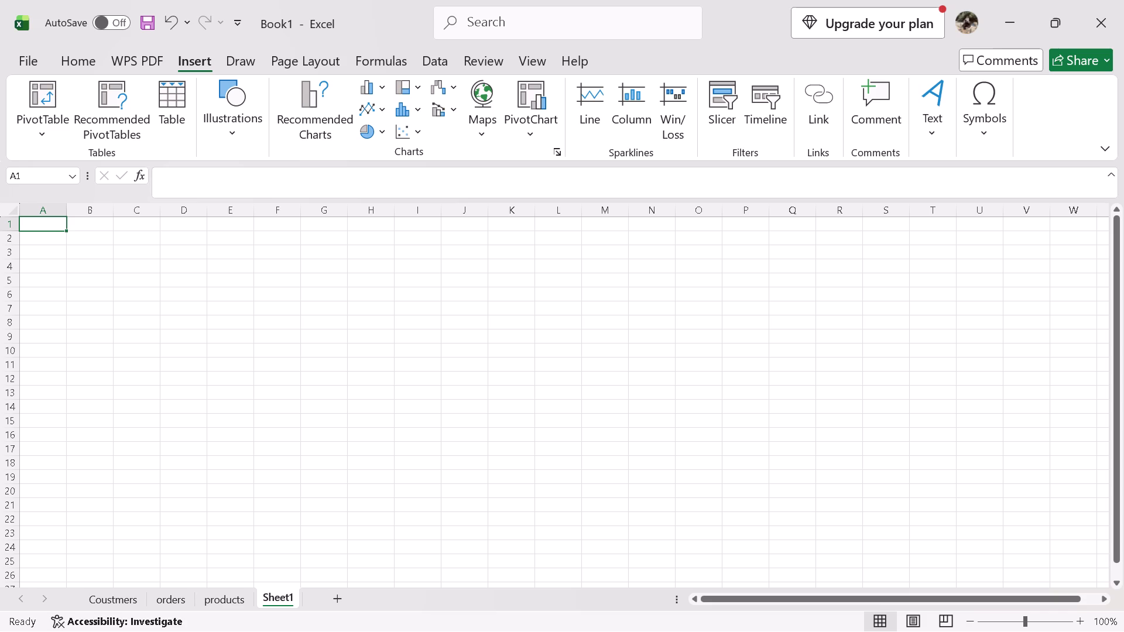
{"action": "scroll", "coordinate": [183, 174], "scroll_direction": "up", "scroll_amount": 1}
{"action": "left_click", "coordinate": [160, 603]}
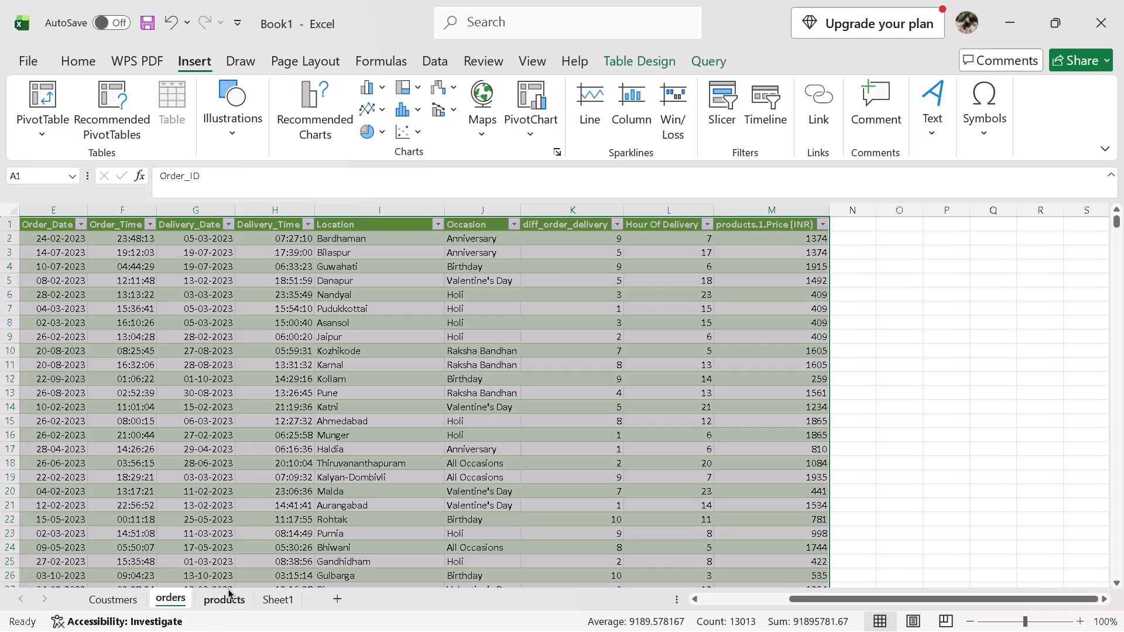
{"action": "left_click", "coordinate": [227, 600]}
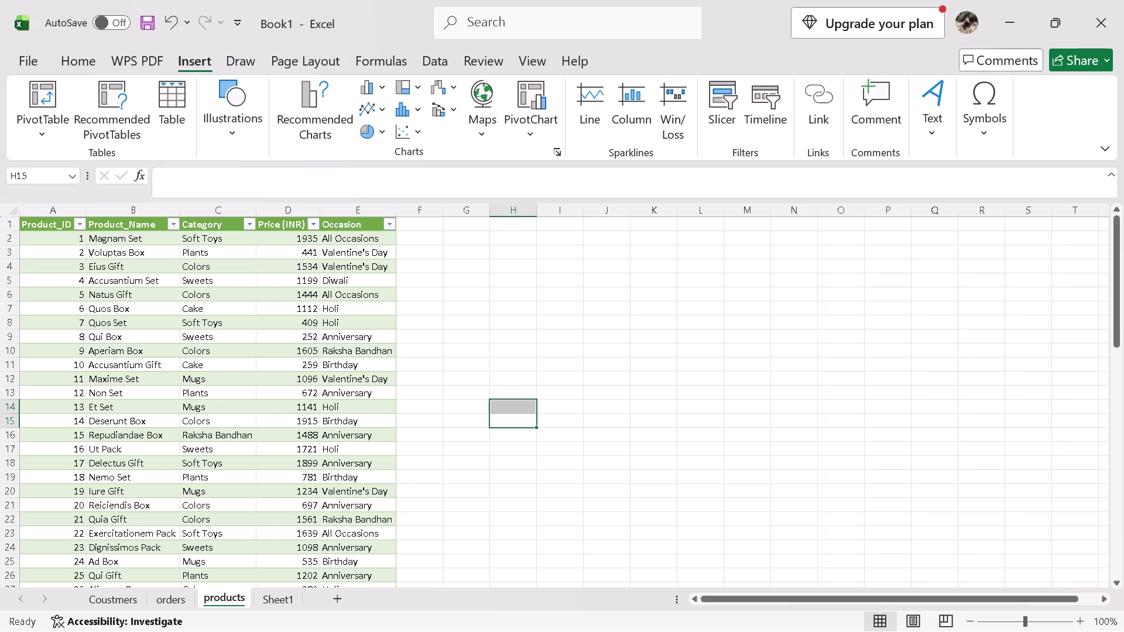
Insert a PivotTable from the workbook's Data Model at cell A1 of the existing Sheet1 worksheet.
{"action": "left_click", "coordinate": [270, 600]}
{"action": "left_click", "coordinate": [42, 98]}
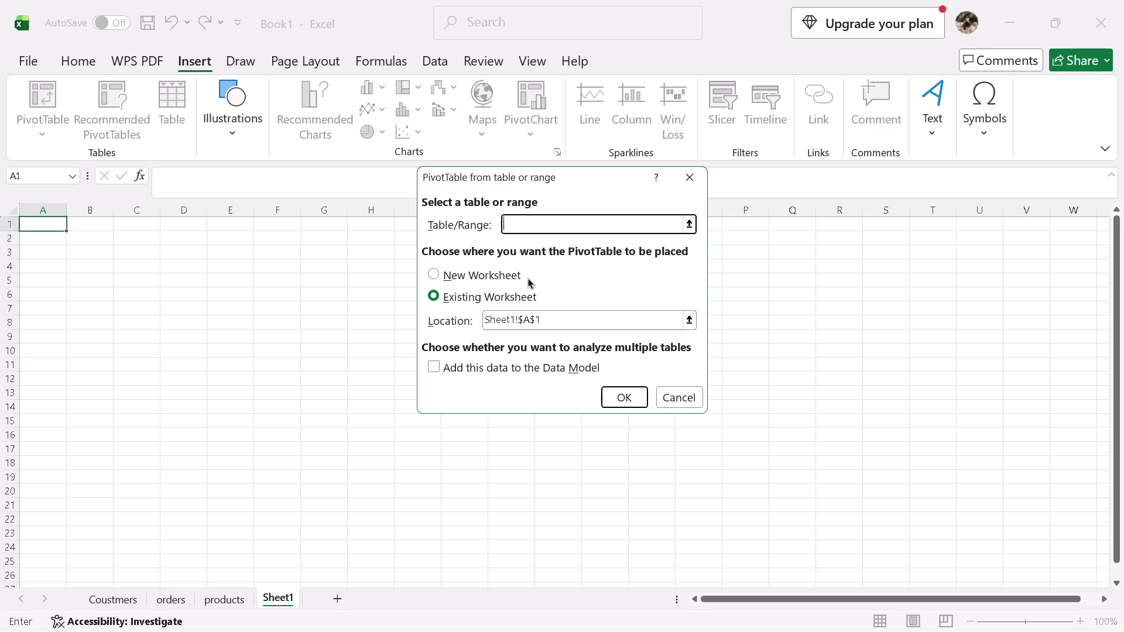
{"action": "left_click", "coordinate": [669, 395]}
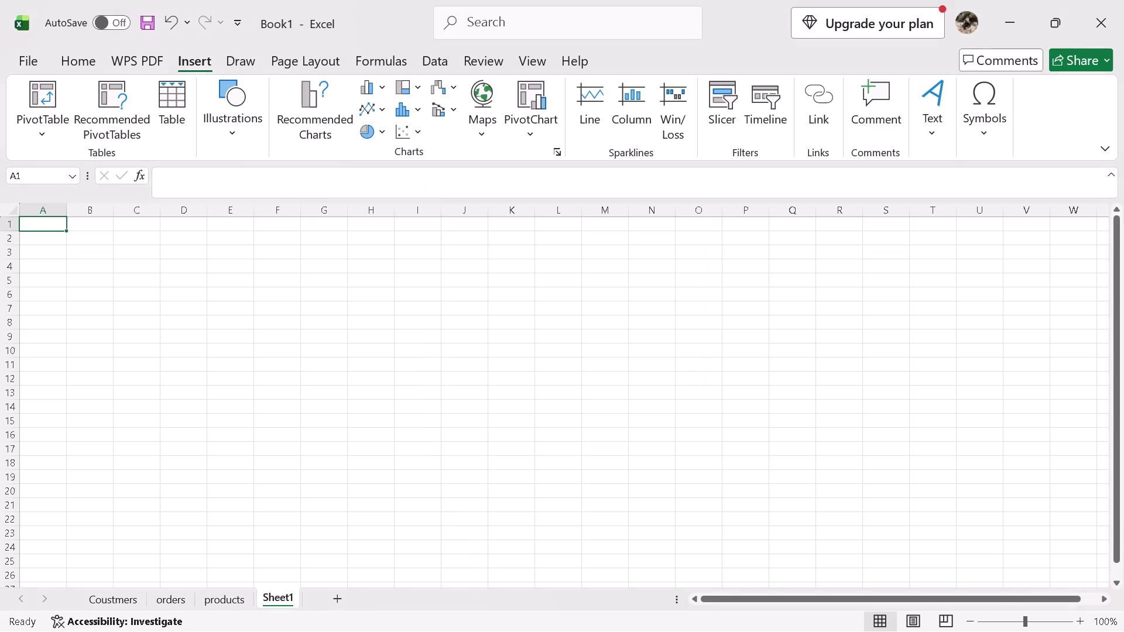
{"action": "left_click", "coordinate": [47, 138]}
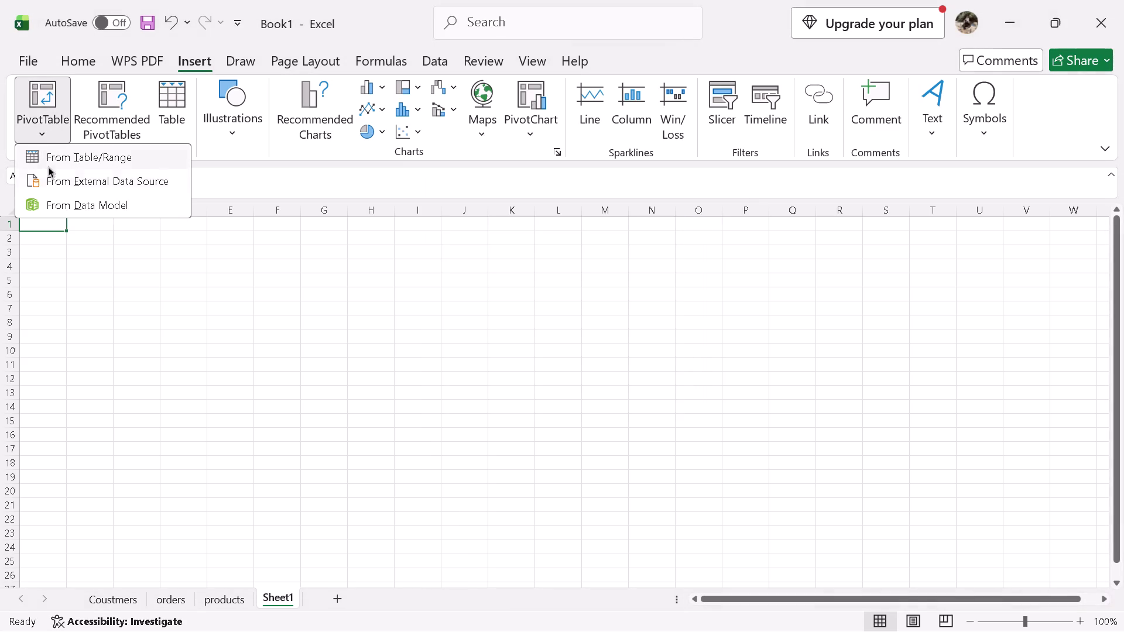
{"action": "left_click", "coordinate": [68, 212]}
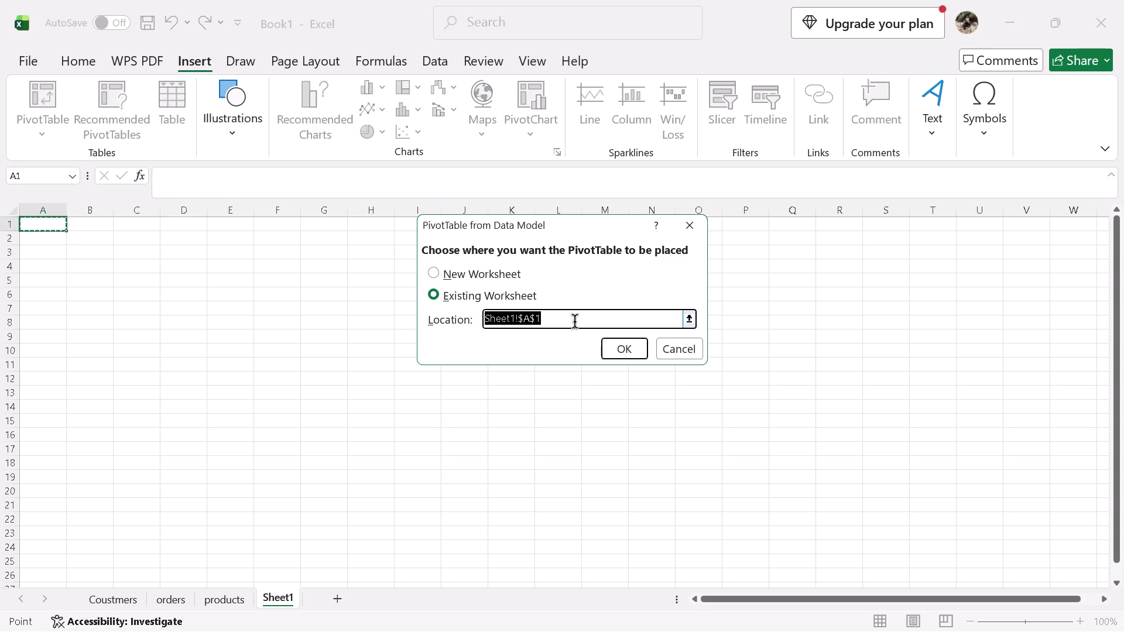
{"action": "left_click", "coordinate": [621, 354]}
{"action": "left_click", "coordinate": [843, 460]}
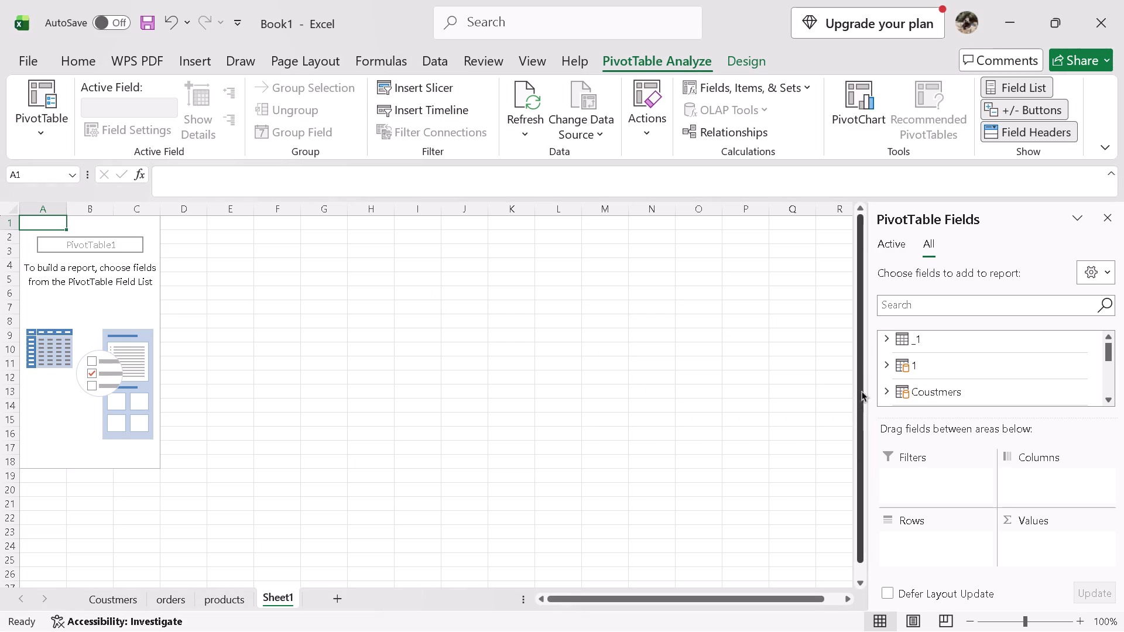
Add the Gender field from the Coustmers table to the PivotTable's rows.
{"action": "scroll", "coordinate": [940, 396], "scroll_direction": "up", "scroll_amount": 2}
{"action": "scroll", "coordinate": [941, 365], "scroll_direction": "down", "scroll_amount": 7}
{"action": "scroll", "coordinate": [962, 365], "scroll_direction": "up", "scroll_amount": 4}
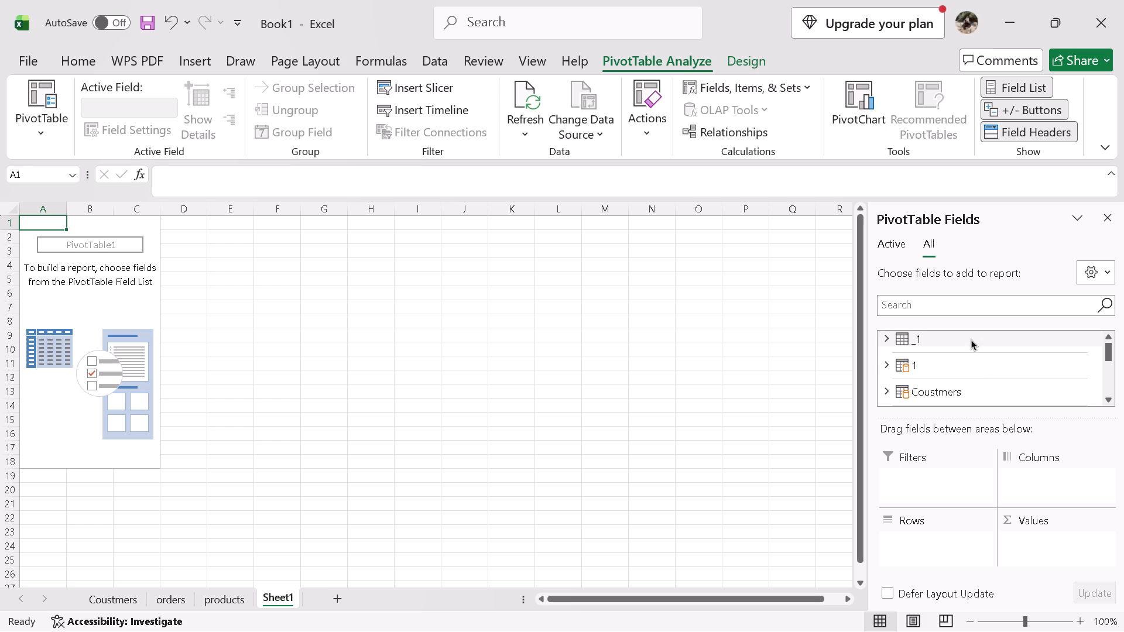
{"action": "left_click", "coordinate": [885, 393]}
{"action": "scroll", "coordinate": [960, 358], "scroll_direction": "down", "scroll_amount": 2}
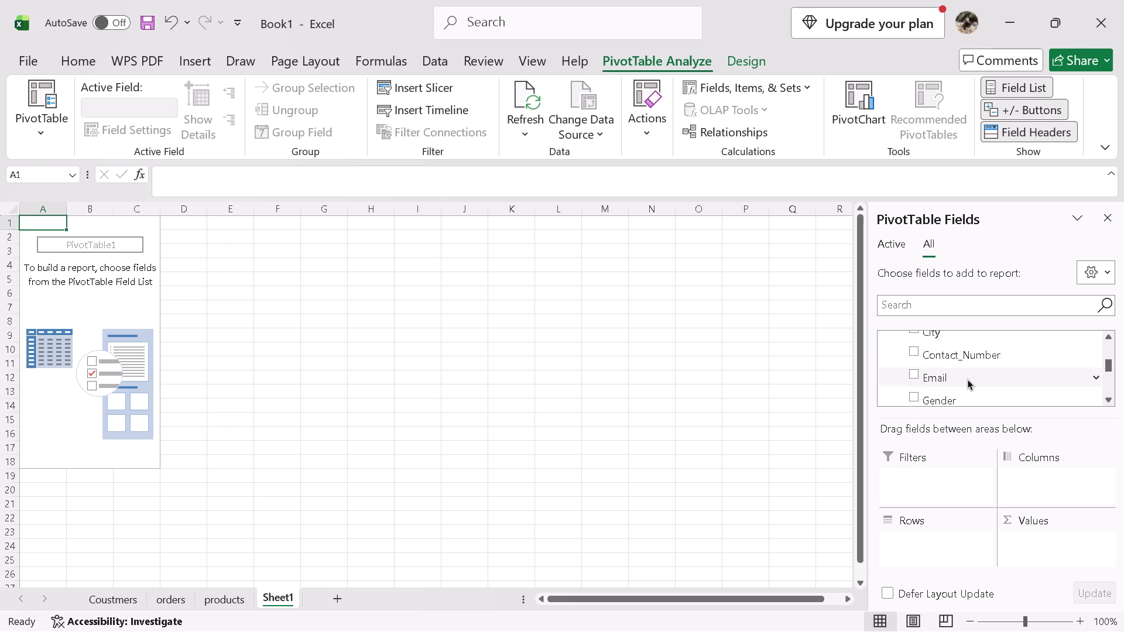
{"action": "scroll", "coordinate": [968, 379], "scroll_direction": "down", "scroll_amount": 1}
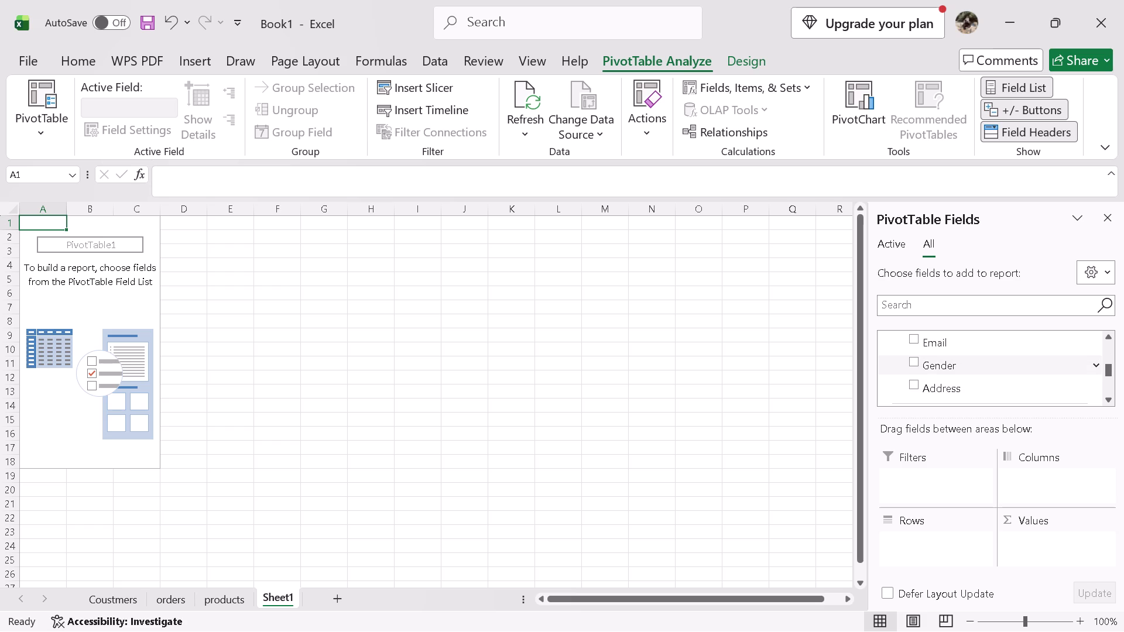
{"action": "scroll", "coordinate": [951, 366], "scroll_direction": "up", "scroll_amount": 1}
{"action": "scroll", "coordinate": [945, 376], "scroll_direction": "down", "scroll_amount": 5}
{"action": "scroll", "coordinate": [968, 380], "scroll_direction": "up", "scroll_amount": 3}
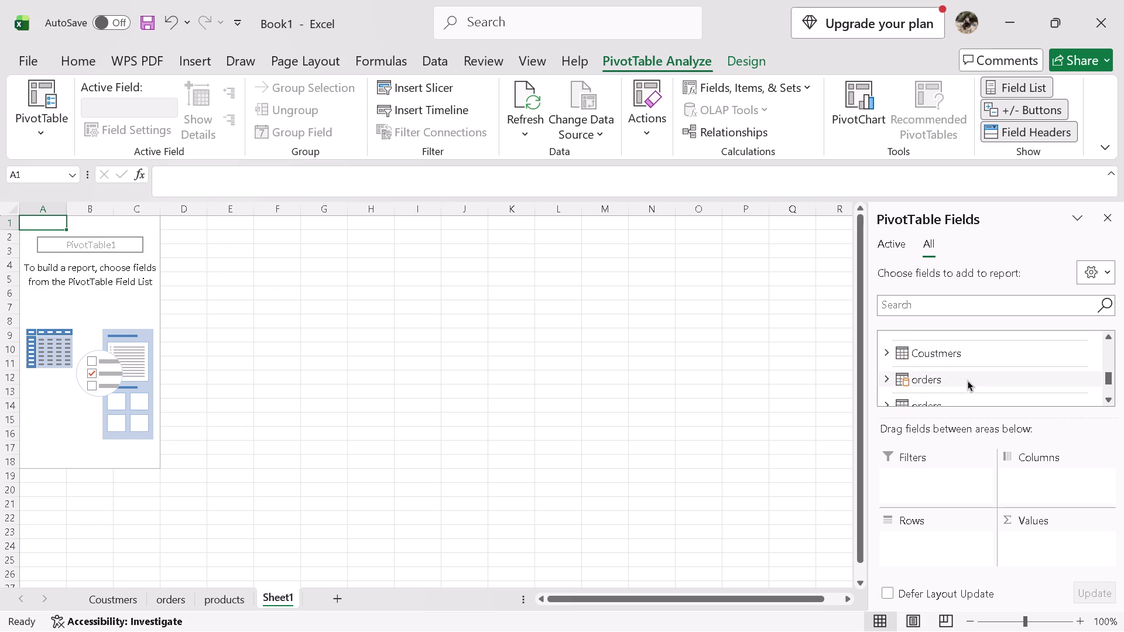
{"action": "scroll", "coordinate": [968, 380], "scroll_direction": "up", "scroll_amount": 4}
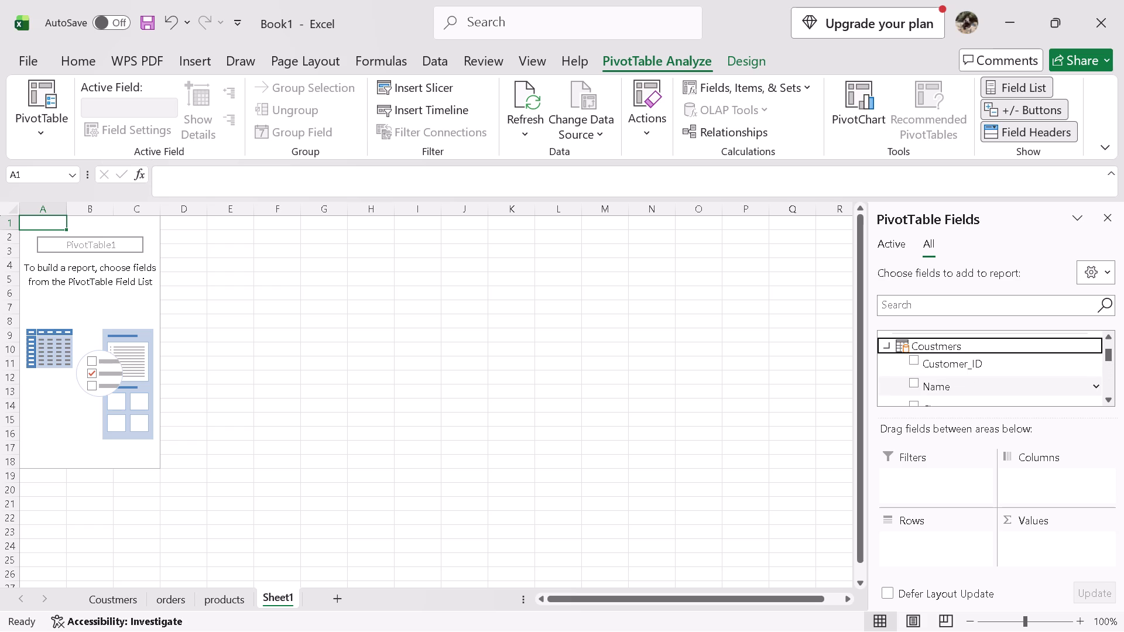
{"action": "scroll", "coordinate": [926, 387], "scroll_direction": "down", "scroll_amount": 2}
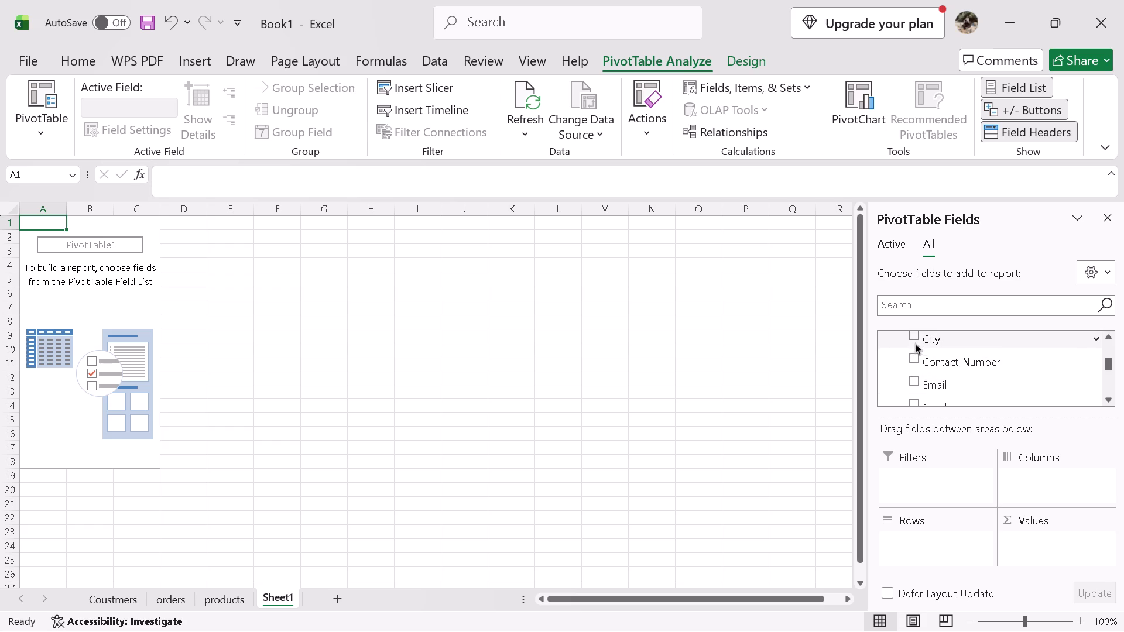
{"action": "scroll", "coordinate": [921, 354], "scroll_direction": "up", "scroll_amount": 2}
{"action": "scroll", "coordinate": [937, 376], "scroll_direction": "down", "scroll_amount": 3}
{"action": "left_click", "coordinate": [919, 377]}
Add products.1.Price (INR) from the second orders table to the PivotTable's values as a sum.
{"action": "scroll", "coordinate": [936, 375], "scroll_direction": "down", "scroll_amount": 1}
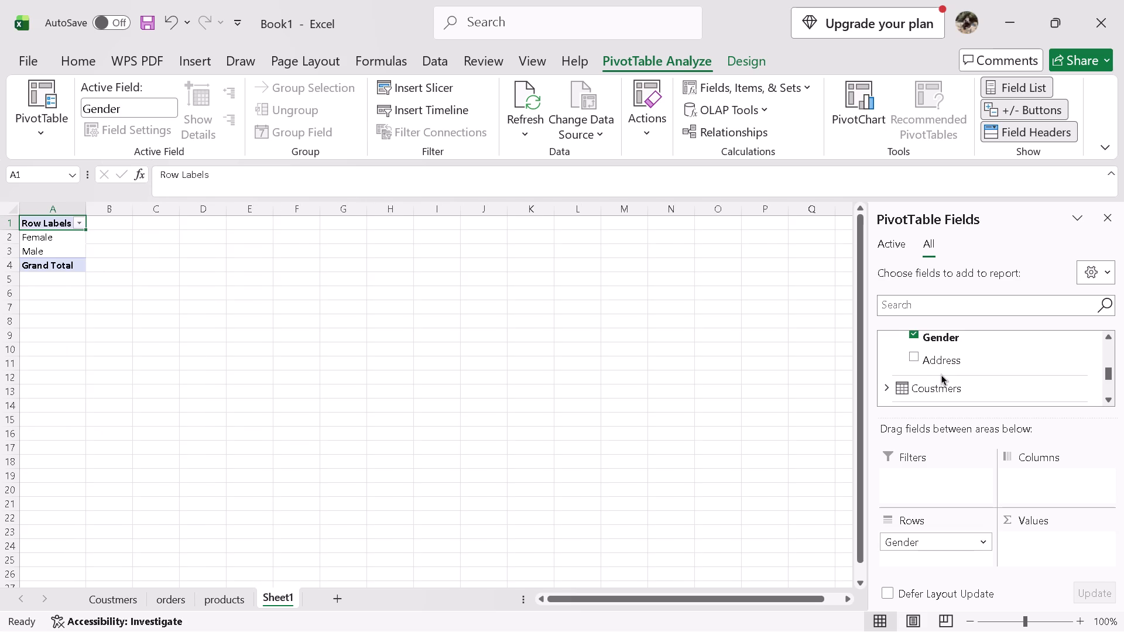
{"action": "left_click", "coordinate": [942, 387]}
{"action": "scroll", "coordinate": [941, 387], "scroll_direction": "down", "scroll_amount": 5}
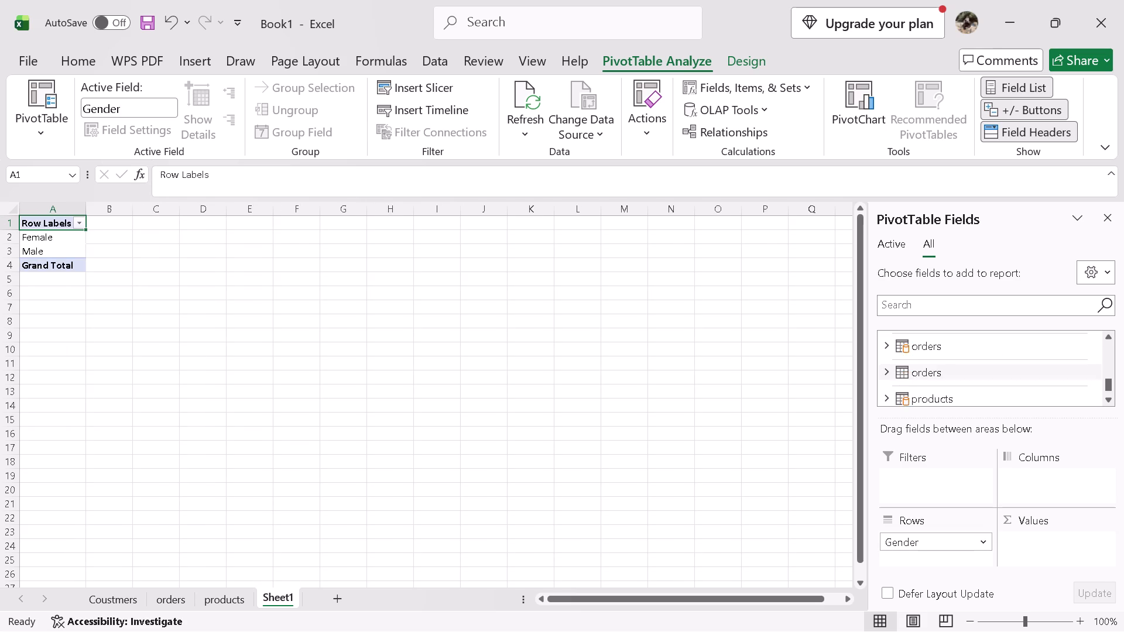
{"action": "scroll", "coordinate": [954, 379], "scroll_direction": "down", "scroll_amount": 1}
{"action": "scroll", "coordinate": [954, 379], "scroll_direction": "up", "scroll_amount": 1}
{"action": "left_click", "coordinate": [891, 349]}
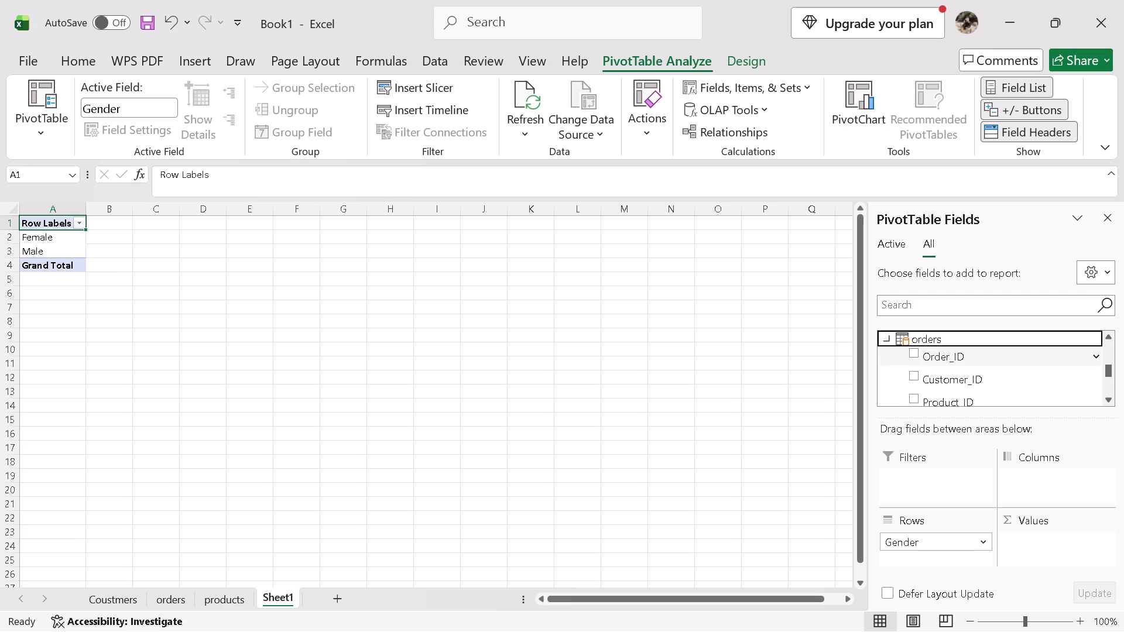
{"action": "scroll", "coordinate": [897, 352], "scroll_direction": "down", "scroll_amount": 7}
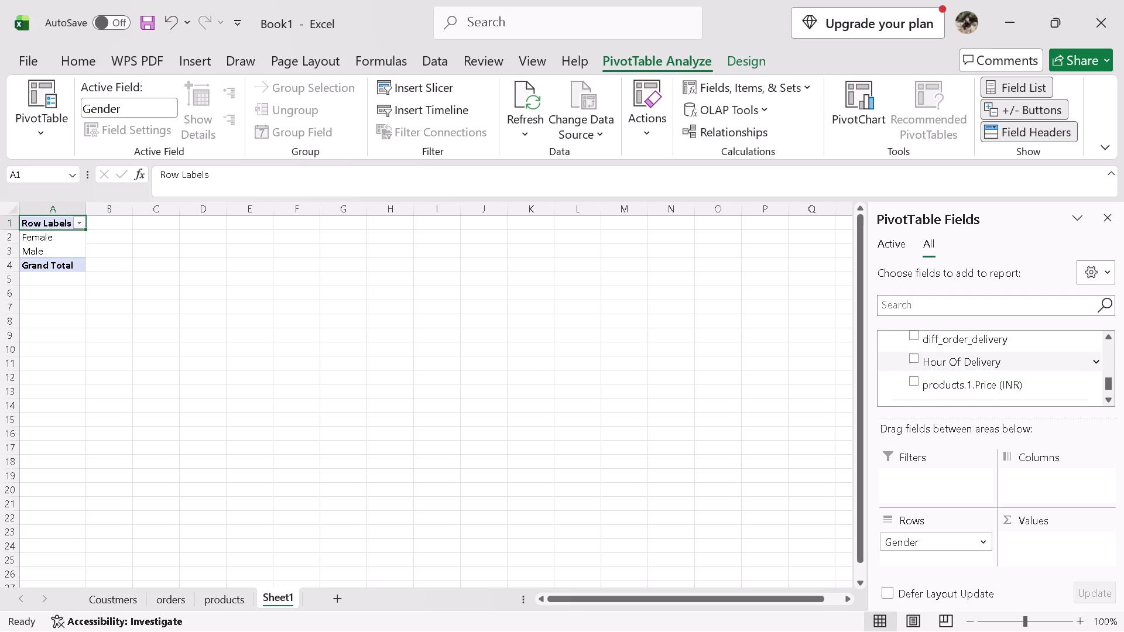
{"action": "scroll", "coordinate": [900, 356], "scroll_direction": "down", "scroll_amount": 2}
{"action": "left_click", "coordinate": [896, 348]}
{"action": "scroll", "coordinate": [896, 347], "scroll_direction": "down", "scroll_amount": 2}
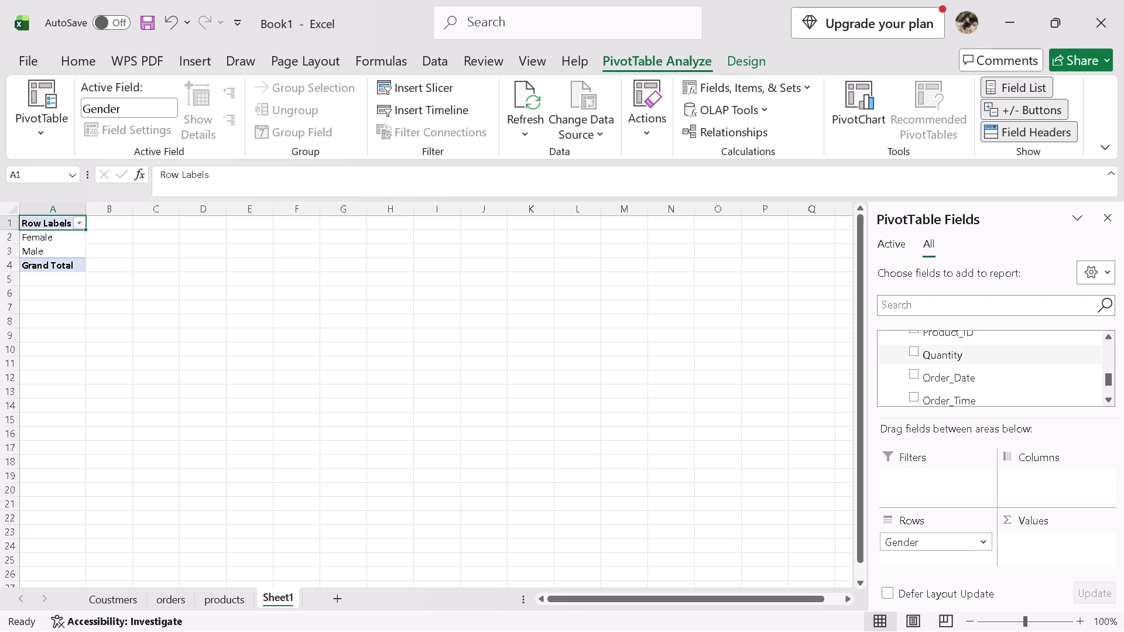
{"action": "scroll", "coordinate": [906, 367], "scroll_direction": "down", "scroll_amount": 4}
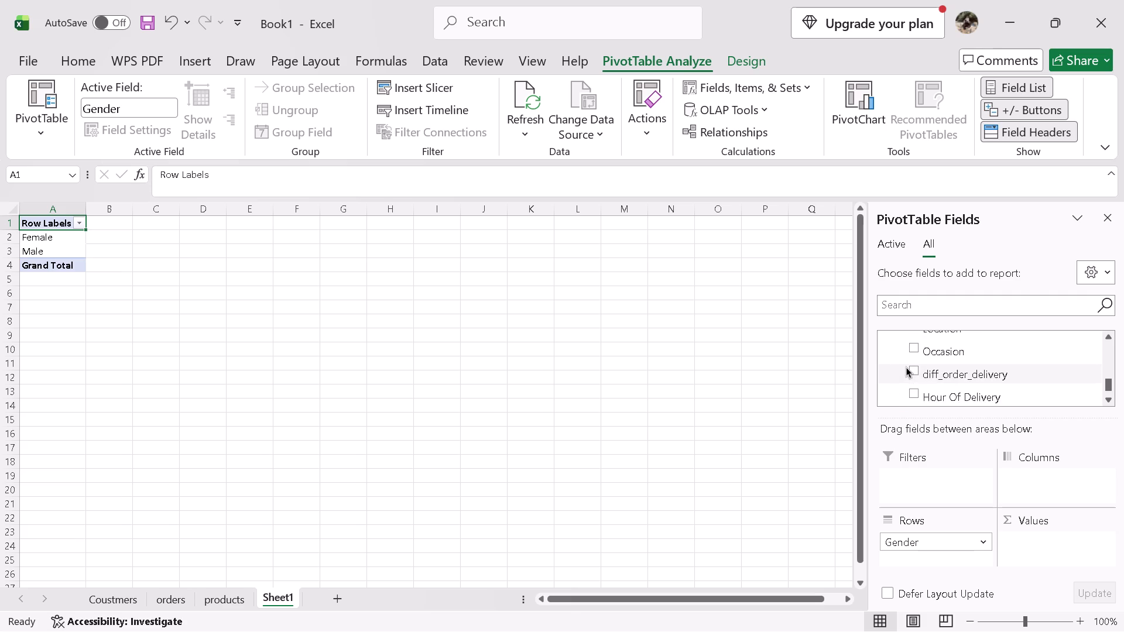
{"action": "scroll", "coordinate": [906, 367], "scroll_direction": "down", "scroll_amount": 2}
{"action": "scroll", "coordinate": [906, 367], "scroll_direction": "up", "scroll_amount": 1}
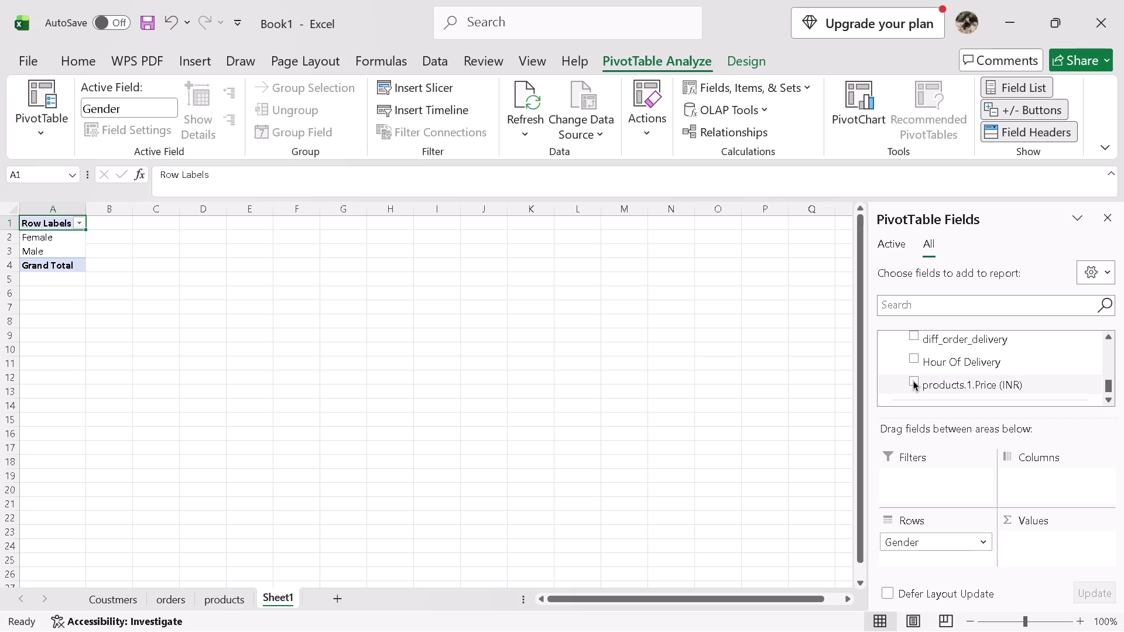
{"action": "left_click", "coordinate": [913, 380]}
{"action": "left_click", "coordinate": [917, 380]}
{"action": "left_click", "coordinate": [917, 380]}
{"action": "left_click_drag", "start_coordinate": [917, 380], "coordinate": [1033, 544]}
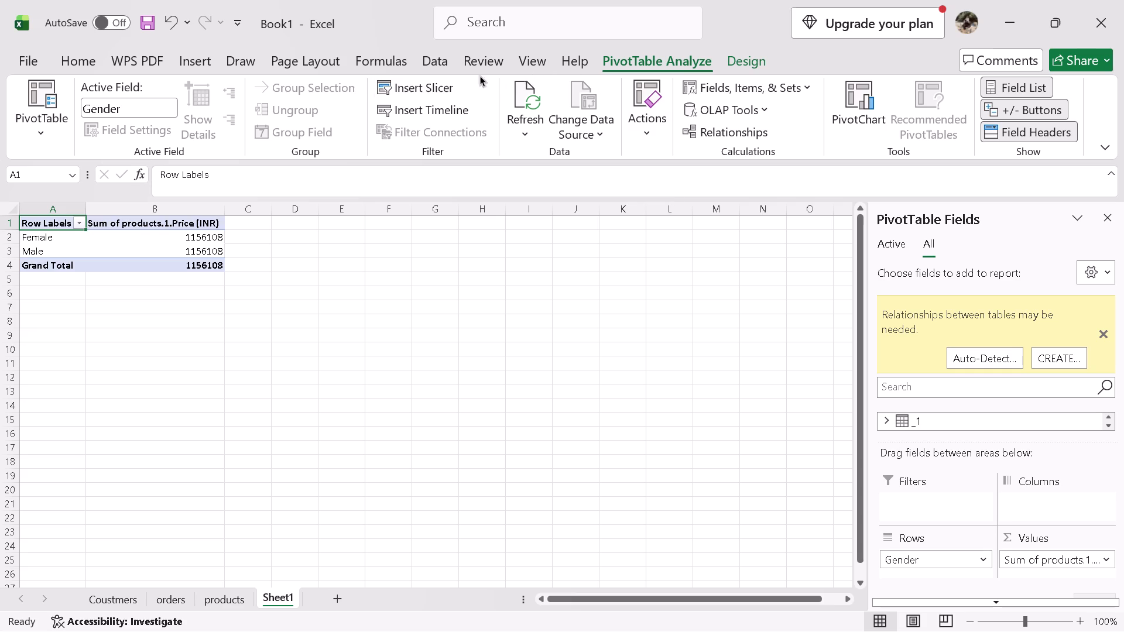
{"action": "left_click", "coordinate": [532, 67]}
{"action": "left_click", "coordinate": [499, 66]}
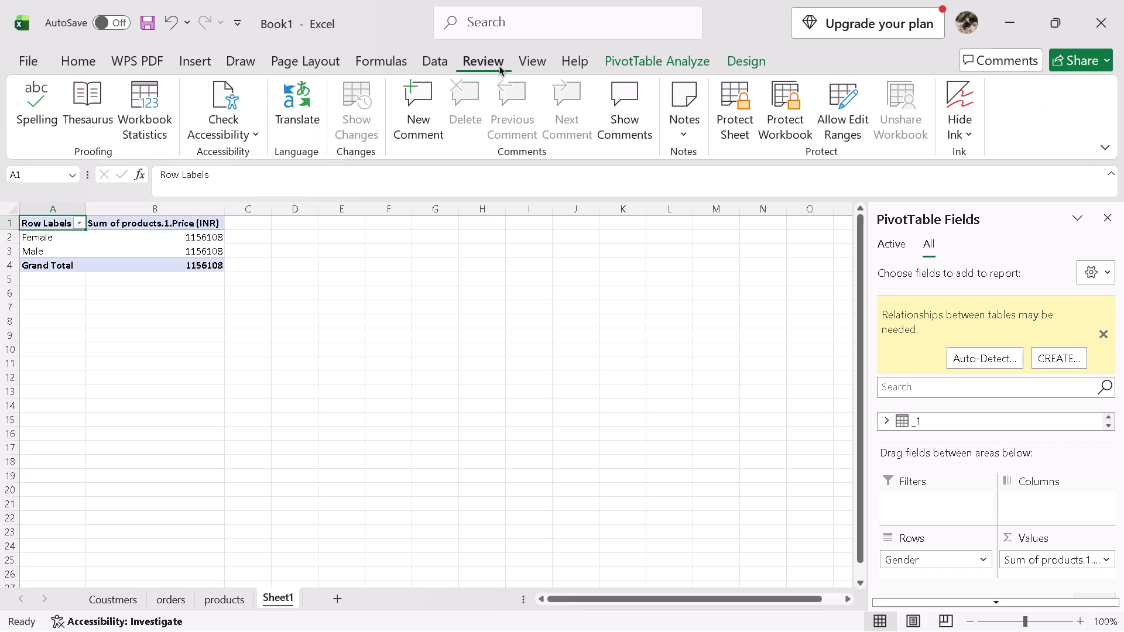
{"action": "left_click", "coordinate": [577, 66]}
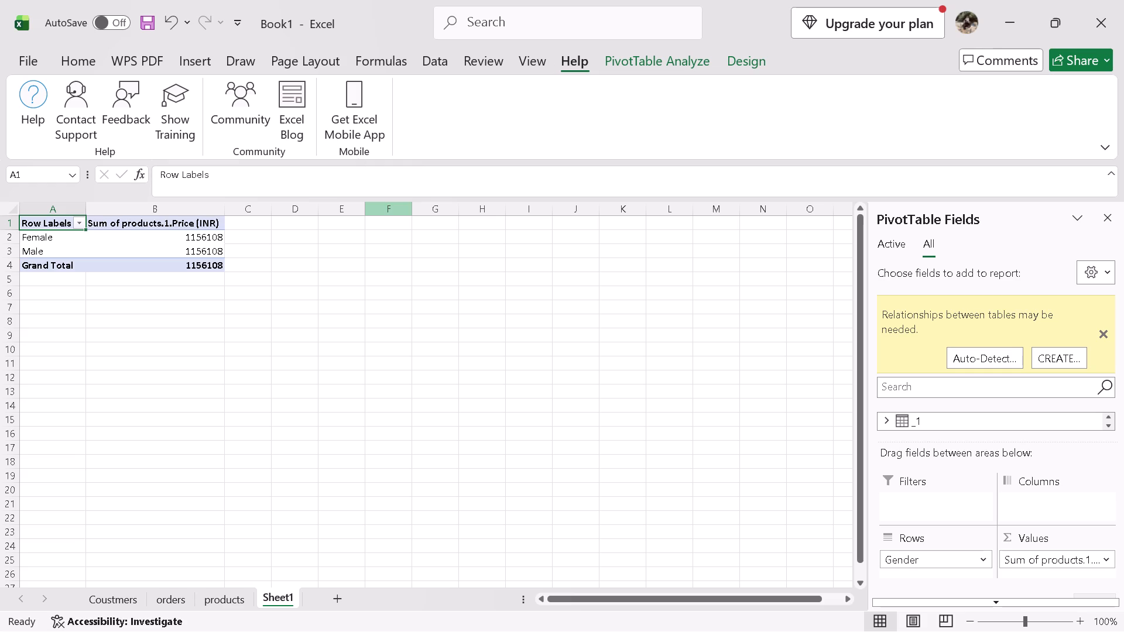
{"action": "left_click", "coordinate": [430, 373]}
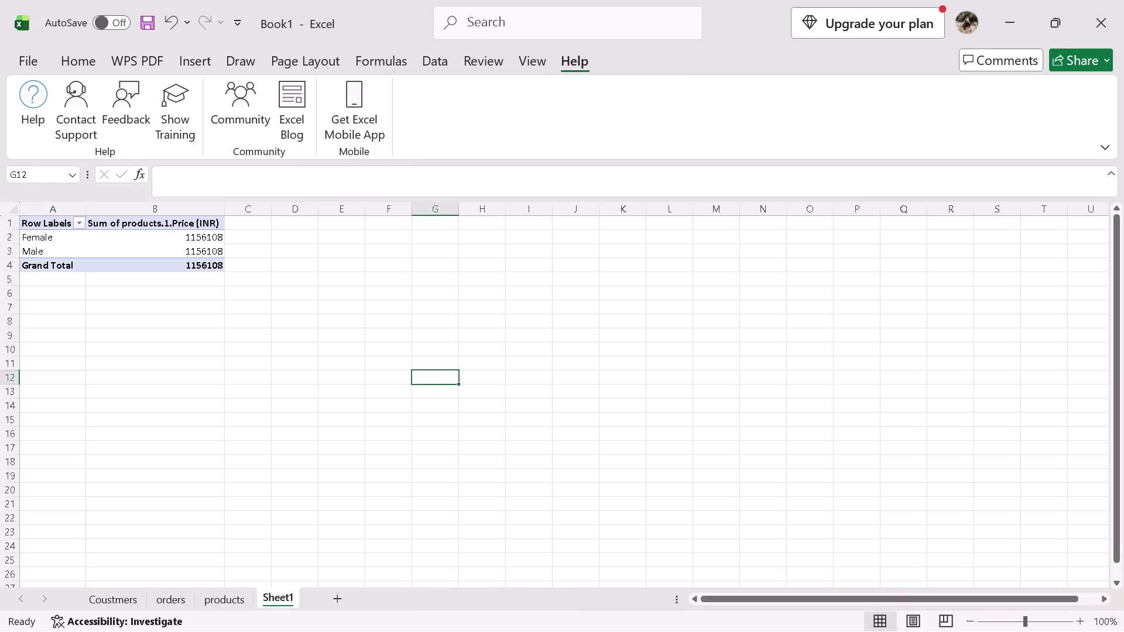
Copy the whole gender and price PivotTable in A1:B4 and paste the copy at cell E14.
{"action": "left_click_drag", "start_coordinate": [39, 222], "coordinate": [149, 267]}
{"action": "key", "text": "ctrl+c"}
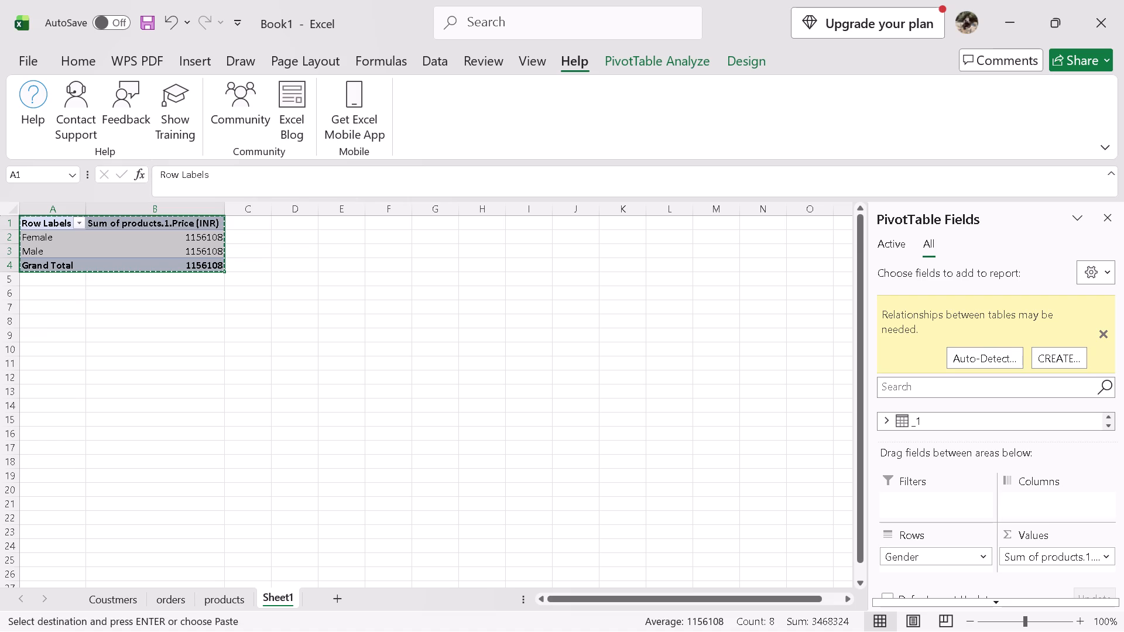
{"action": "left_click_drag", "start_coordinate": [268, 369], "coordinate": [413, 420]}
{"action": "left_click", "coordinate": [333, 400]}
{"action": "key", "text": "ctrl+v"}
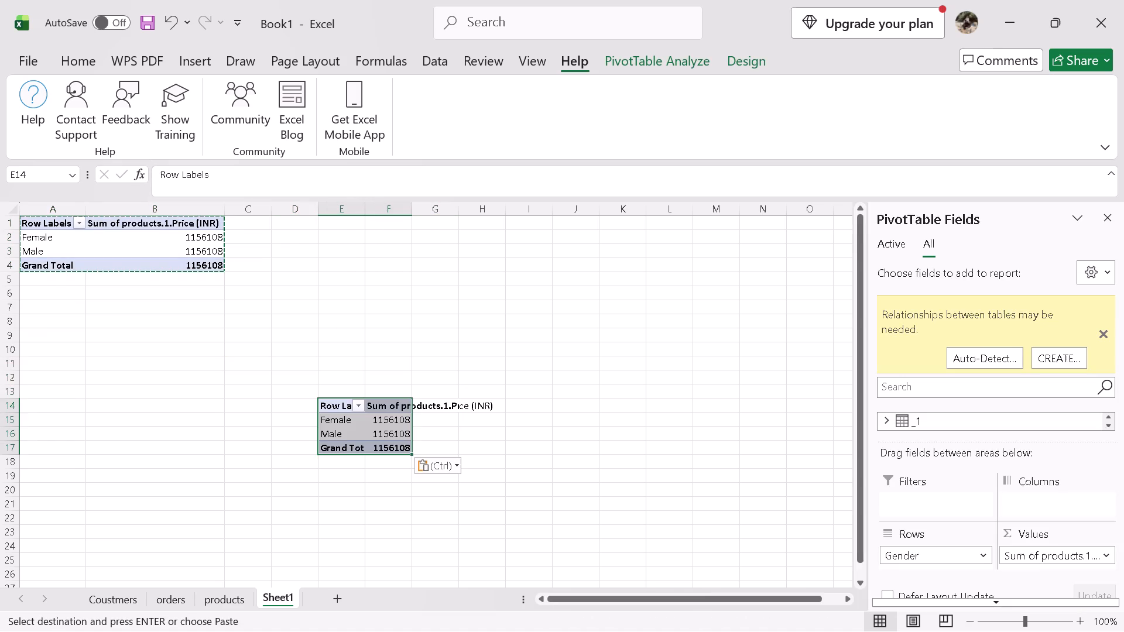
{"action": "left_click", "coordinate": [497, 446]}
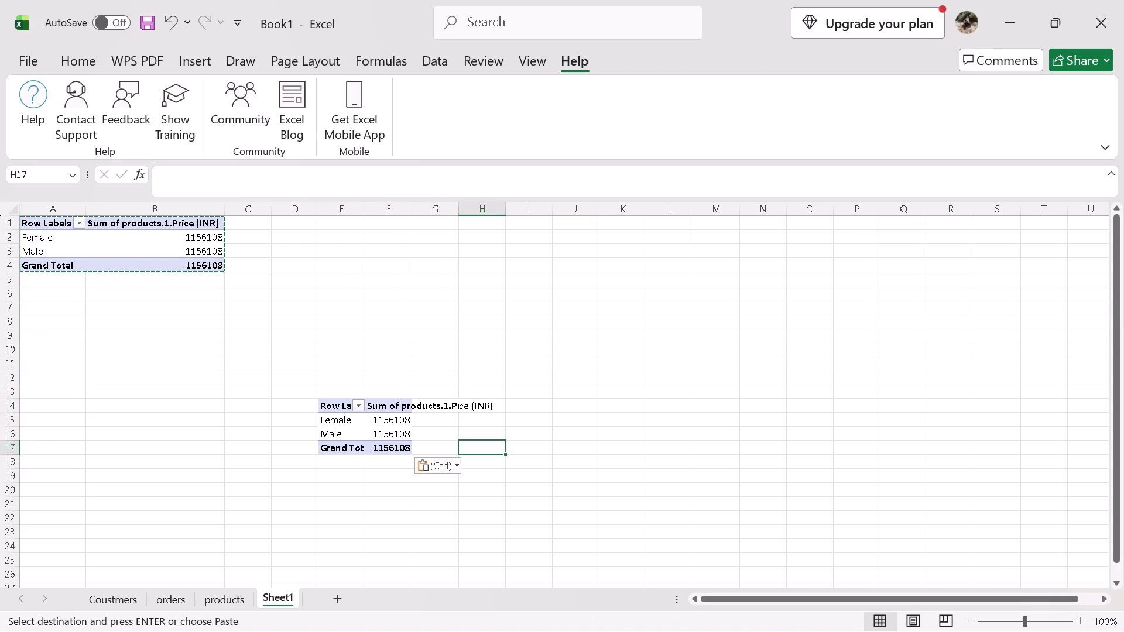
Add the Category field from the first products table to the rows of the copied PivotTable at E14, below Gender.
{"action": "left_click", "coordinate": [364, 432]}
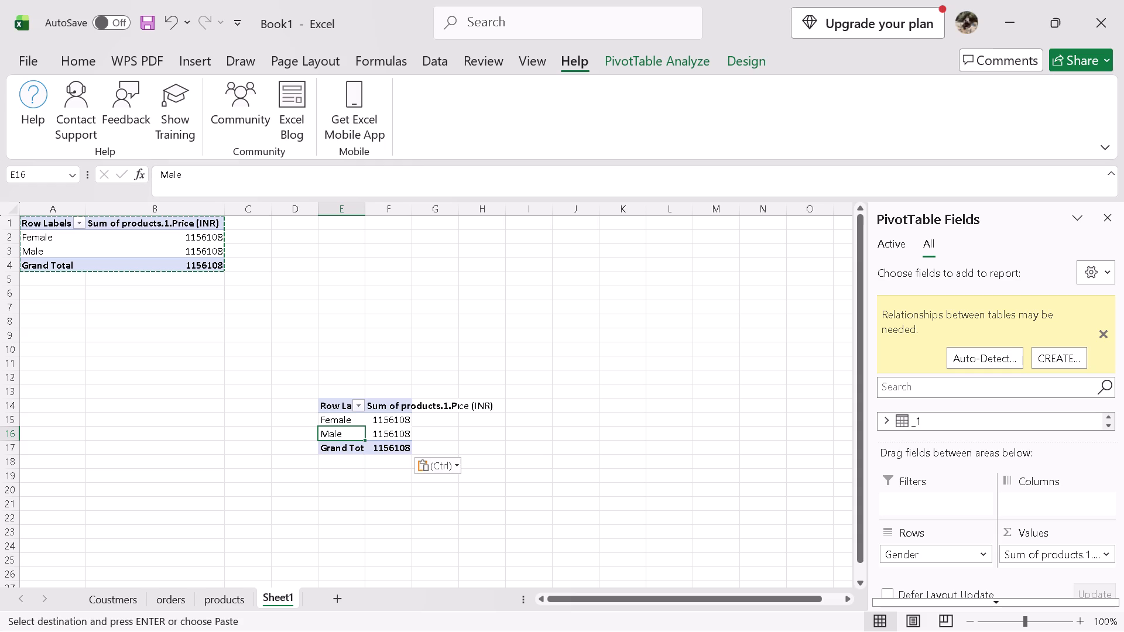
{"action": "left_click", "coordinate": [882, 424]}
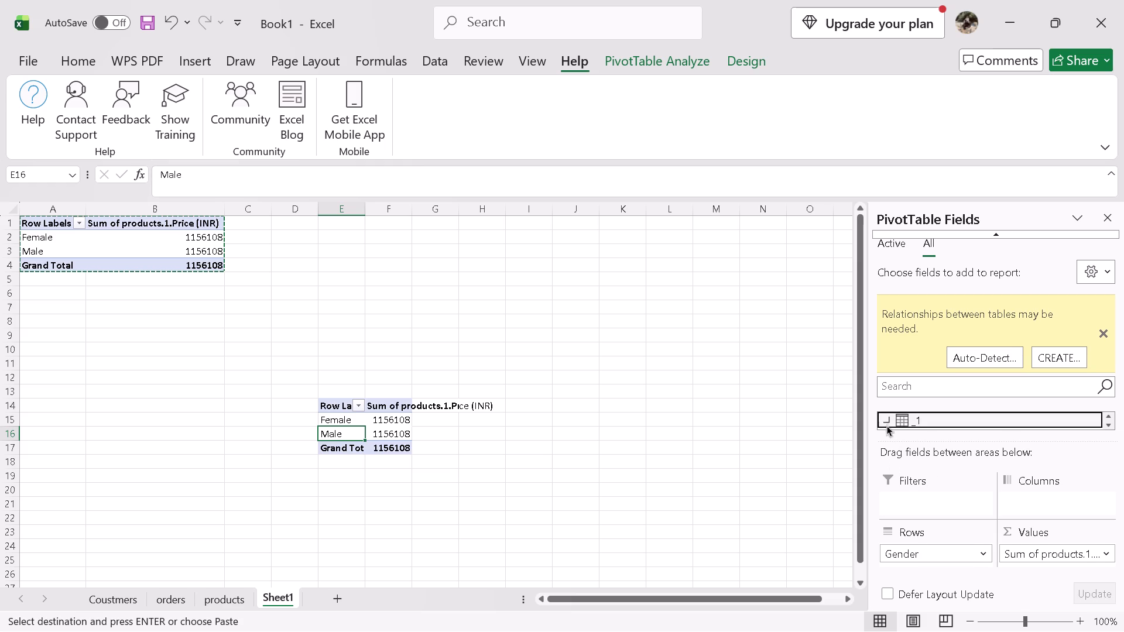
{"action": "left_click", "coordinate": [957, 423]}
{"action": "left_click", "coordinate": [1113, 424]}
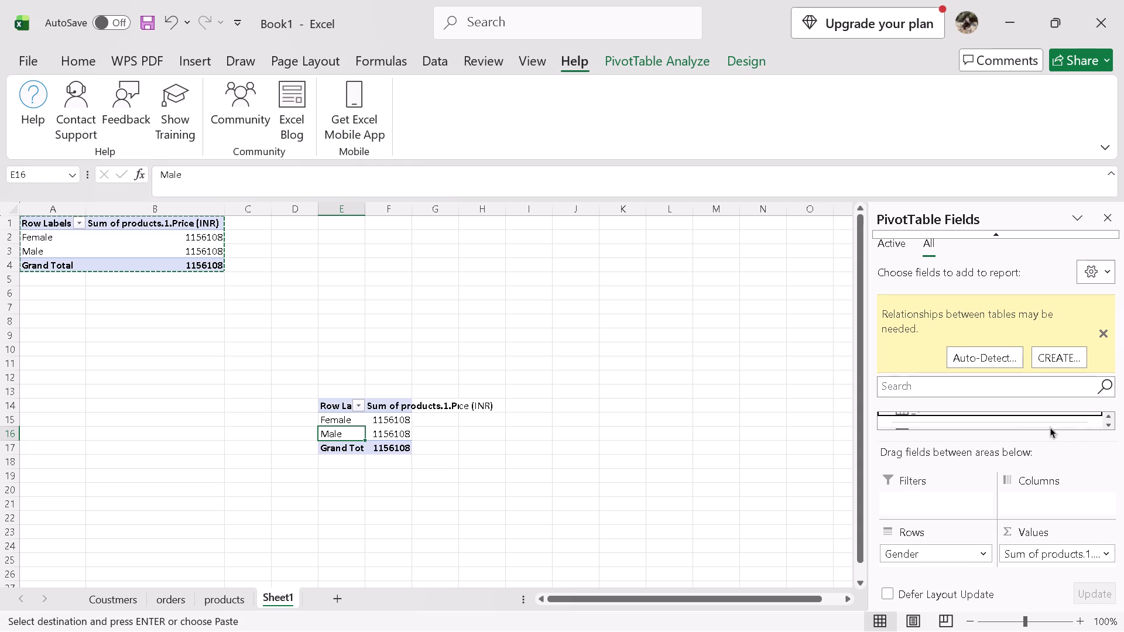
{"action": "scroll", "coordinate": [981, 423], "scroll_direction": "down", "scroll_amount": 2}
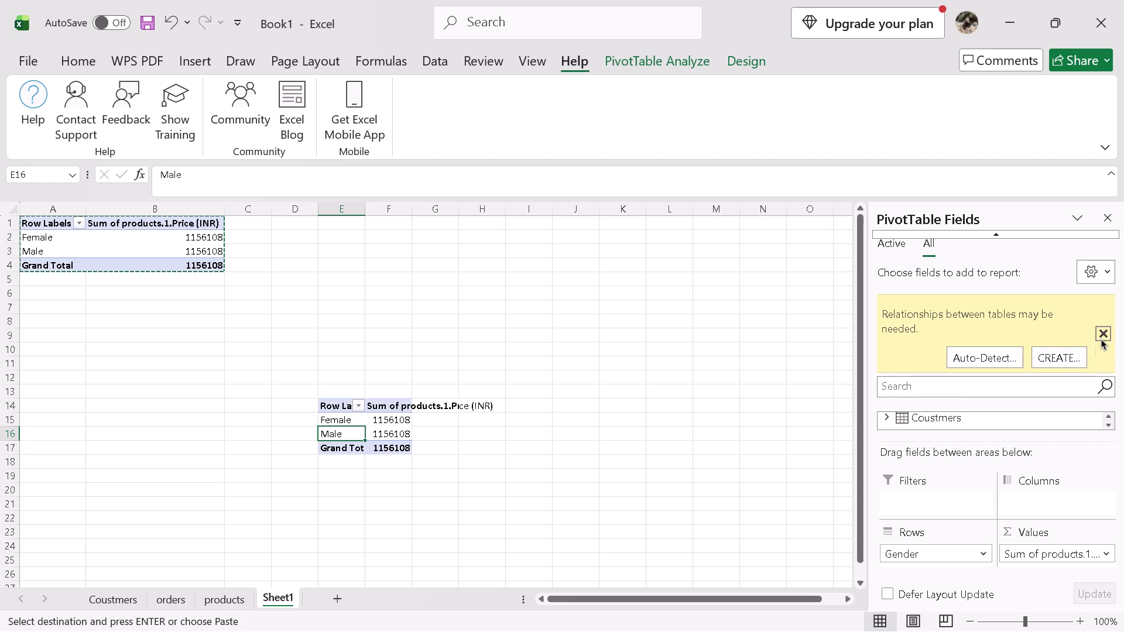
{"action": "left_click", "coordinate": [1102, 335]}
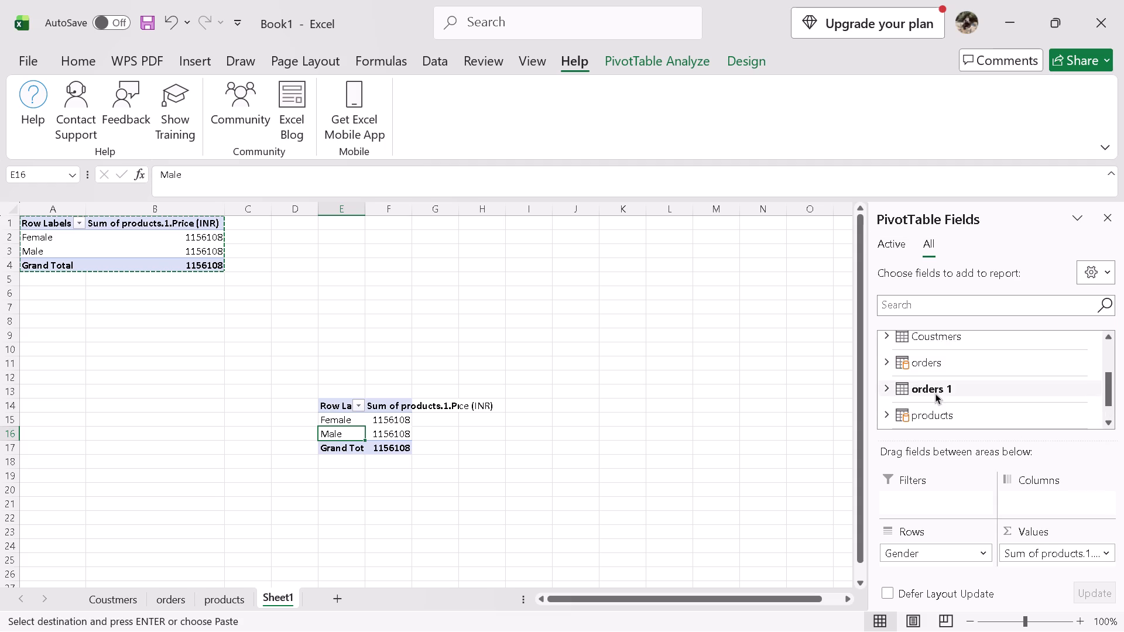
{"action": "scroll", "coordinate": [935, 394], "scroll_direction": "down", "scroll_amount": 2}
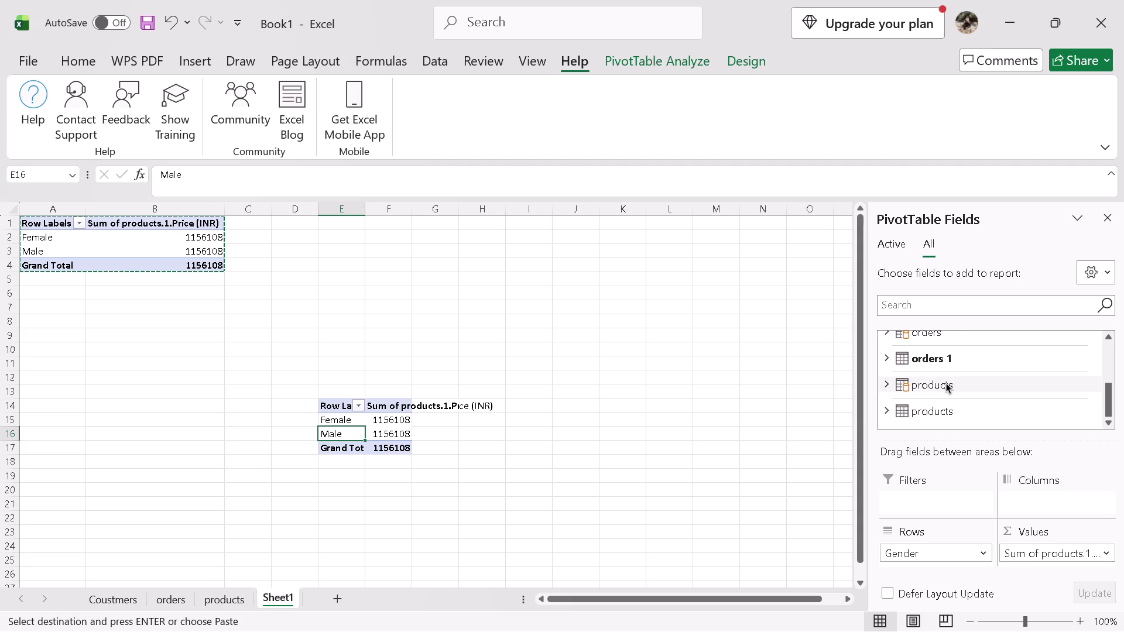
{"action": "scroll", "coordinate": [952, 390], "scroll_direction": "down", "scroll_amount": 1}
{"action": "left_click", "coordinate": [886, 384]}
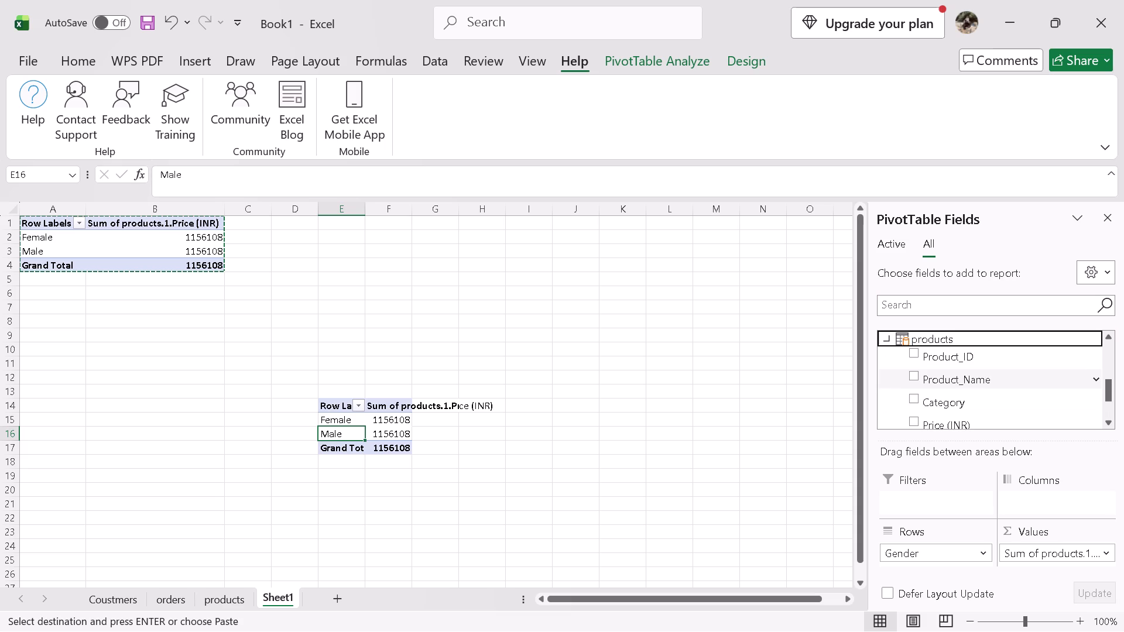
{"action": "scroll", "coordinate": [931, 388], "scroll_direction": "down", "scroll_amount": 2}
{"action": "scroll", "coordinate": [983, 379], "scroll_direction": "up", "scroll_amount": 1}
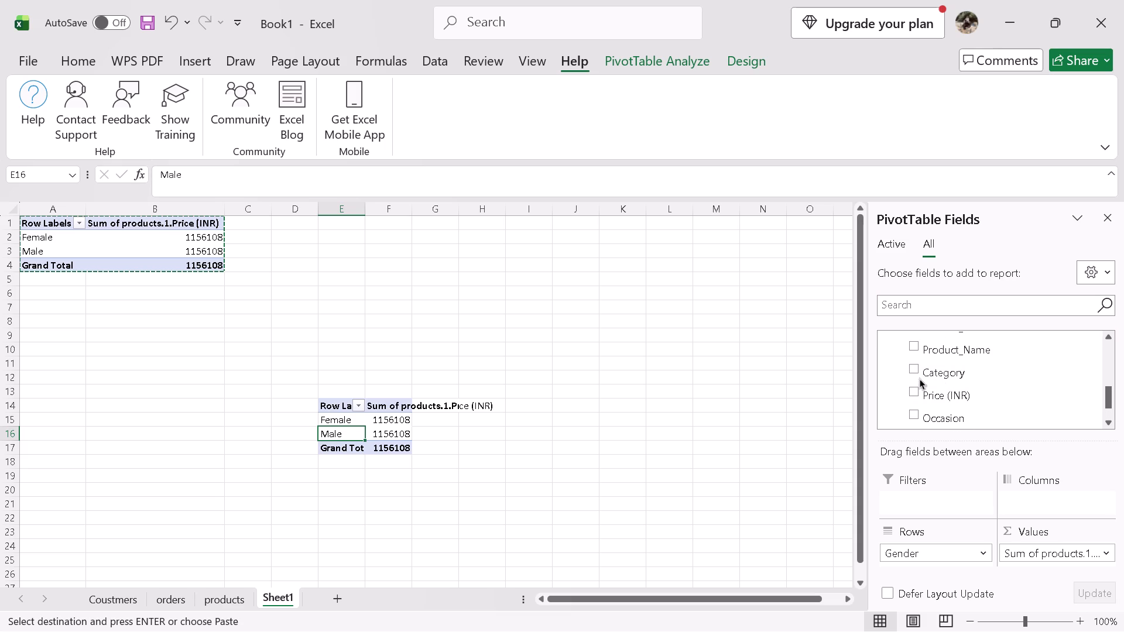
{"action": "left_click", "coordinate": [917, 368]}
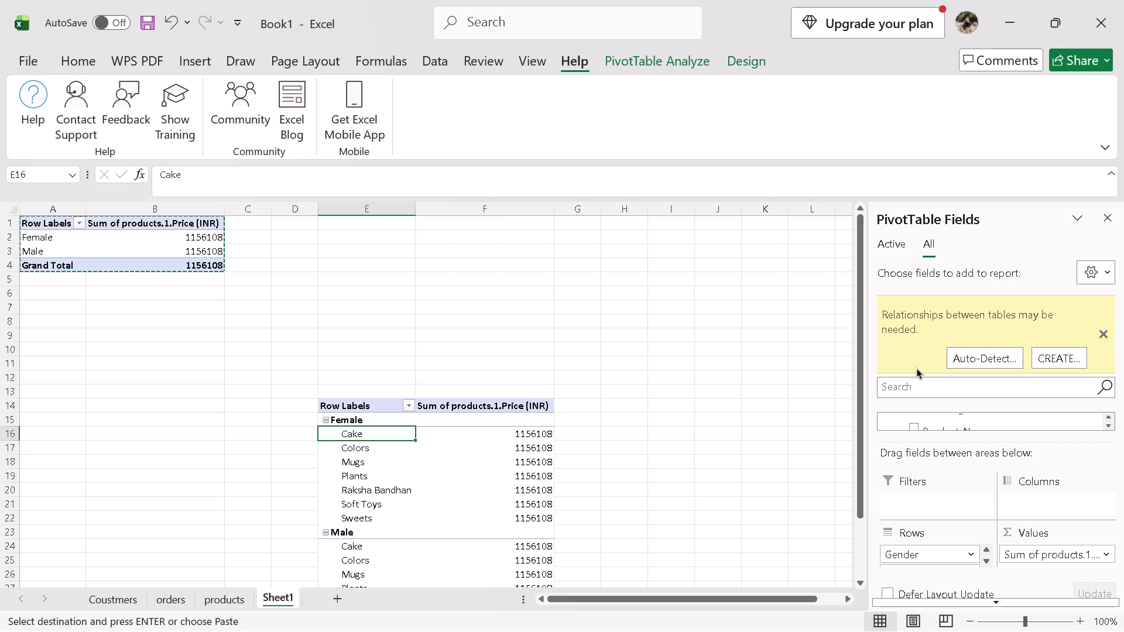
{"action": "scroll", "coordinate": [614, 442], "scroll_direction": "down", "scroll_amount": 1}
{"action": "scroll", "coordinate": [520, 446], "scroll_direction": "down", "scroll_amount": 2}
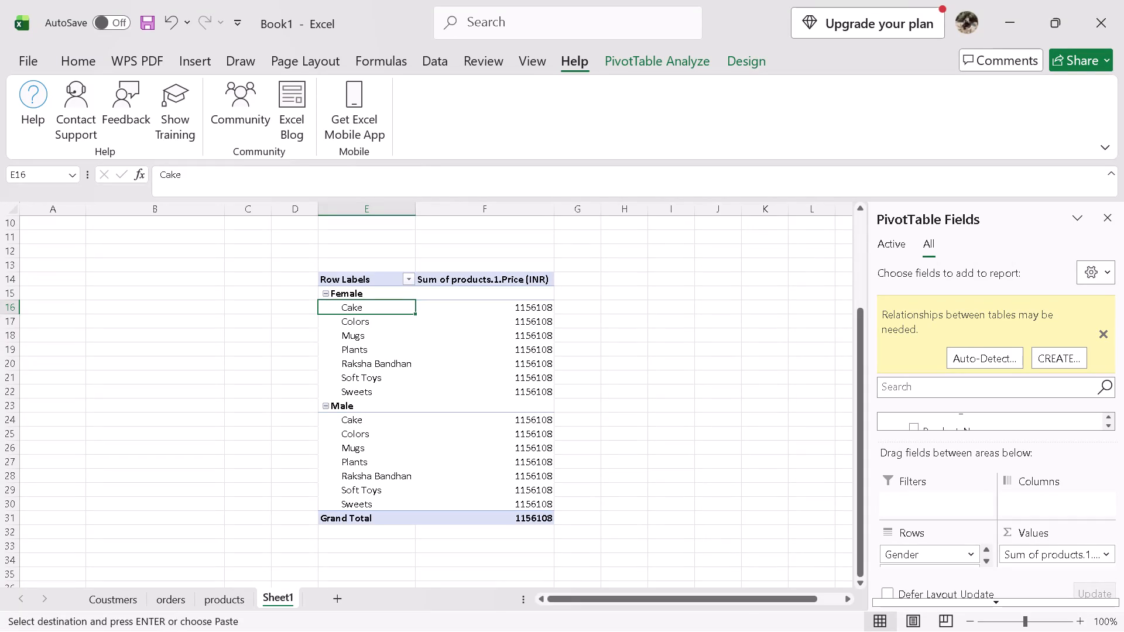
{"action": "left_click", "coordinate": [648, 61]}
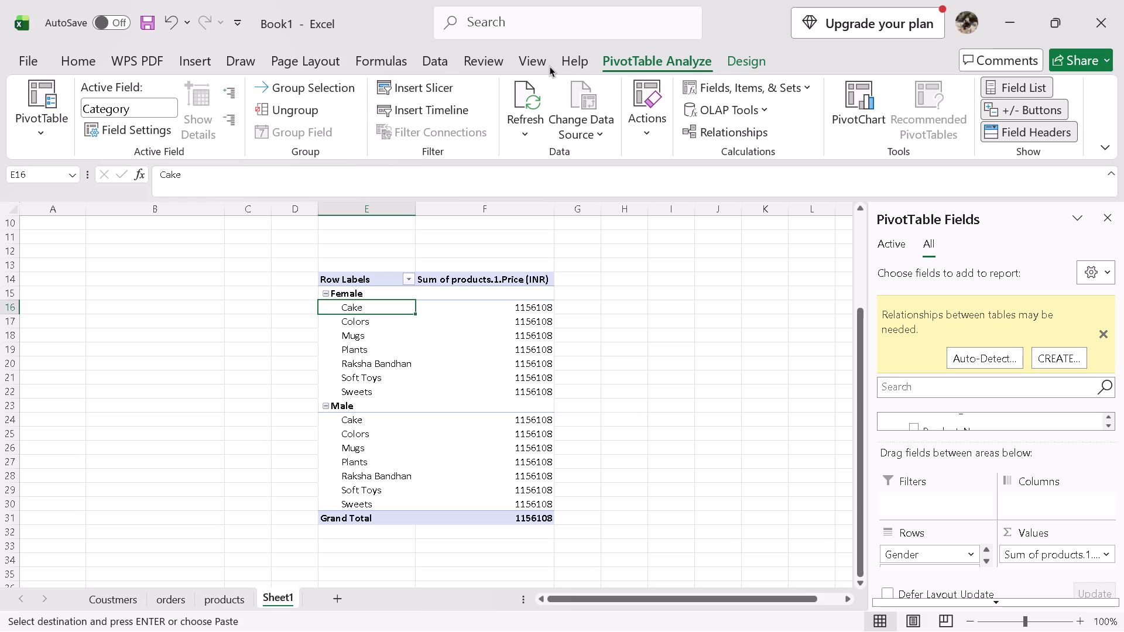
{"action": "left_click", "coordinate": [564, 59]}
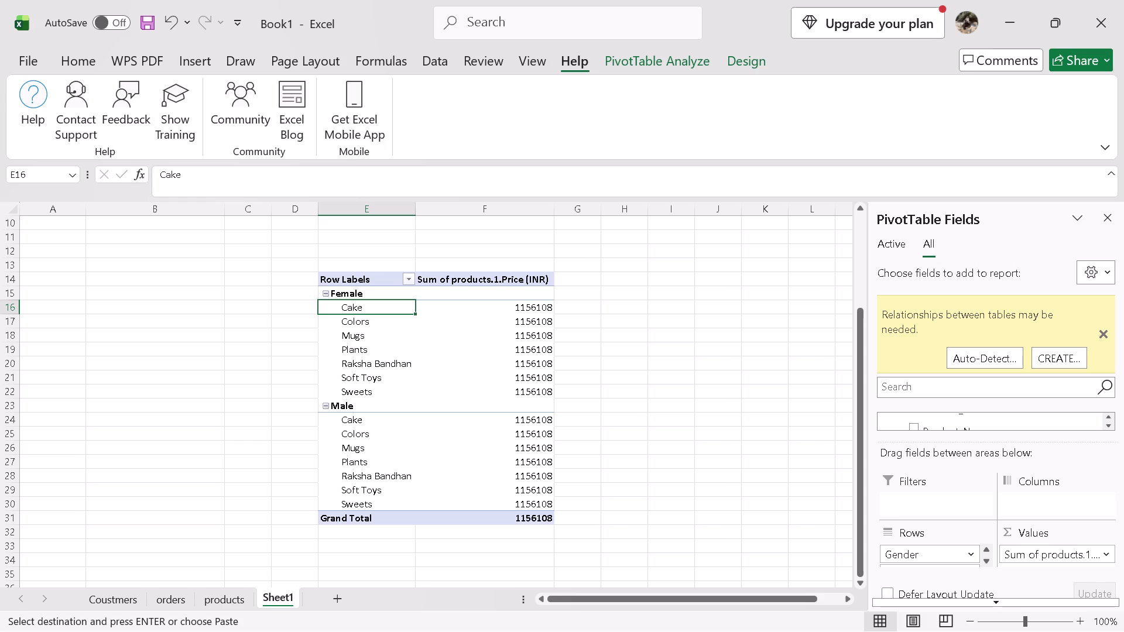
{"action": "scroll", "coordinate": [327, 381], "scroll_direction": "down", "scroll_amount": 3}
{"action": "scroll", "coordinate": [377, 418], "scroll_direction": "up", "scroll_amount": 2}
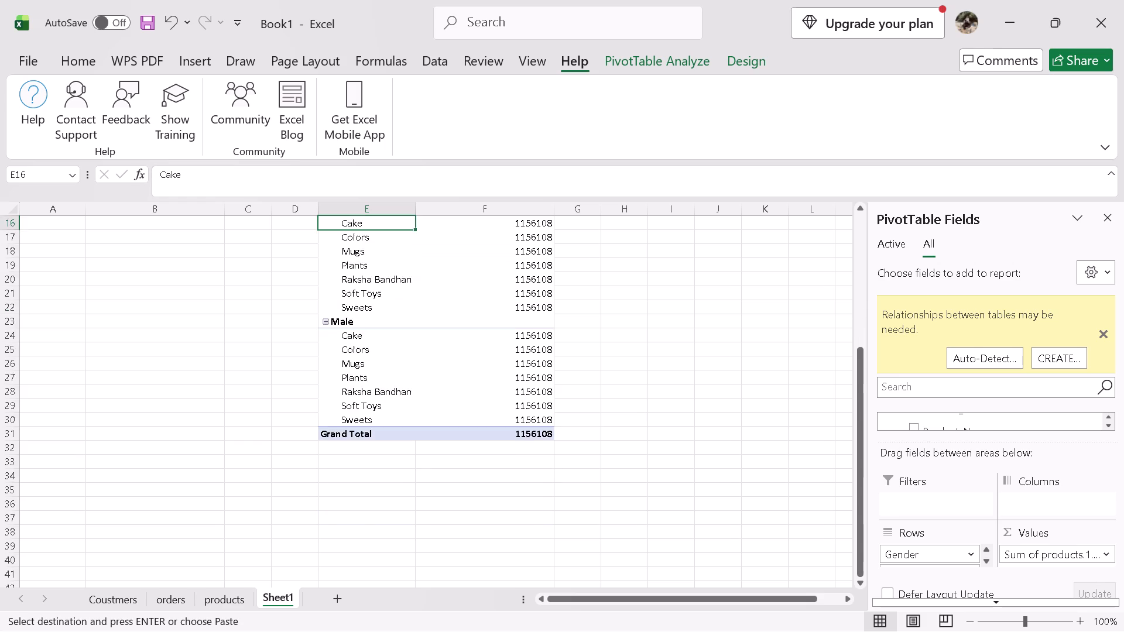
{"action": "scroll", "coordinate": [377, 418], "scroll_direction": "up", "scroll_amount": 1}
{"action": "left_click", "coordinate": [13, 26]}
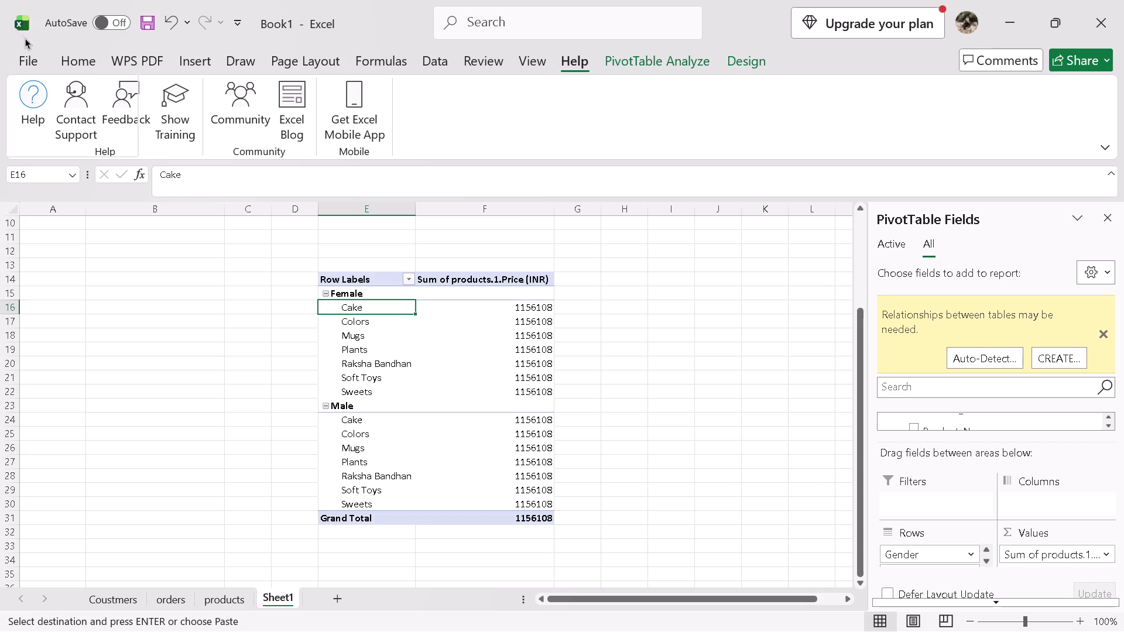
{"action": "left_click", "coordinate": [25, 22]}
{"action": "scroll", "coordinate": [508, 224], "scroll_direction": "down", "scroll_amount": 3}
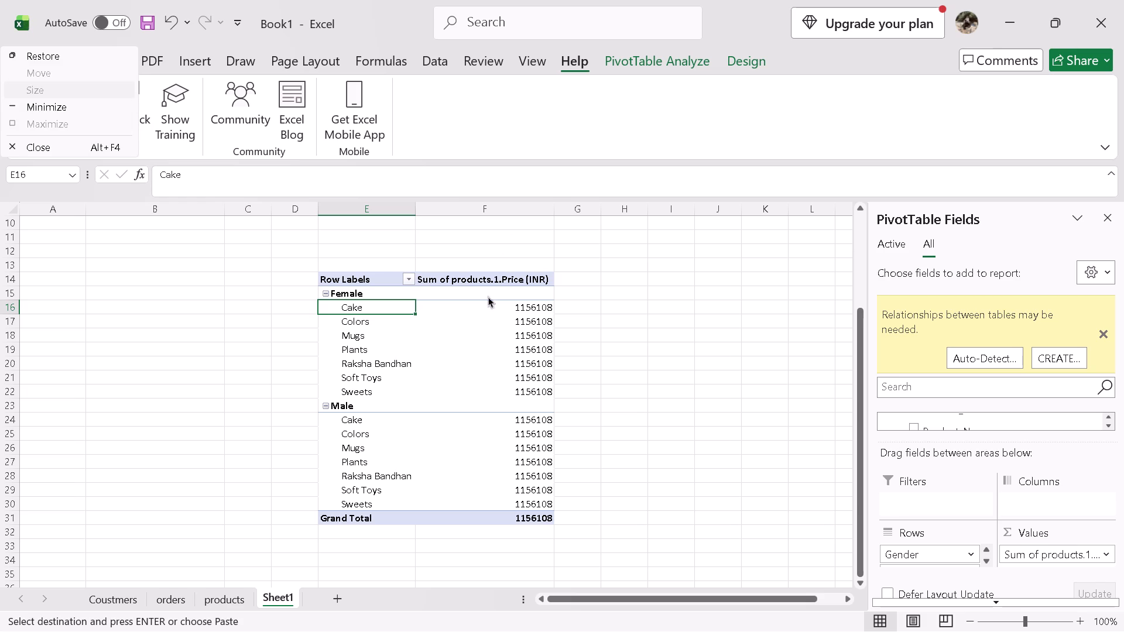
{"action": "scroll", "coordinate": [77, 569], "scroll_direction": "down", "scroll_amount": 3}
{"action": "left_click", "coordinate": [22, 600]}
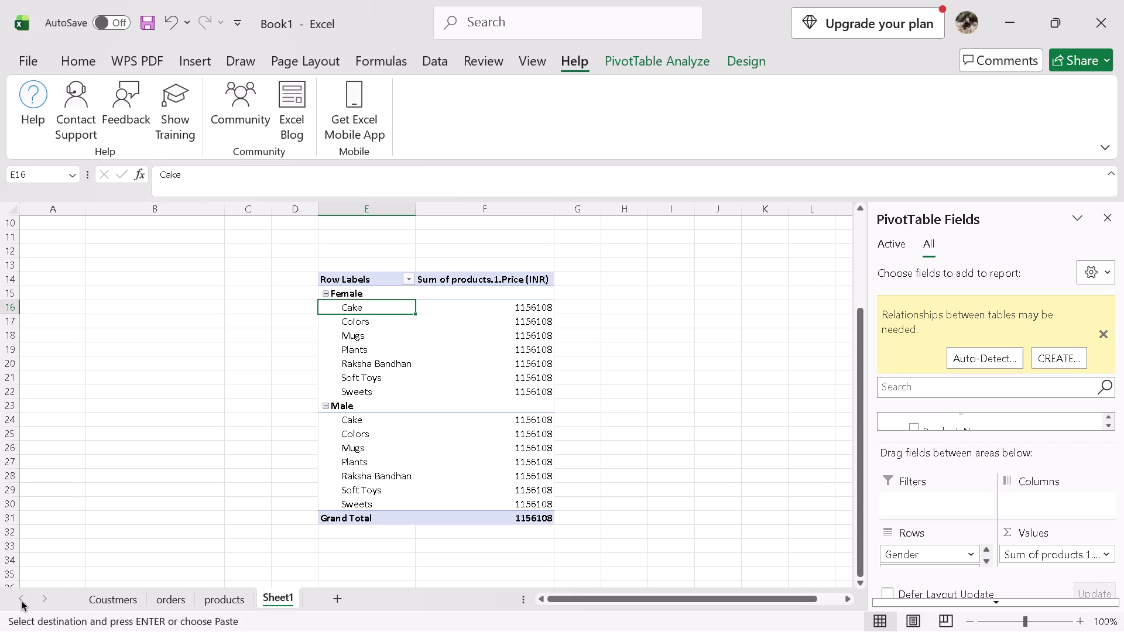
Enable the Developer tab in the Excel ribbon customization options.
{"action": "left_click", "coordinate": [22, 56]}
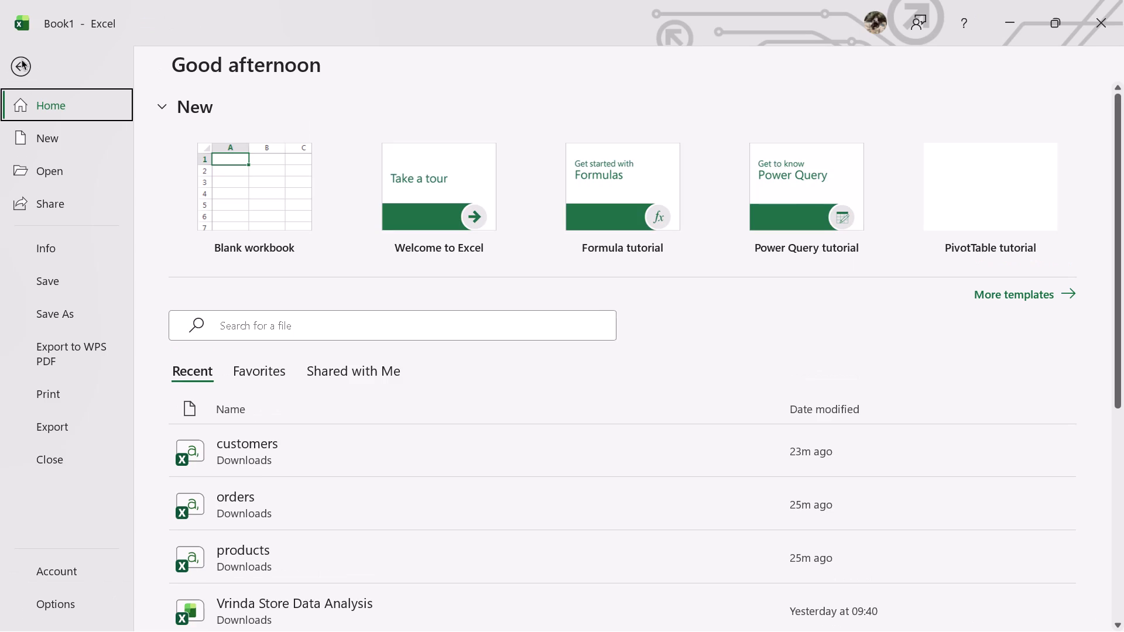
{"action": "left_click", "coordinate": [46, 601]}
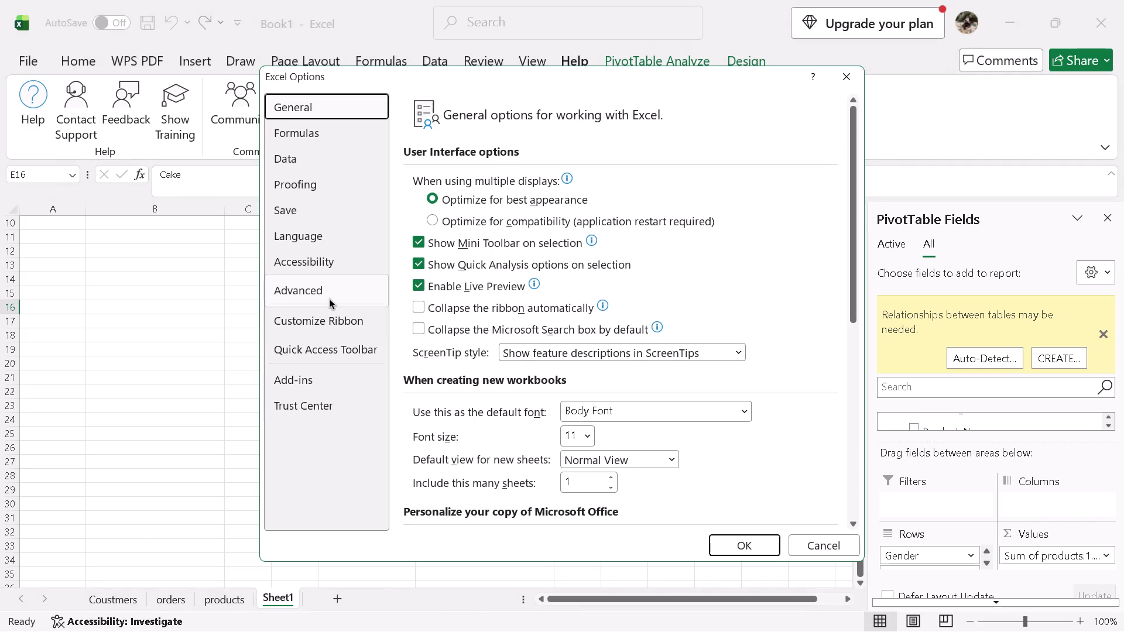
{"action": "left_click", "coordinate": [331, 318]}
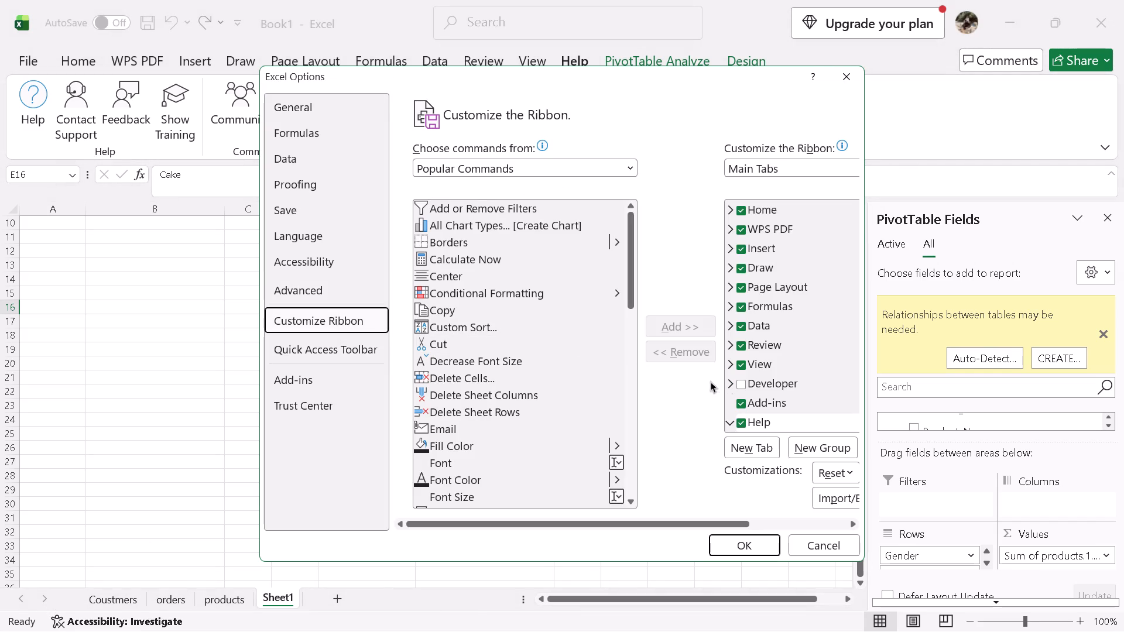
{"action": "left_click", "coordinate": [741, 382]}
{"action": "left_click", "coordinate": [748, 545]}
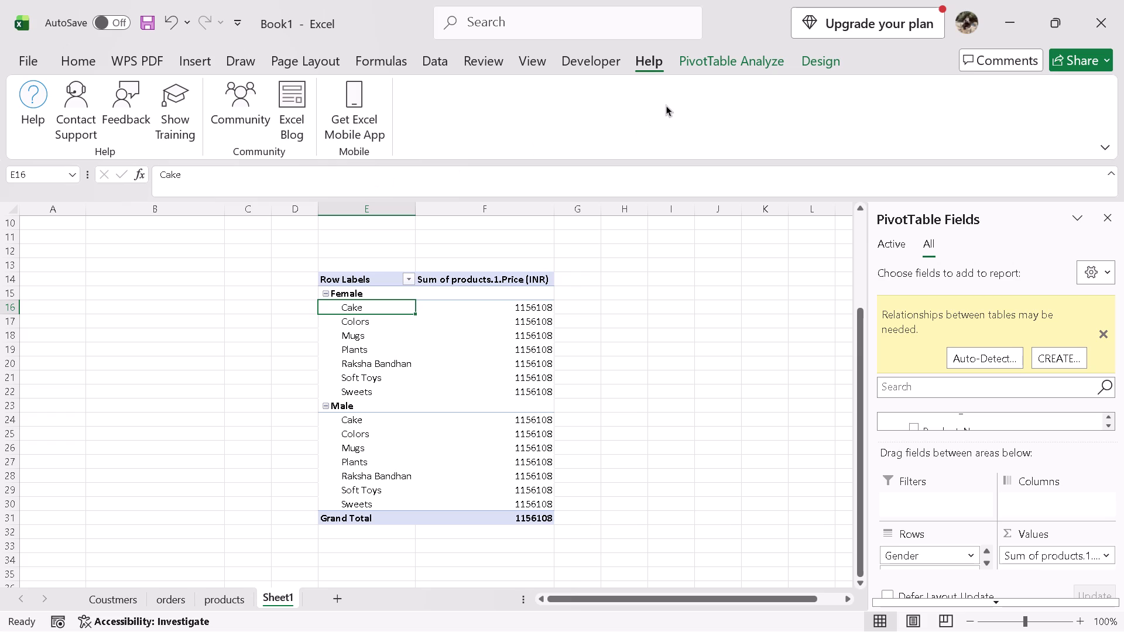
Enable the Microsoft Power Pivot for Excel COM add-in.
{"action": "left_click", "coordinate": [581, 63]}
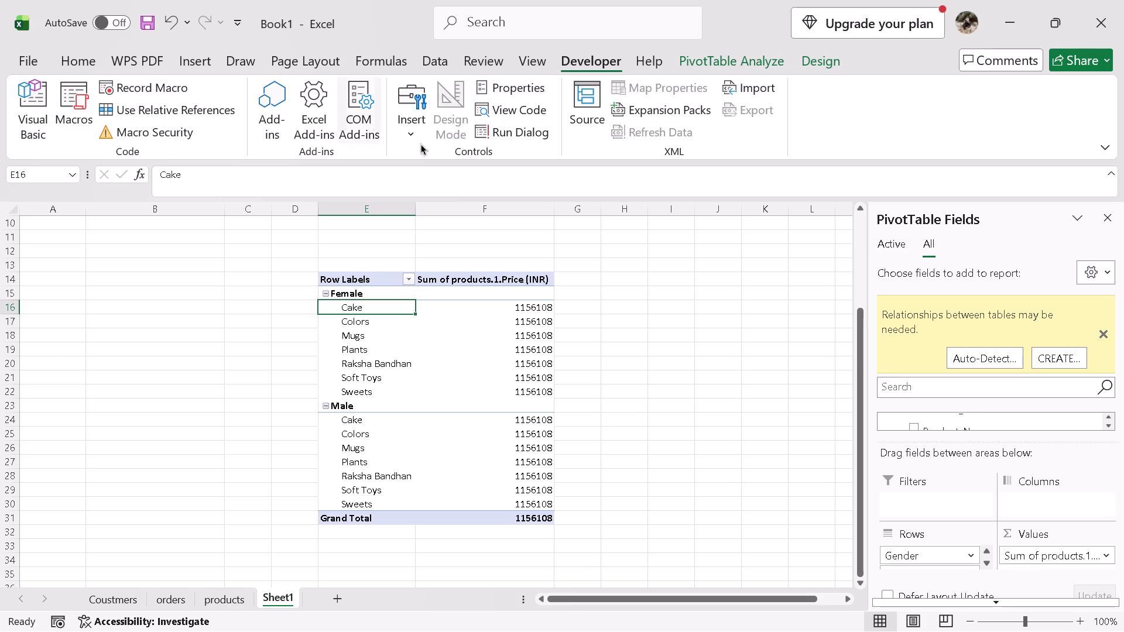
{"action": "left_click", "coordinate": [365, 111]}
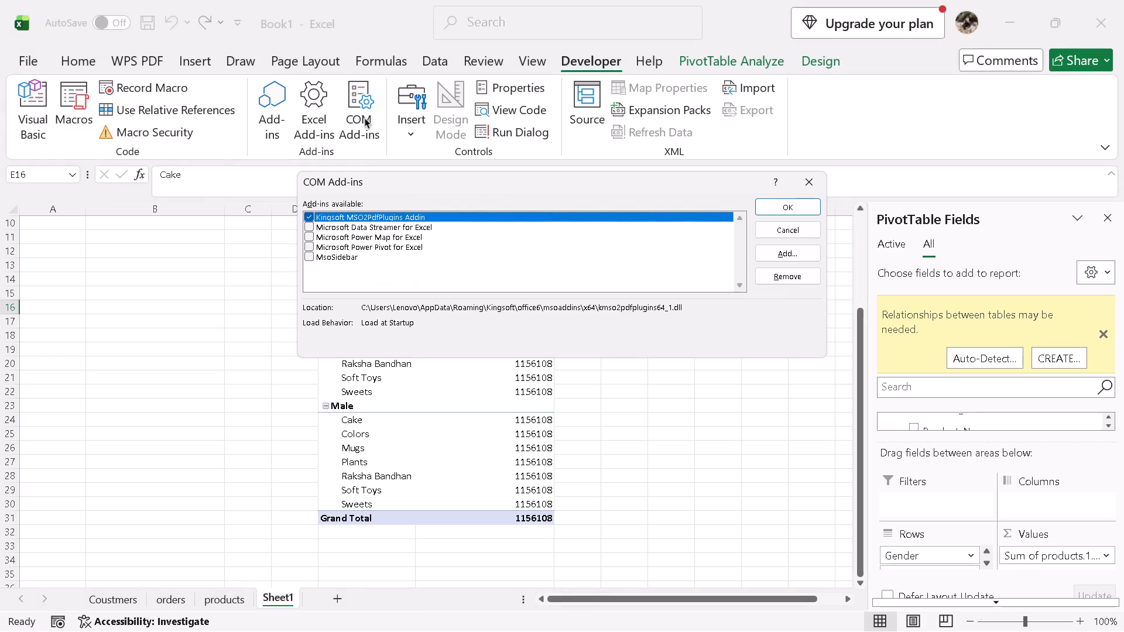
{"action": "left_click", "coordinate": [349, 245]}
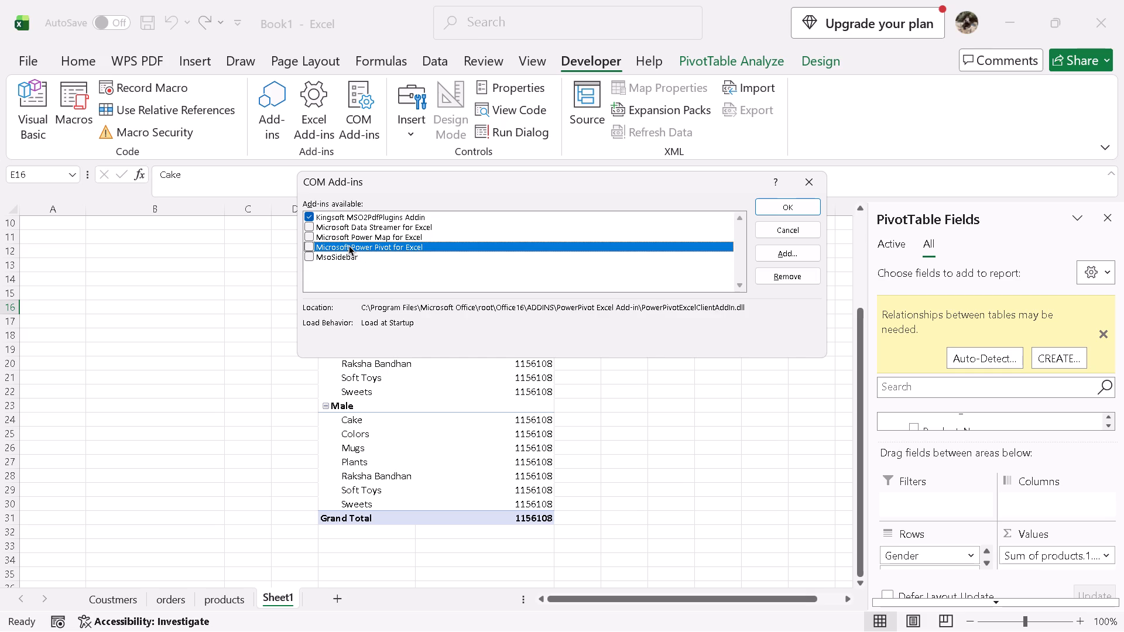
{"action": "left_click", "coordinate": [313, 245]}
{"action": "left_click", "coordinate": [784, 211]}
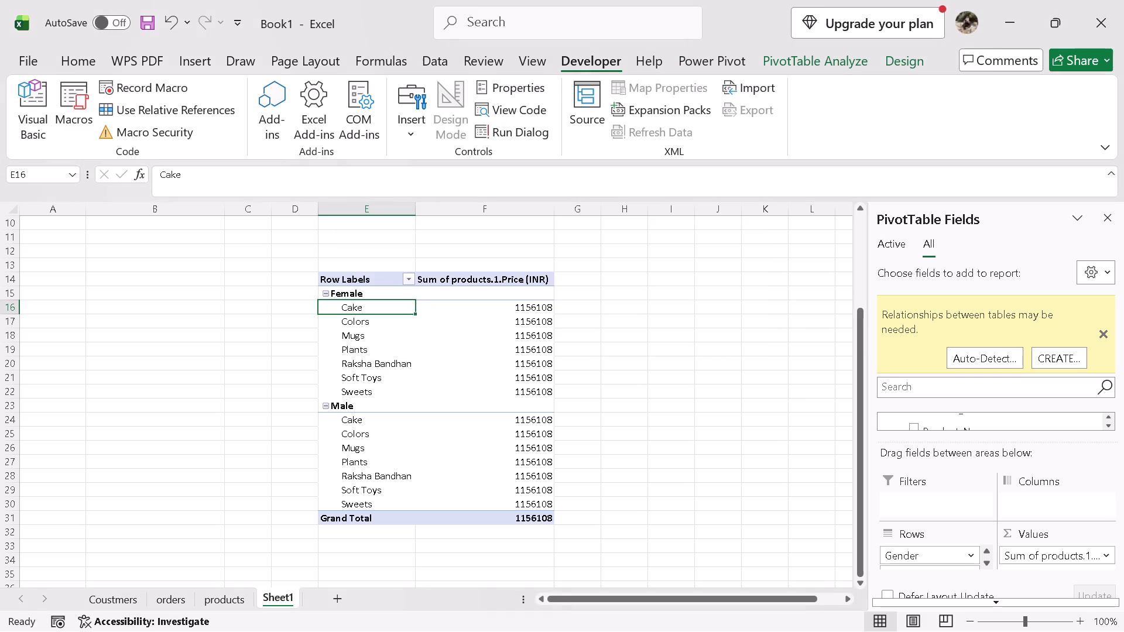
Open the workbook's Data Model in a maximized Power Pivot window and show its tables in Diagram View.
{"action": "left_click", "coordinate": [721, 66]}
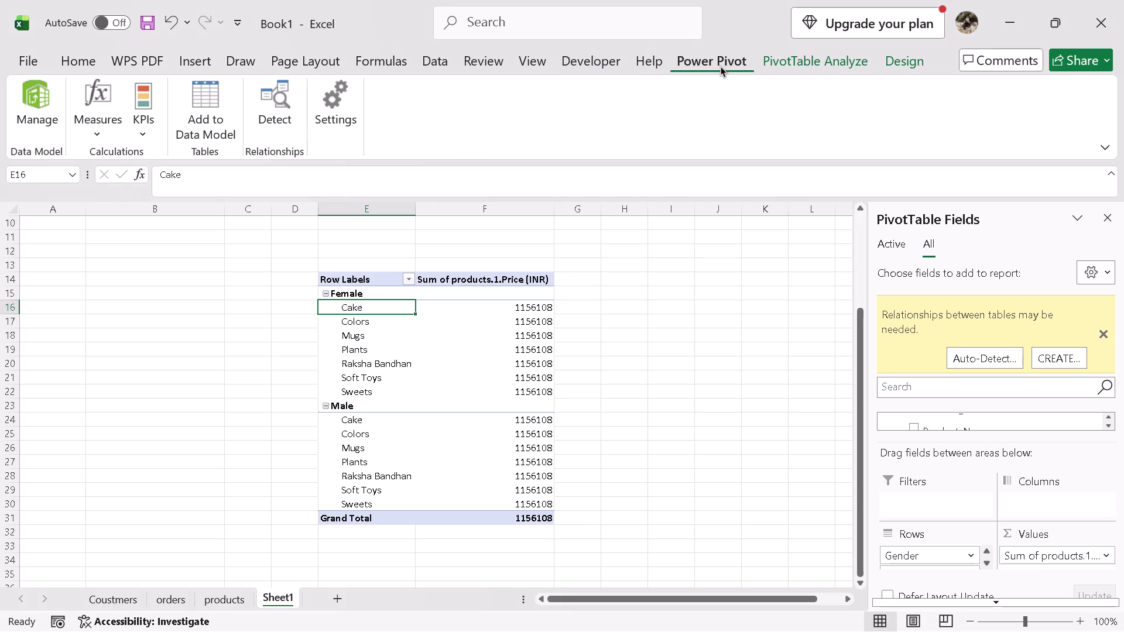
{"action": "left_click", "coordinate": [52, 111]}
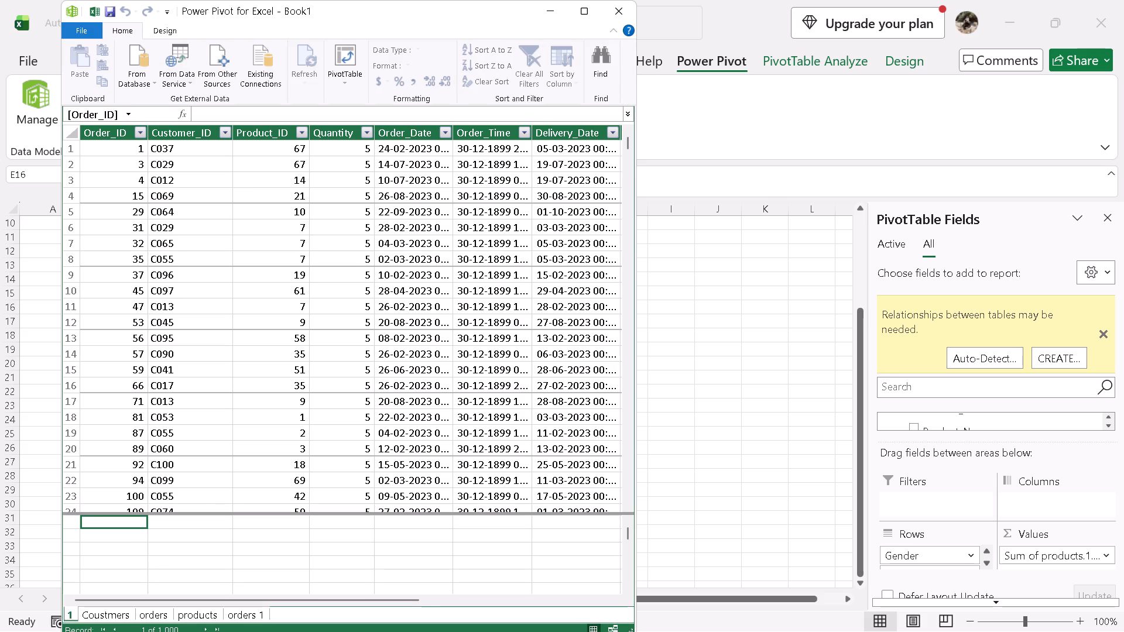
{"action": "left_click", "coordinate": [587, 8]}
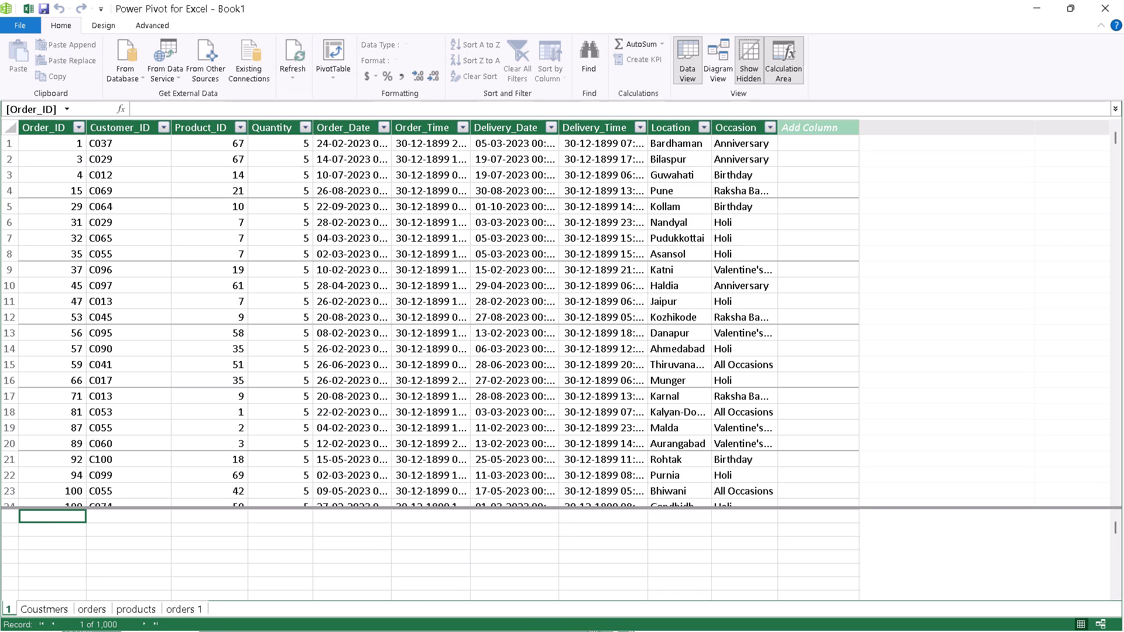
{"action": "left_click", "coordinate": [719, 64]}
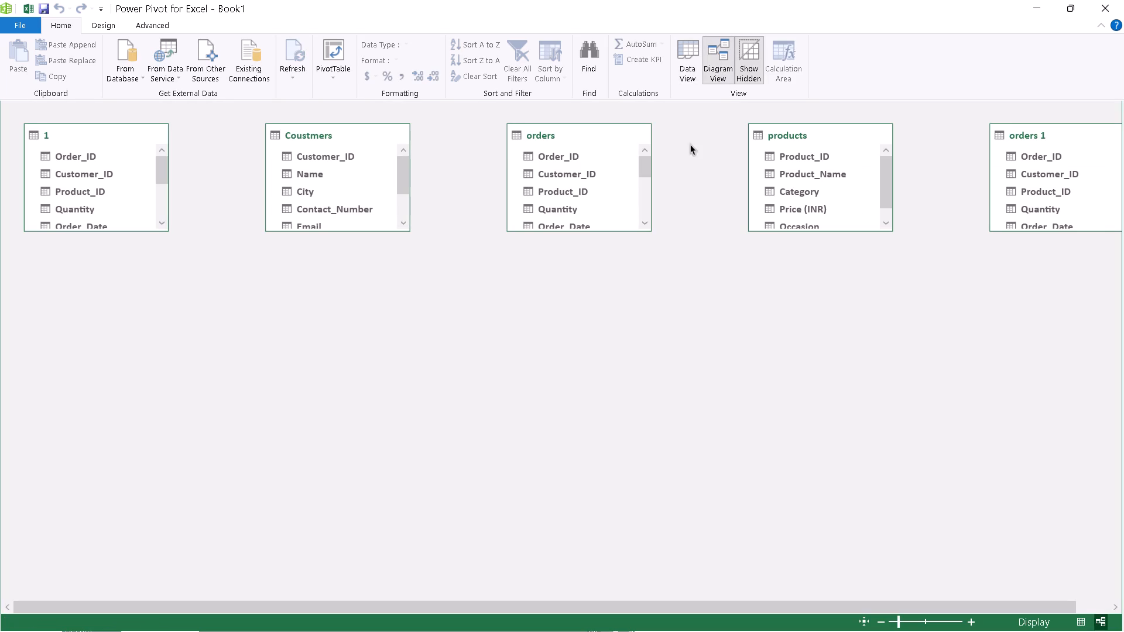
Enlarge the diagram boxes of tables 1, Coustmers, orders, products and orders 1 to show more fields, and move orders 1 closer to products.
{"action": "left_click_drag", "start_coordinate": [355, 232], "coordinate": [362, 305]}
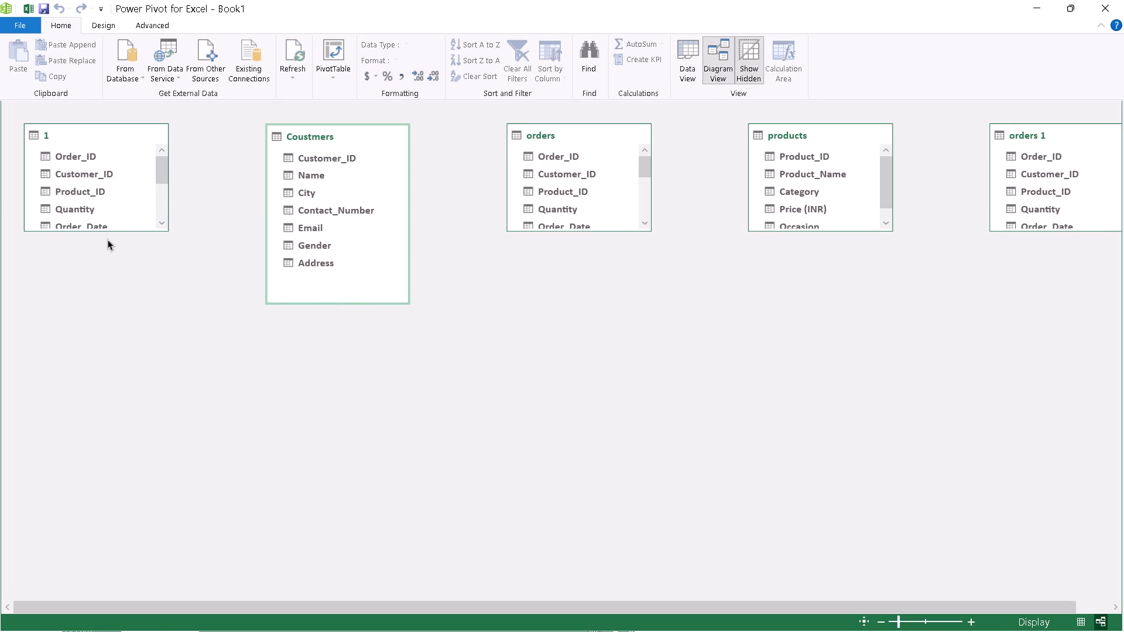
{"action": "left_click_drag", "start_coordinate": [108, 233], "coordinate": [97, 309]}
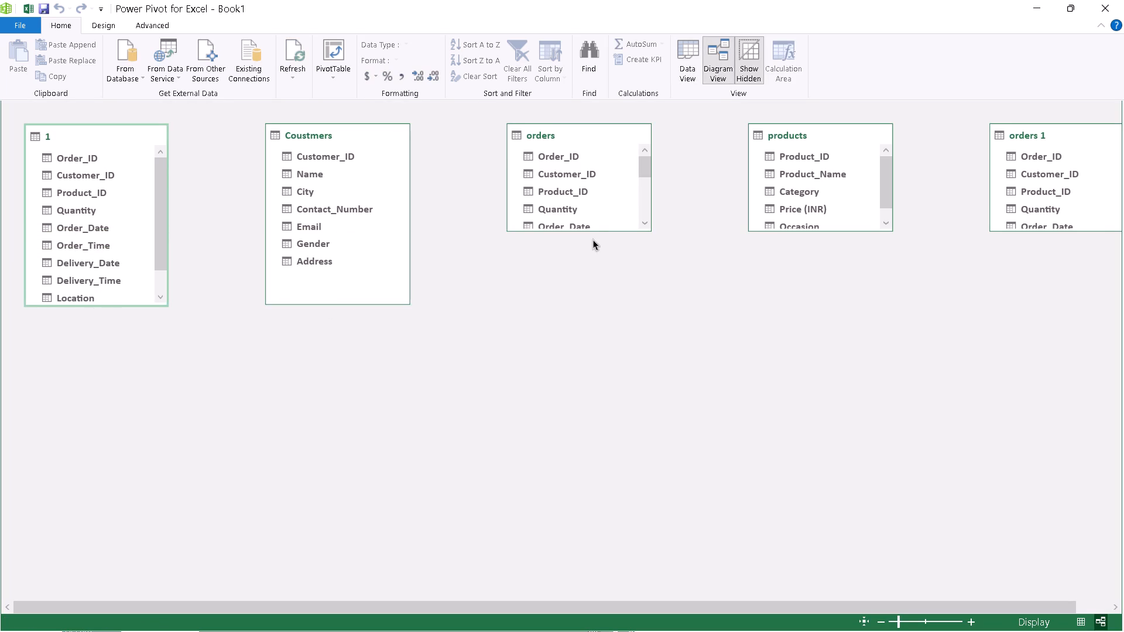
{"action": "left_click_drag", "start_coordinate": [592, 231], "coordinate": [587, 427]}
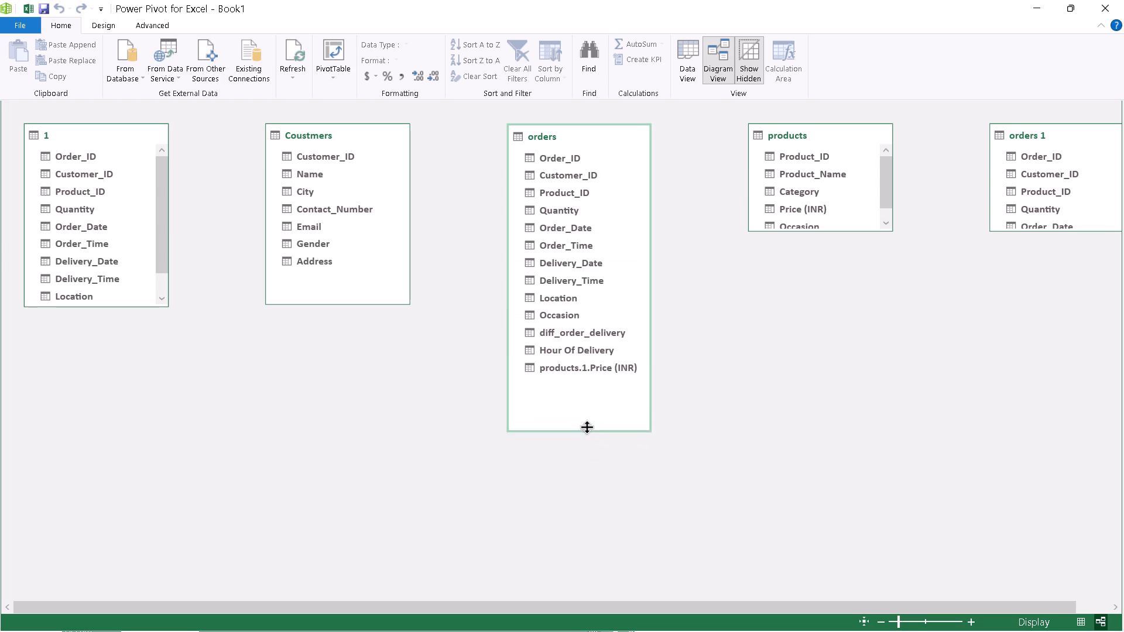
{"action": "left_click_drag", "start_coordinate": [587, 427], "coordinate": [588, 413]}
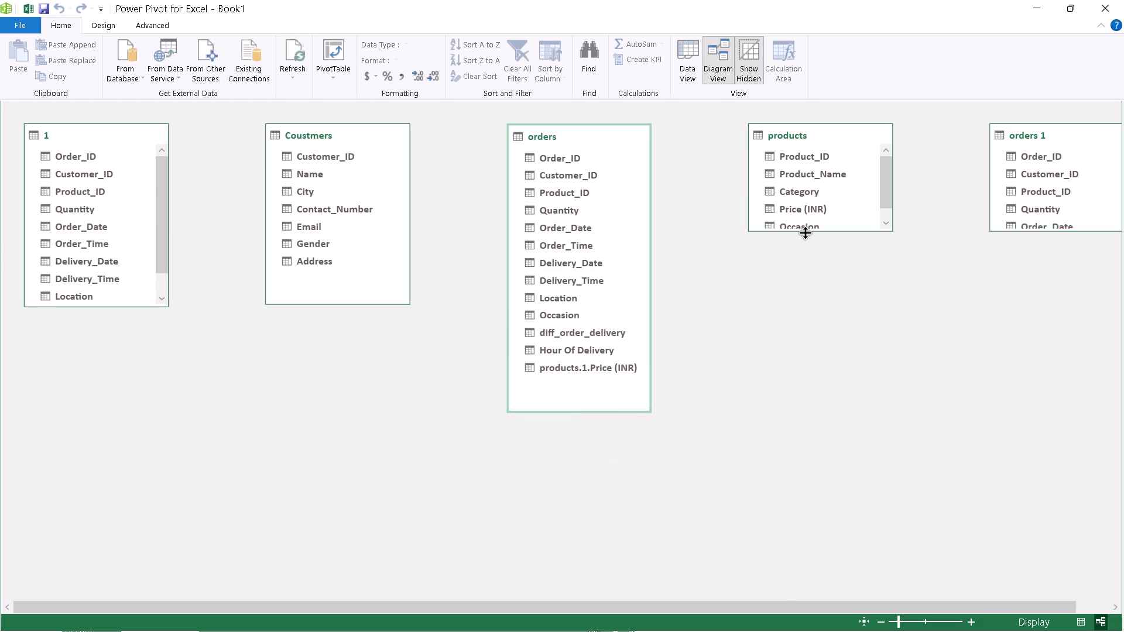
{"action": "left_click_drag", "start_coordinate": [805, 232], "coordinate": [847, 243]}
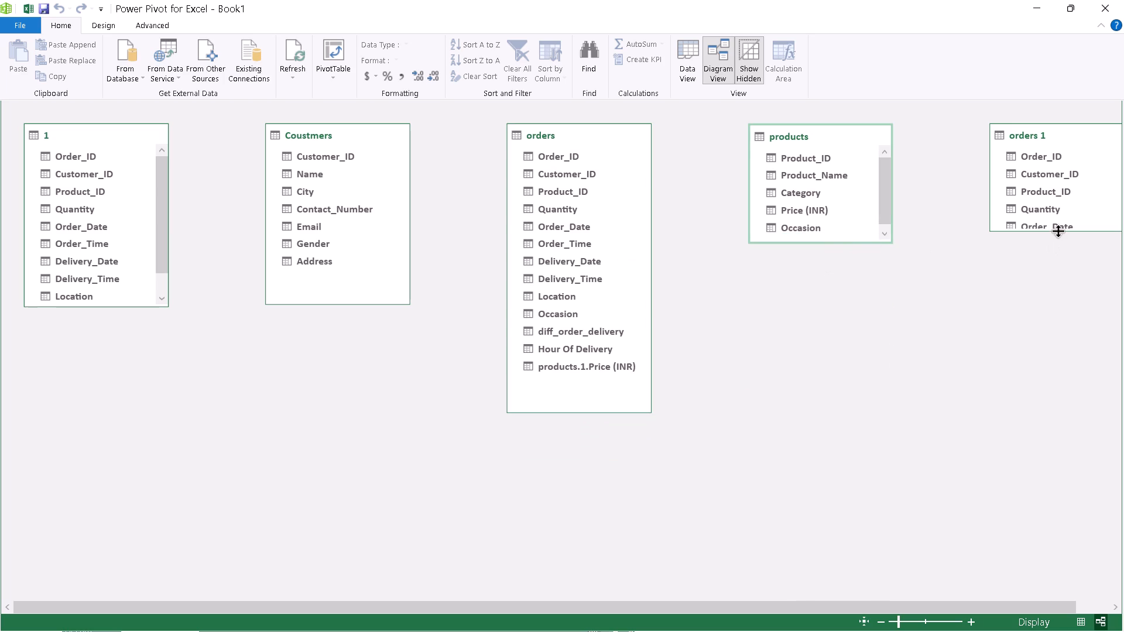
{"action": "left_click_drag", "start_coordinate": [1058, 231], "coordinate": [1056, 408]}
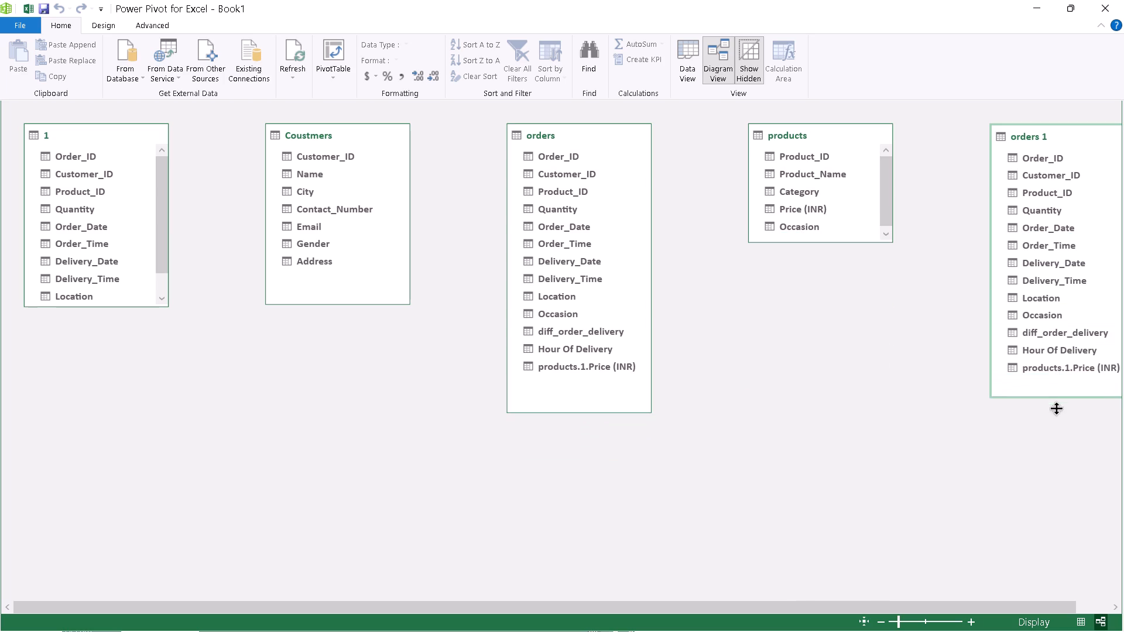
{"action": "left_click_drag", "start_coordinate": [1056, 408], "coordinate": [1053, 380]}
{"action": "left_click_drag", "start_coordinate": [1046, 130], "coordinate": [979, 130]}
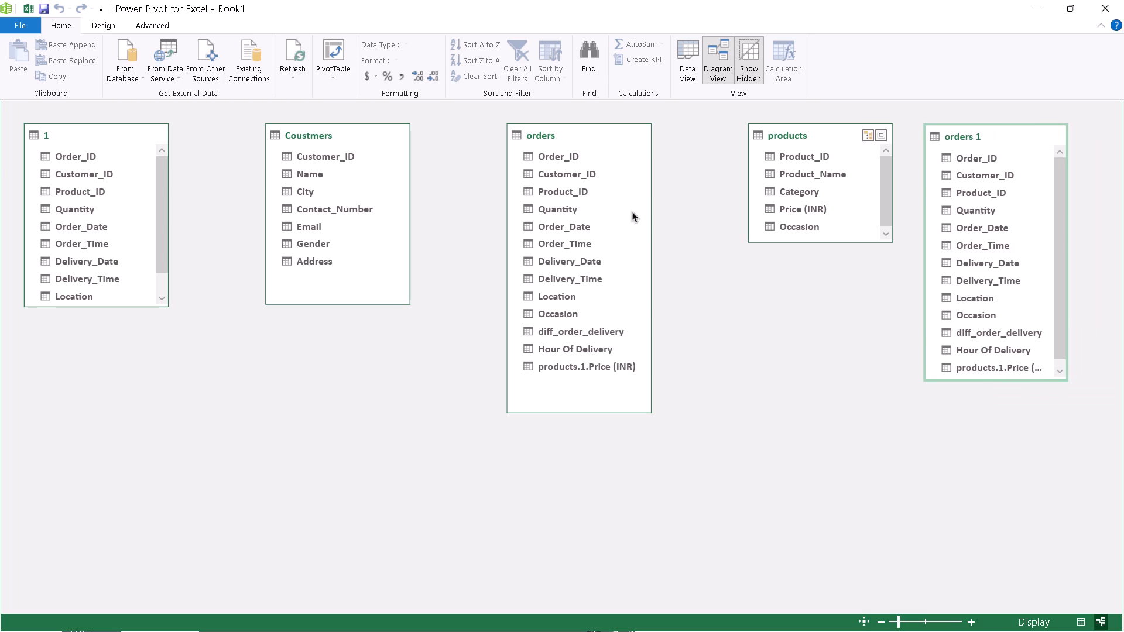
{"action": "left_click_drag", "start_coordinate": [90, 310], "coordinate": [88, 330]}
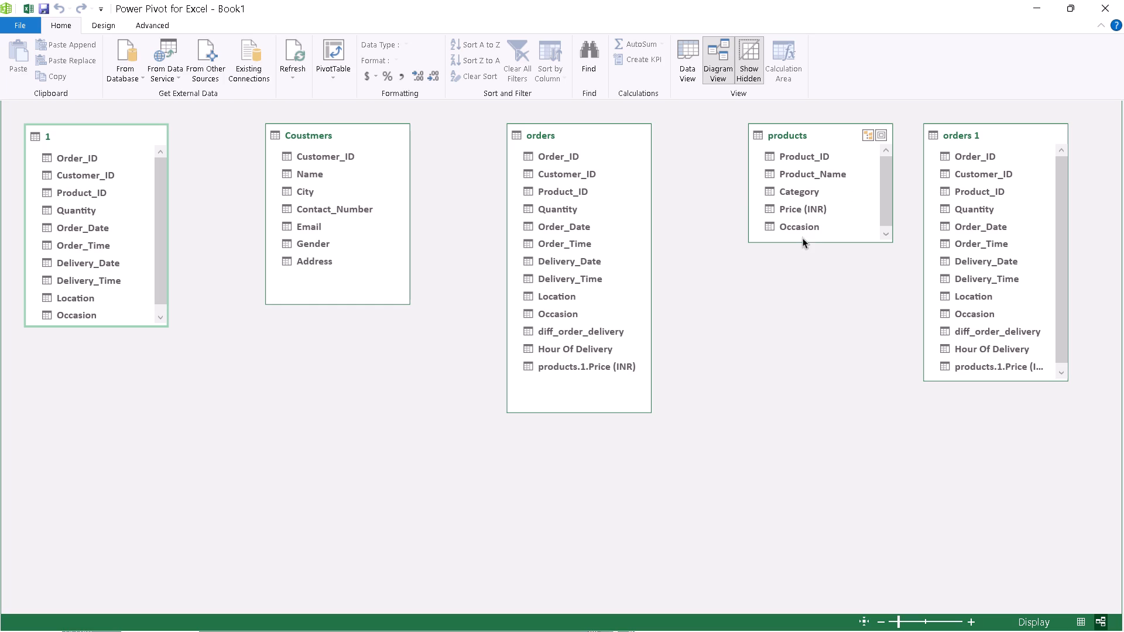
Delete the orders 1 table from the Data Model.
{"action": "right_click", "coordinate": [974, 135]}
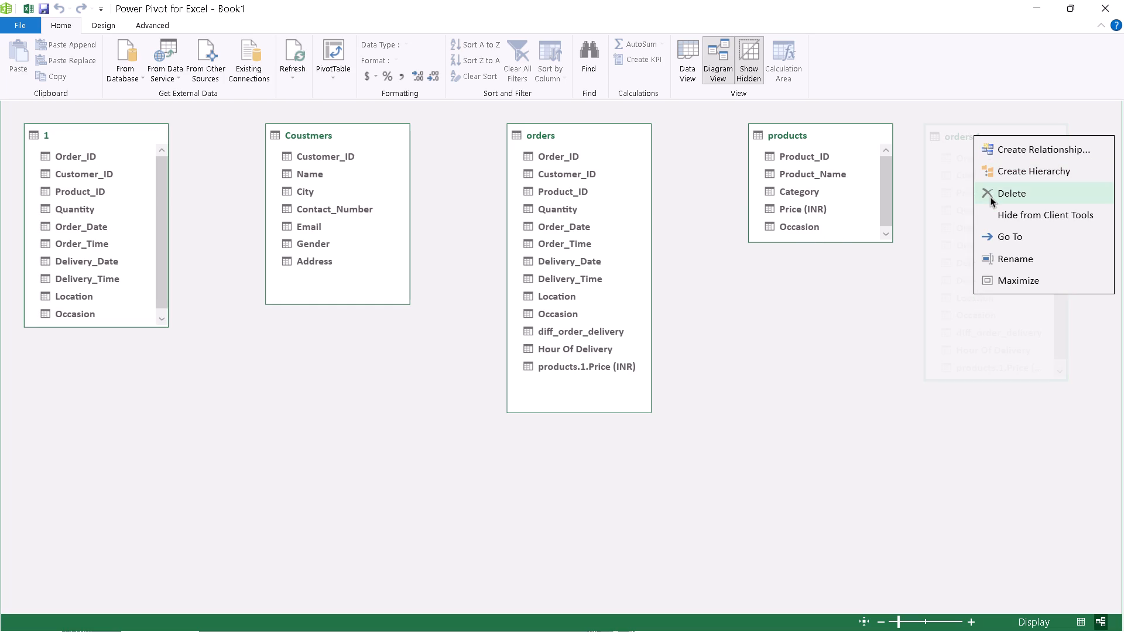
{"action": "left_click", "coordinate": [1009, 183]}
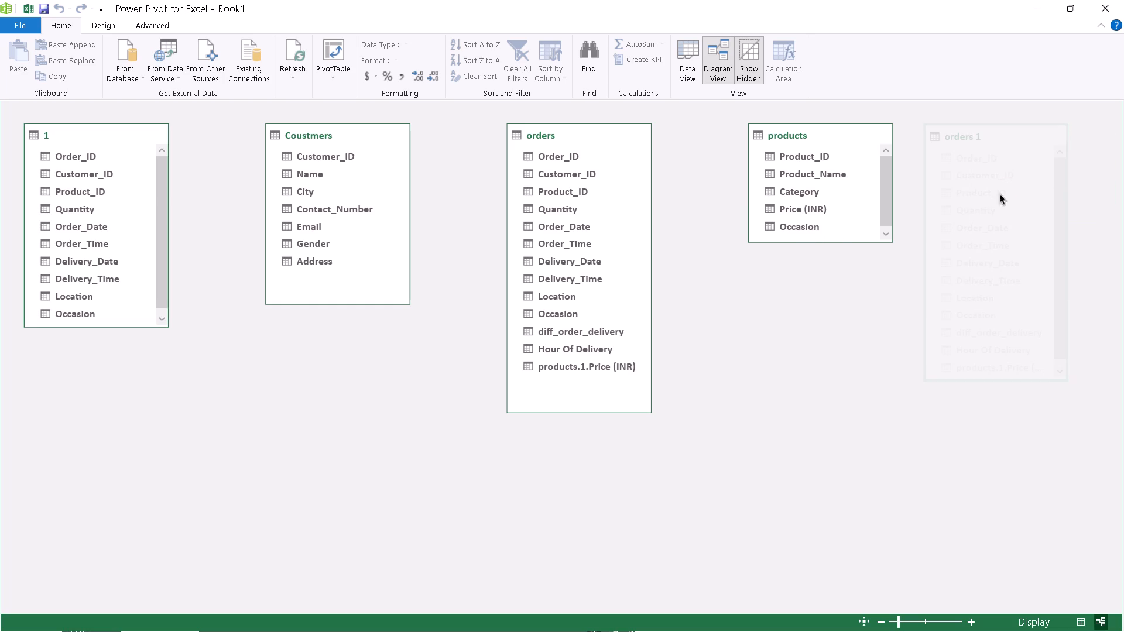
{"action": "left_click", "coordinate": [544, 347]}
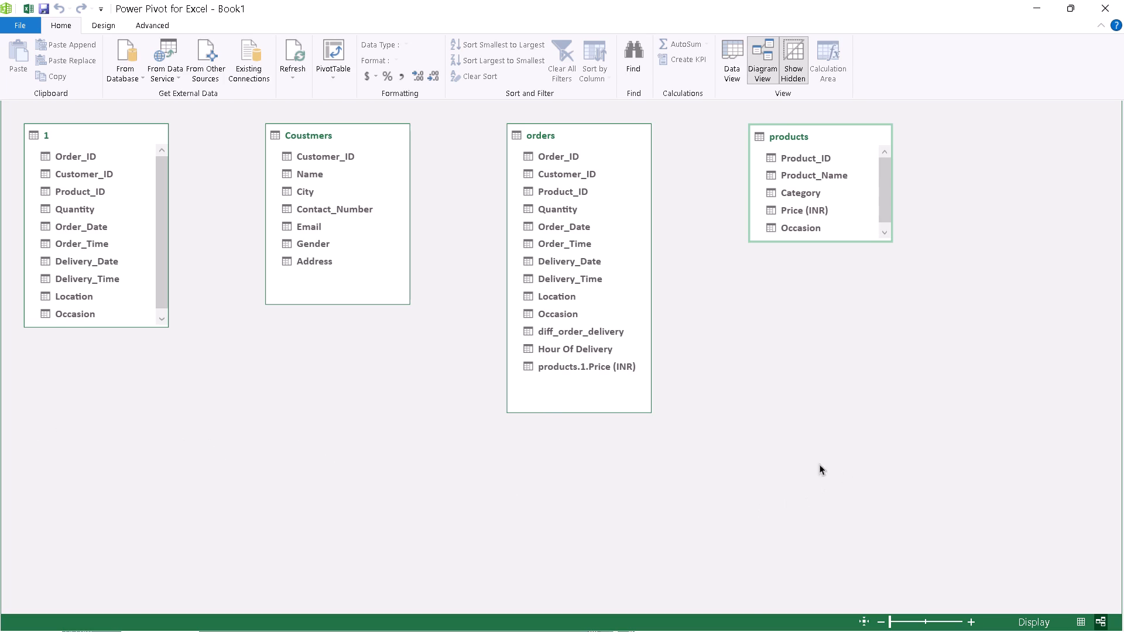
Arrange the Coustmers, orders and products tables side by side lower in the diagram, with orders in the middle.
{"action": "scroll", "coordinate": [652, 449], "scroll_direction": "down", "scroll_amount": 2}
{"action": "scroll", "coordinate": [614, 370], "scroll_direction": "up", "scroll_amount": 2}
{"action": "left_click_drag", "start_coordinate": [305, 129], "coordinate": [304, 211]}
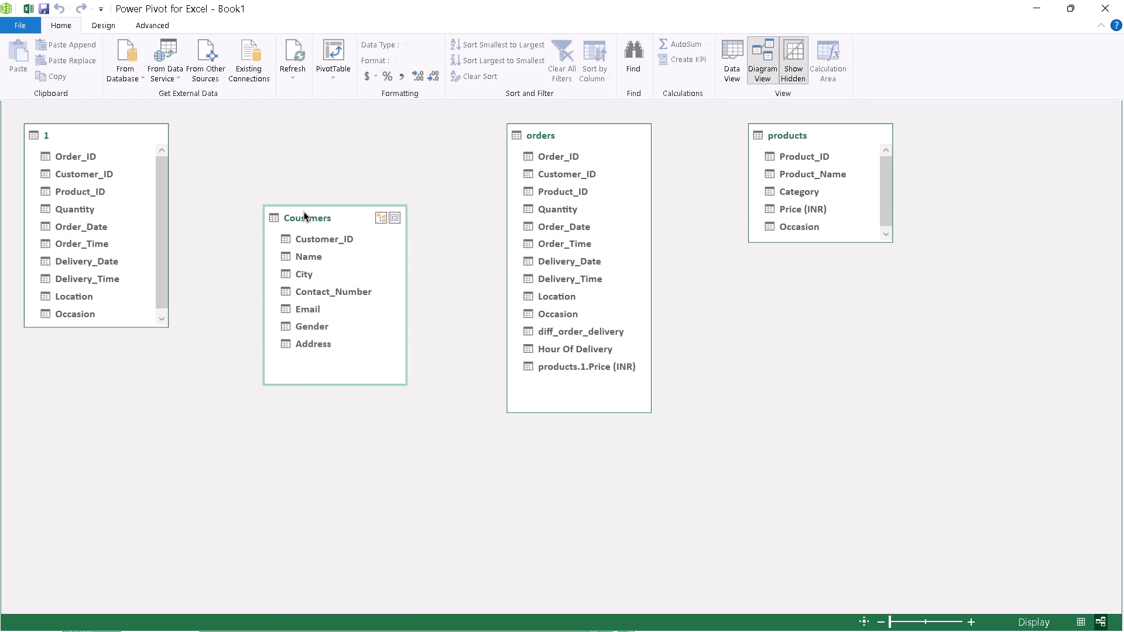
{"action": "left_click_drag", "start_coordinate": [304, 211], "coordinate": [332, 231]}
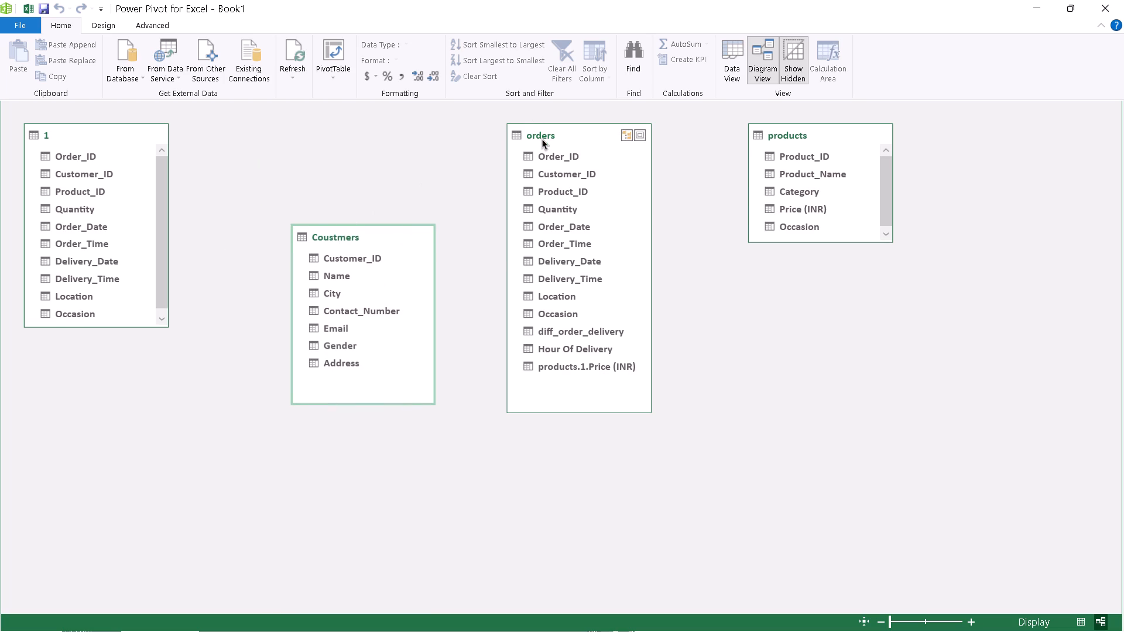
{"action": "left_click_drag", "start_coordinate": [542, 138], "coordinate": [544, 290]}
{"action": "left_click_drag", "start_coordinate": [377, 227], "coordinate": [436, 281]}
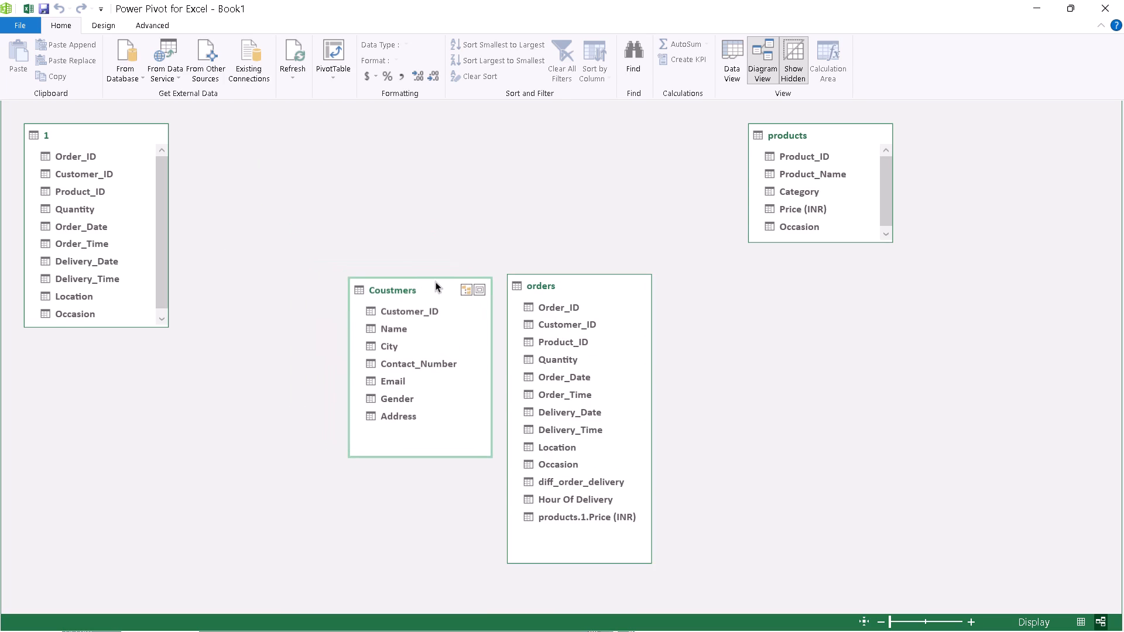
{"action": "left_click_drag", "start_coordinate": [436, 281], "coordinate": [436, 277]}
{"action": "left_click_drag", "start_coordinate": [793, 136], "coordinate": [773, 302]}
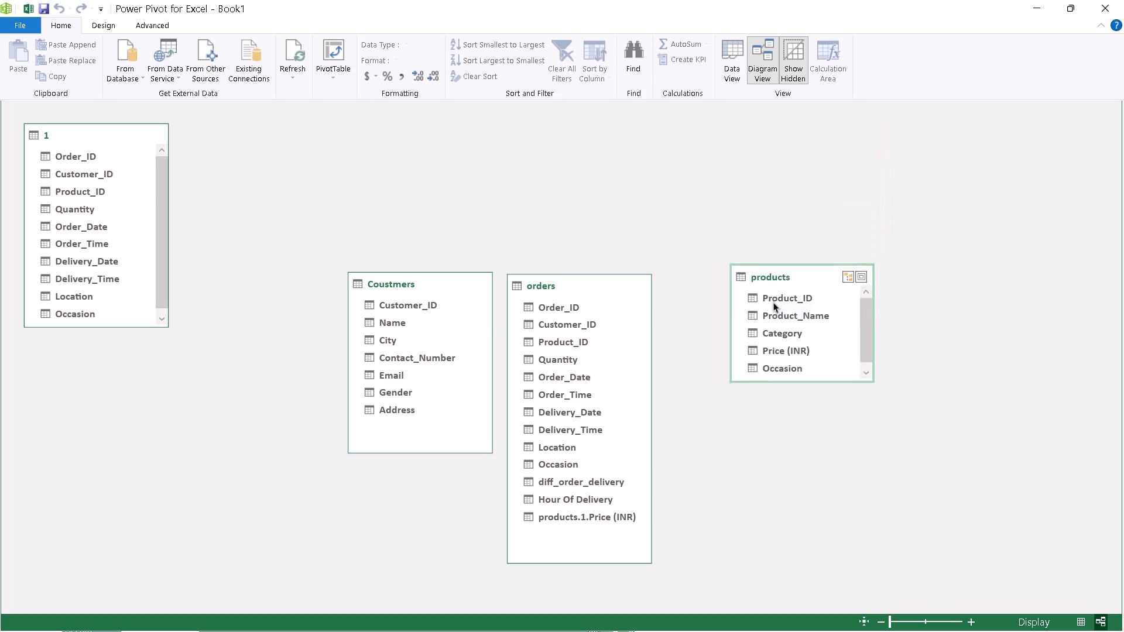
{"action": "left_click_drag", "start_coordinate": [773, 302], "coordinate": [717, 290]}
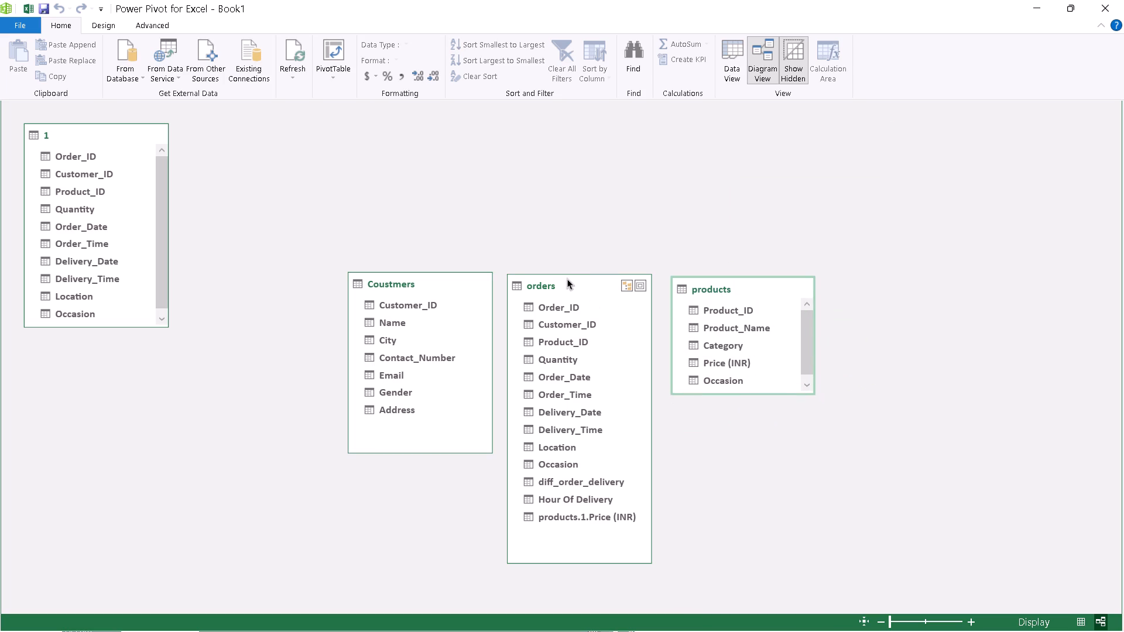
Create a relationship from Customer_ID in orders to Customer_ID in Coustmers.
{"action": "left_click", "coordinate": [567, 280]}
{"action": "left_click", "coordinate": [556, 314]}
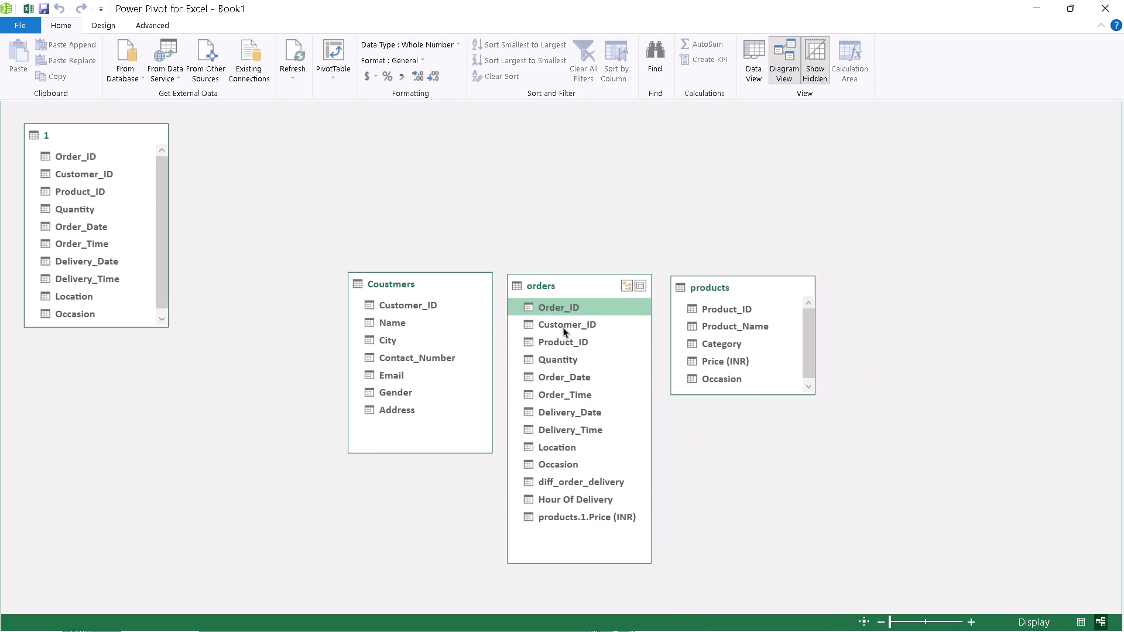
{"action": "left_click", "coordinate": [564, 329]}
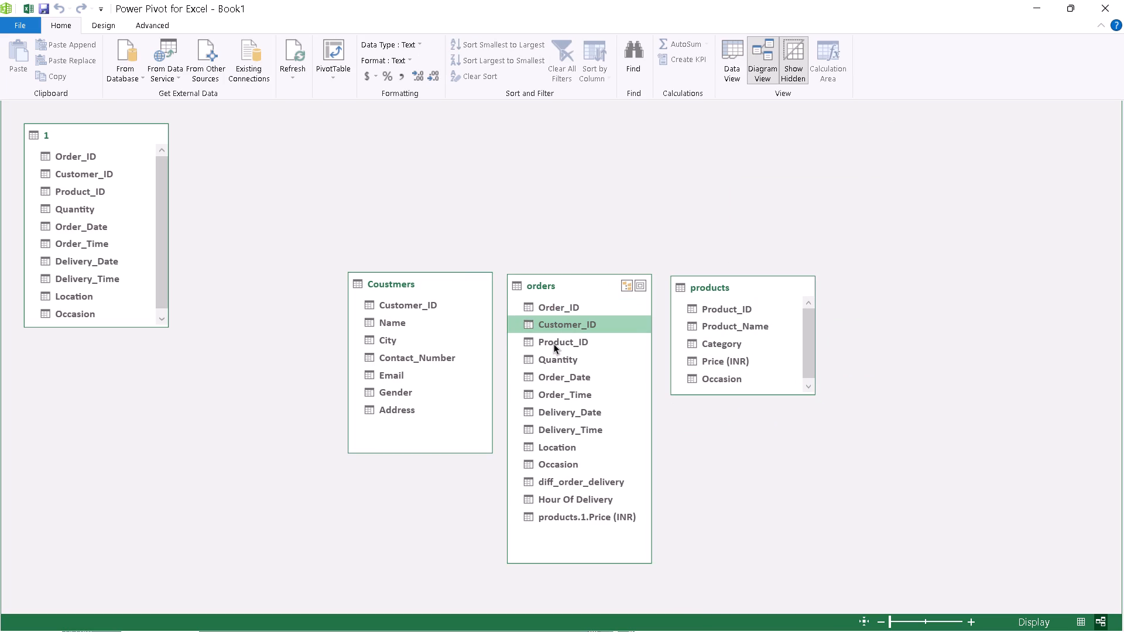
{"action": "left_click_drag", "start_coordinate": [552, 323], "coordinate": [523, 321]}
{"action": "left_click_drag", "start_coordinate": [523, 321], "coordinate": [421, 304]}
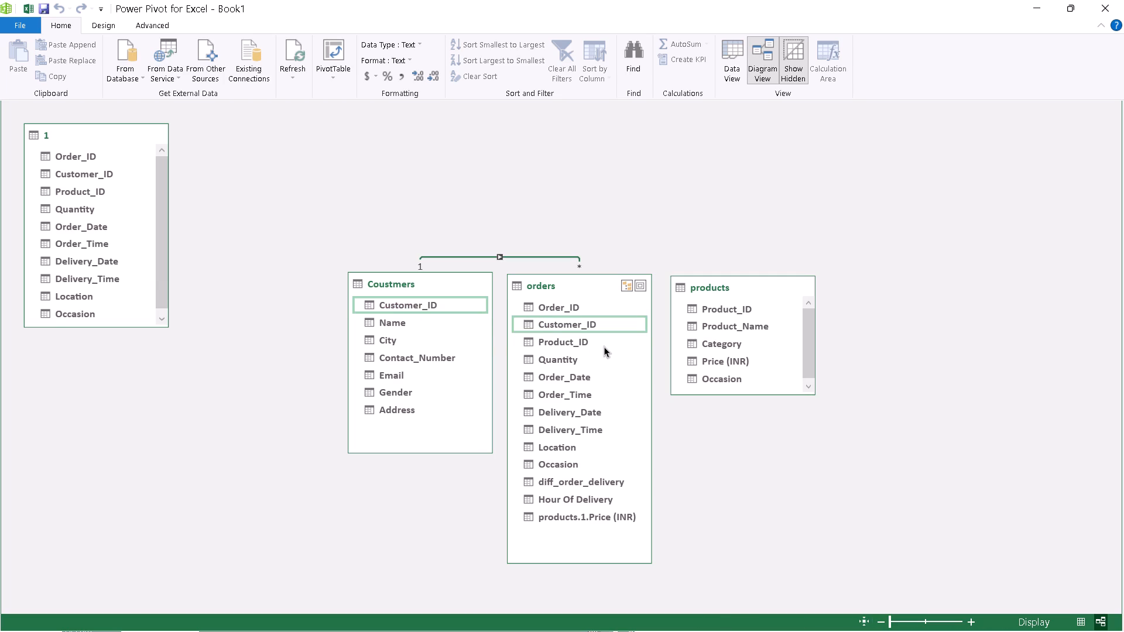
Space the Coustmers and products tables farther from orders, and enlarge the products box to show all its fields.
{"action": "left_click_drag", "start_coordinate": [430, 283], "coordinate": [378, 273]}
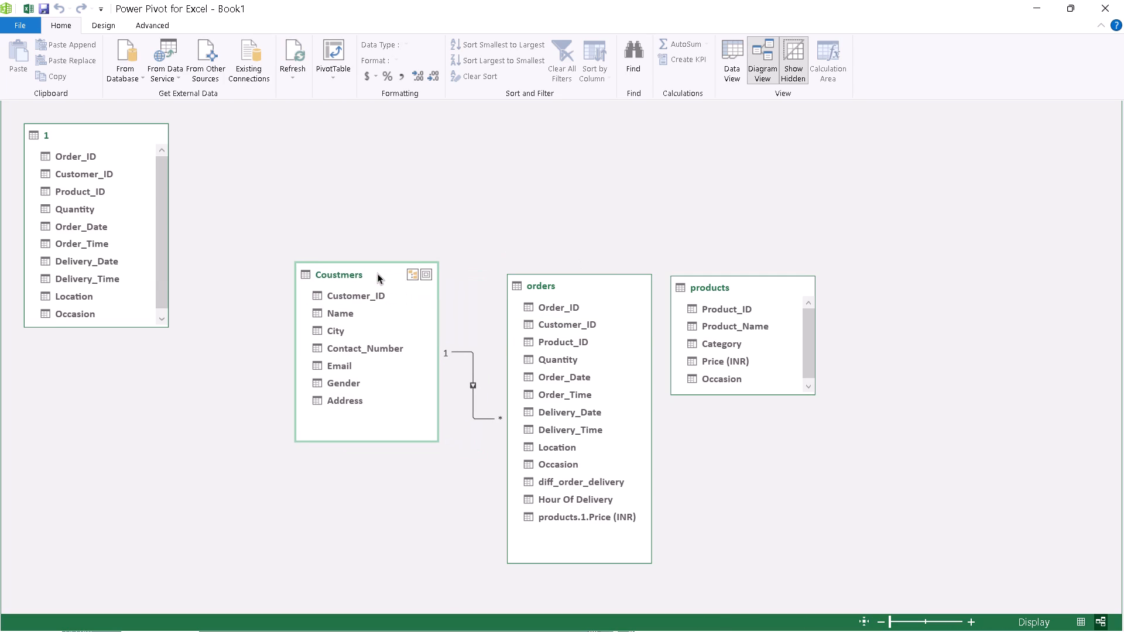
{"action": "left_click_drag", "start_coordinate": [378, 273], "coordinate": [365, 273]}
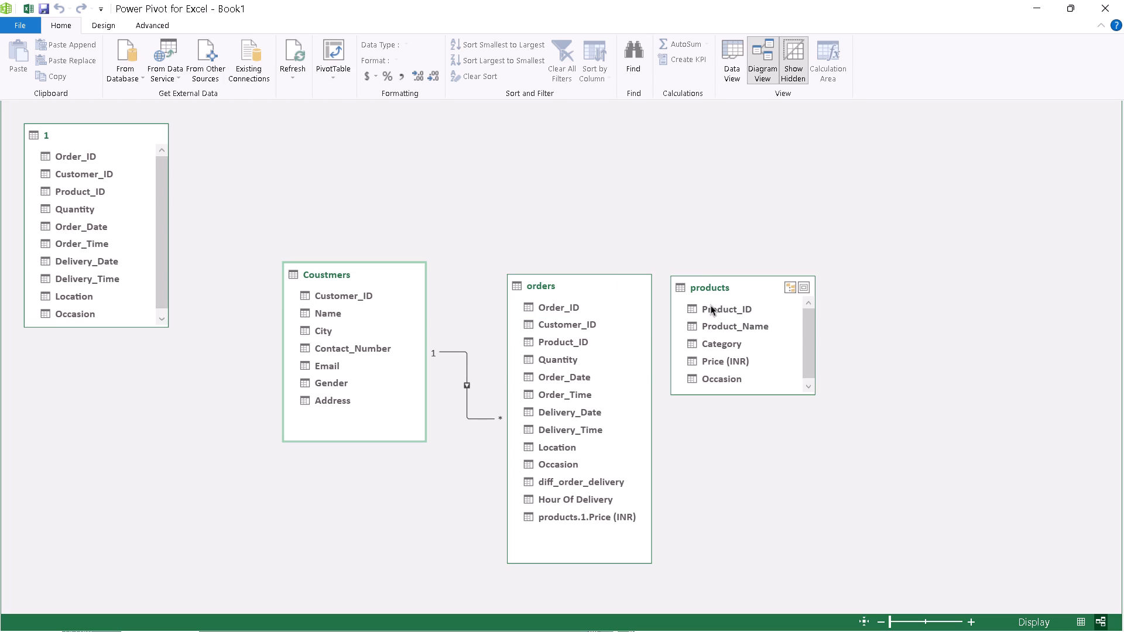
{"action": "left_click", "coordinate": [721, 272]}
{"action": "left_click_drag", "start_coordinate": [722, 284], "coordinate": [816, 288]}
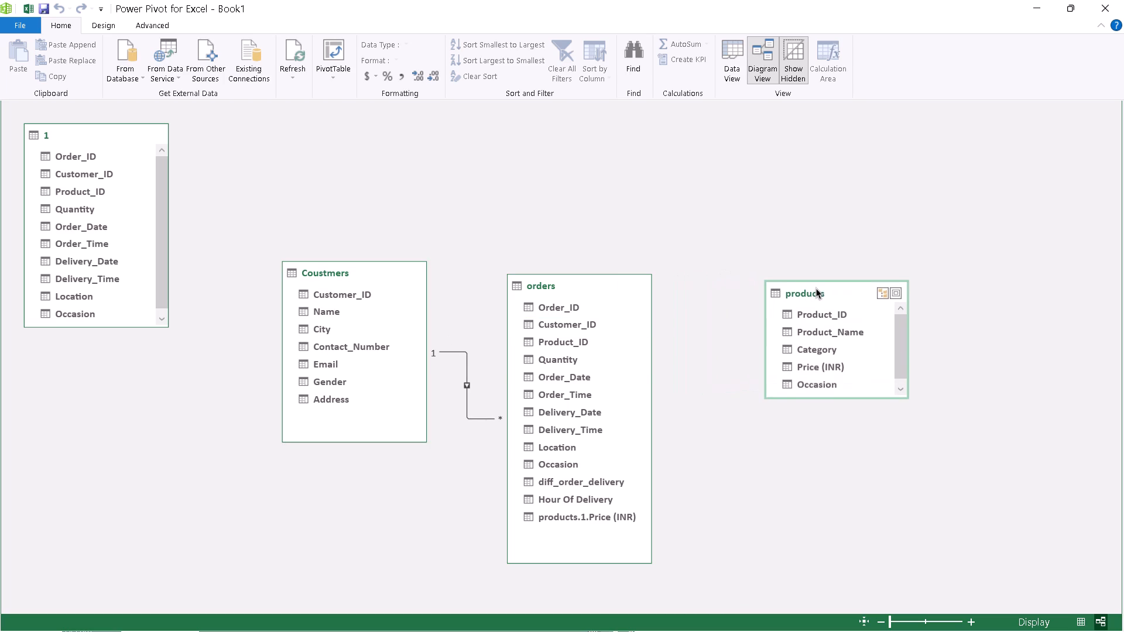
{"action": "left_click_drag", "start_coordinate": [816, 288], "coordinate": [811, 287]}
{"action": "left_click_drag", "start_coordinate": [815, 397], "coordinate": [814, 410]}
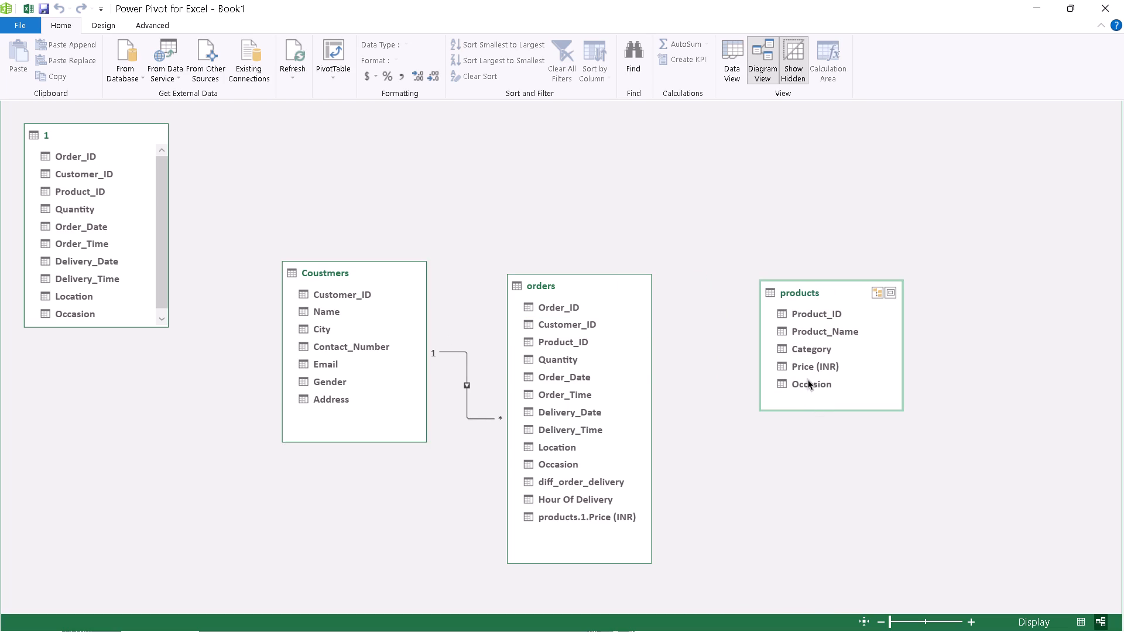
Create a relationship from Product_ID in products to Product_ID in orders.
{"action": "left_click", "coordinate": [800, 312]}
{"action": "left_click_drag", "start_coordinate": [799, 311], "coordinate": [757, 312]}
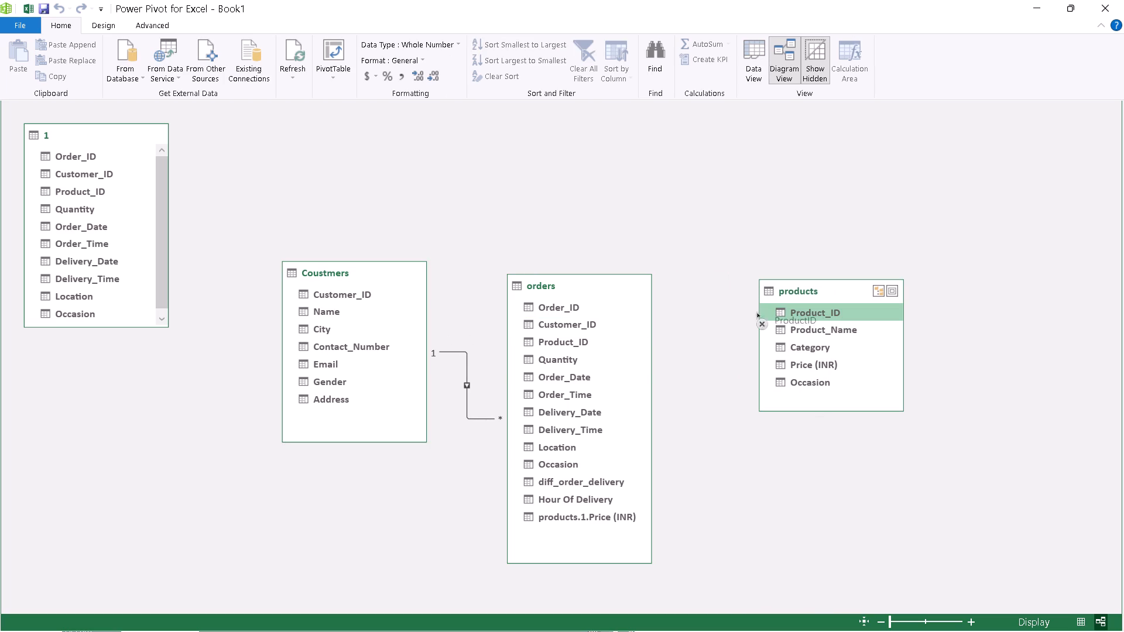
{"action": "left_click_drag", "start_coordinate": [757, 312], "coordinate": [571, 346]}
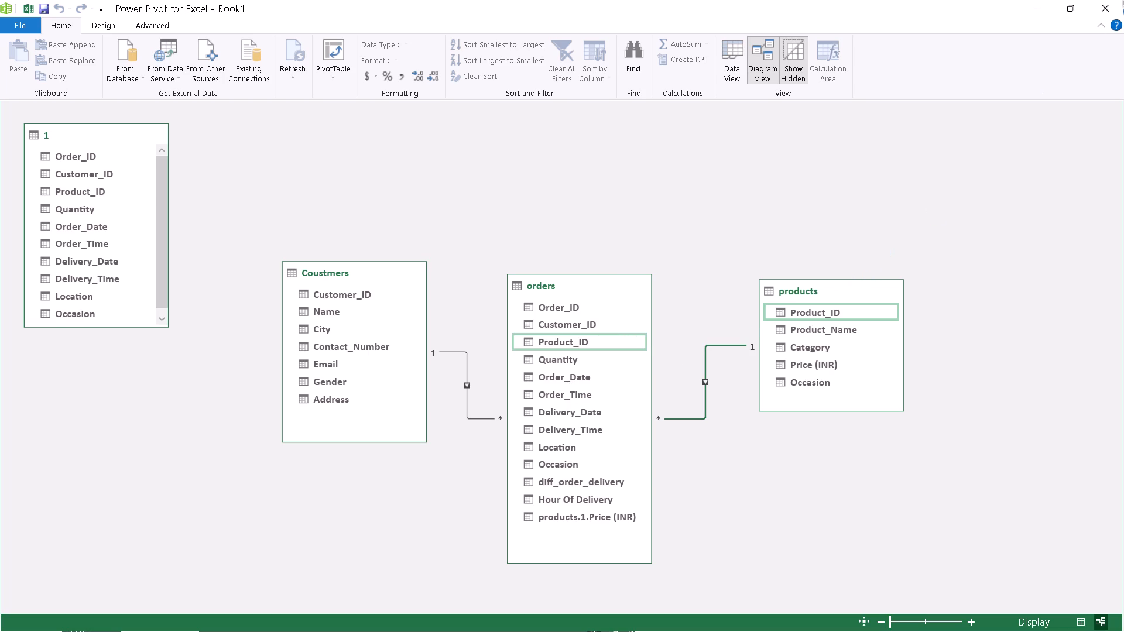
Return to Sheet1 in the Excel workbook and select the PivotTable's Row Labels header in E14.
{"action": "left_click", "coordinate": [1034, 5]}
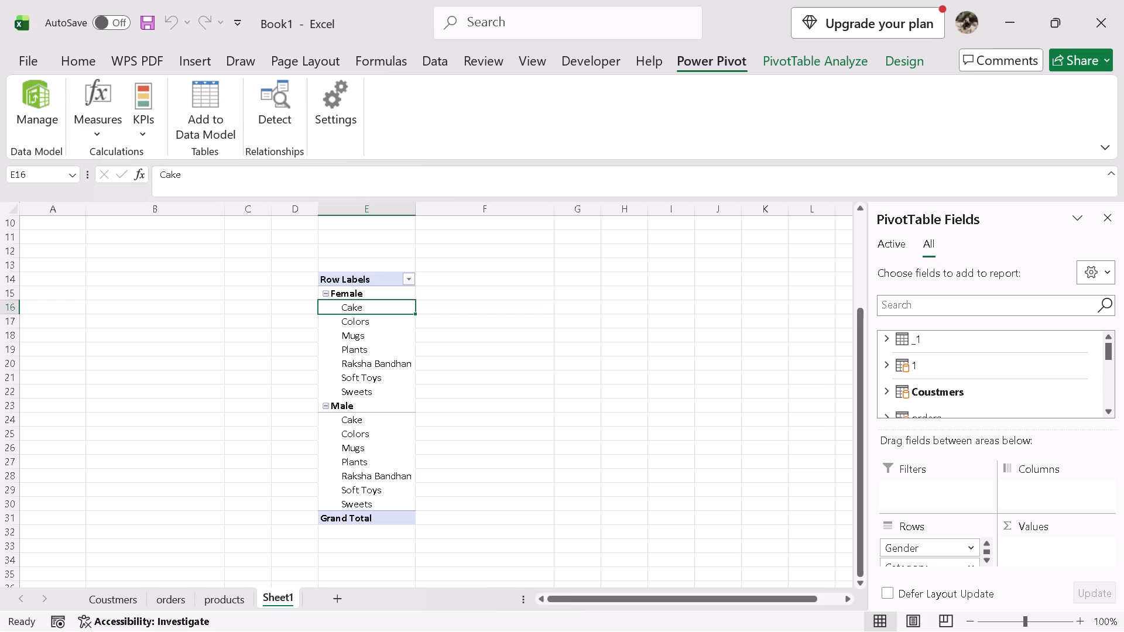
{"action": "scroll", "coordinate": [217, 333], "scroll_direction": "down", "scroll_amount": 1}
{"action": "scroll", "coordinate": [447, 390], "scroll_direction": "up", "scroll_amount": 6}
{"action": "scroll", "coordinate": [450, 403], "scroll_direction": "down", "scroll_amount": 2}
{"action": "scroll", "coordinate": [700, 427], "scroll_direction": "down", "scroll_amount": 1}
{"action": "scroll", "coordinate": [900, 507], "scroll_direction": "down", "scroll_amount": 4}
{"action": "left_click", "coordinate": [488, 317]}
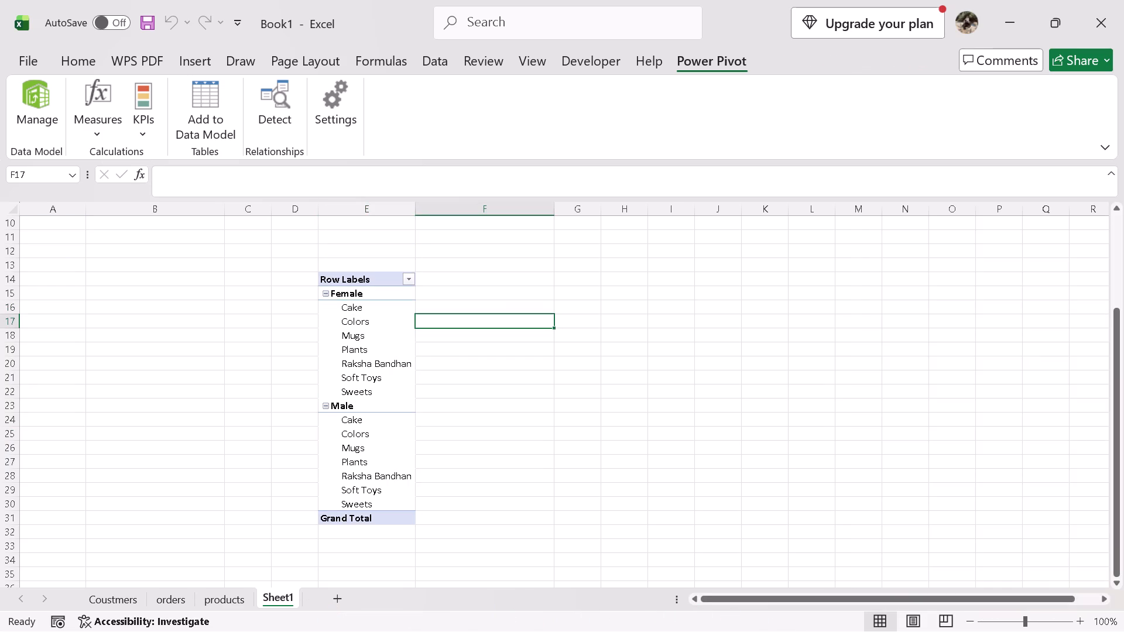
{"action": "left_click", "coordinate": [385, 293]}
{"action": "left_click", "coordinate": [389, 280]}
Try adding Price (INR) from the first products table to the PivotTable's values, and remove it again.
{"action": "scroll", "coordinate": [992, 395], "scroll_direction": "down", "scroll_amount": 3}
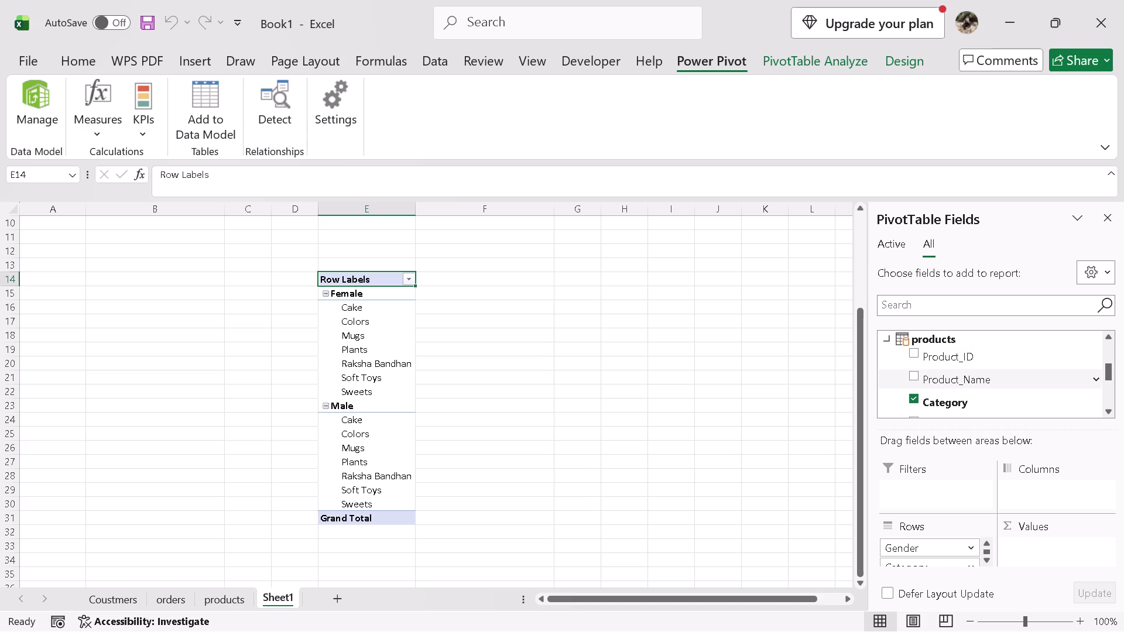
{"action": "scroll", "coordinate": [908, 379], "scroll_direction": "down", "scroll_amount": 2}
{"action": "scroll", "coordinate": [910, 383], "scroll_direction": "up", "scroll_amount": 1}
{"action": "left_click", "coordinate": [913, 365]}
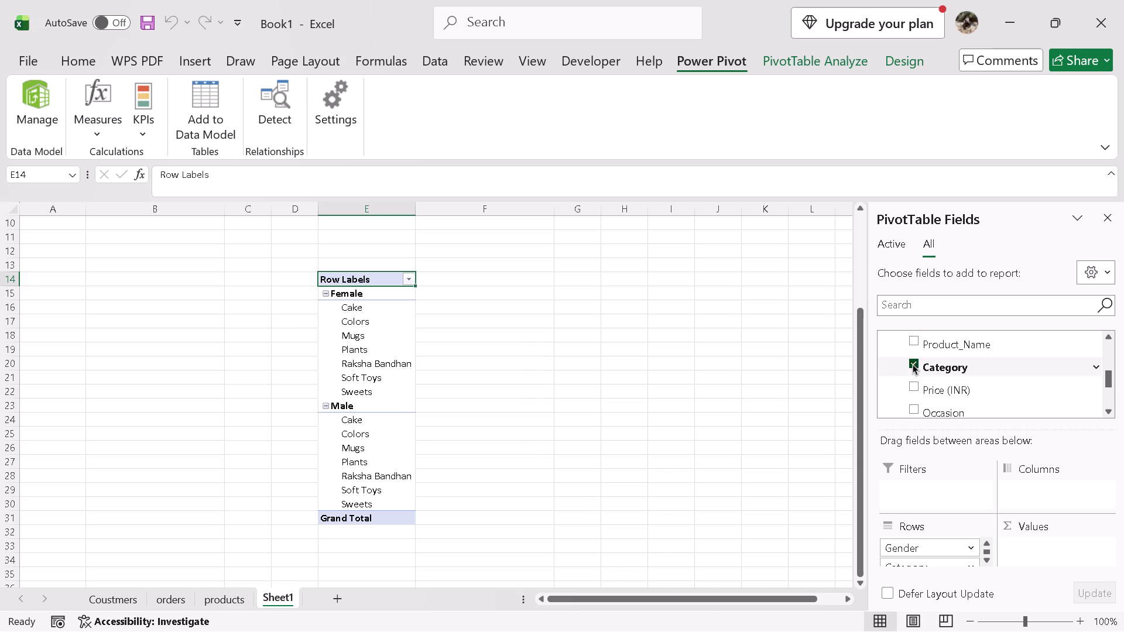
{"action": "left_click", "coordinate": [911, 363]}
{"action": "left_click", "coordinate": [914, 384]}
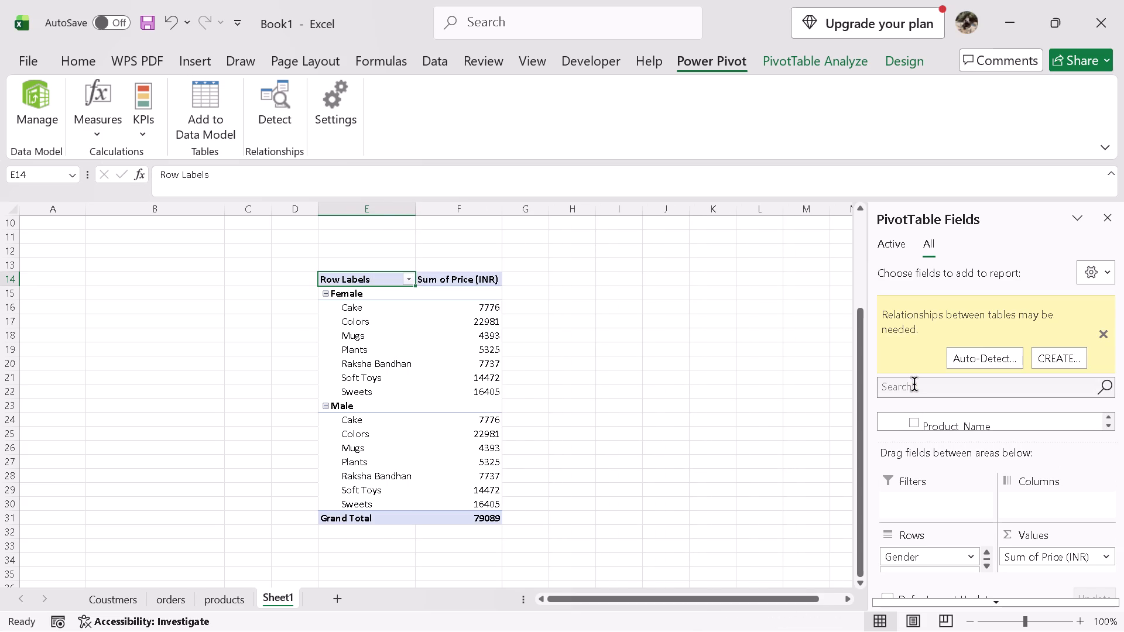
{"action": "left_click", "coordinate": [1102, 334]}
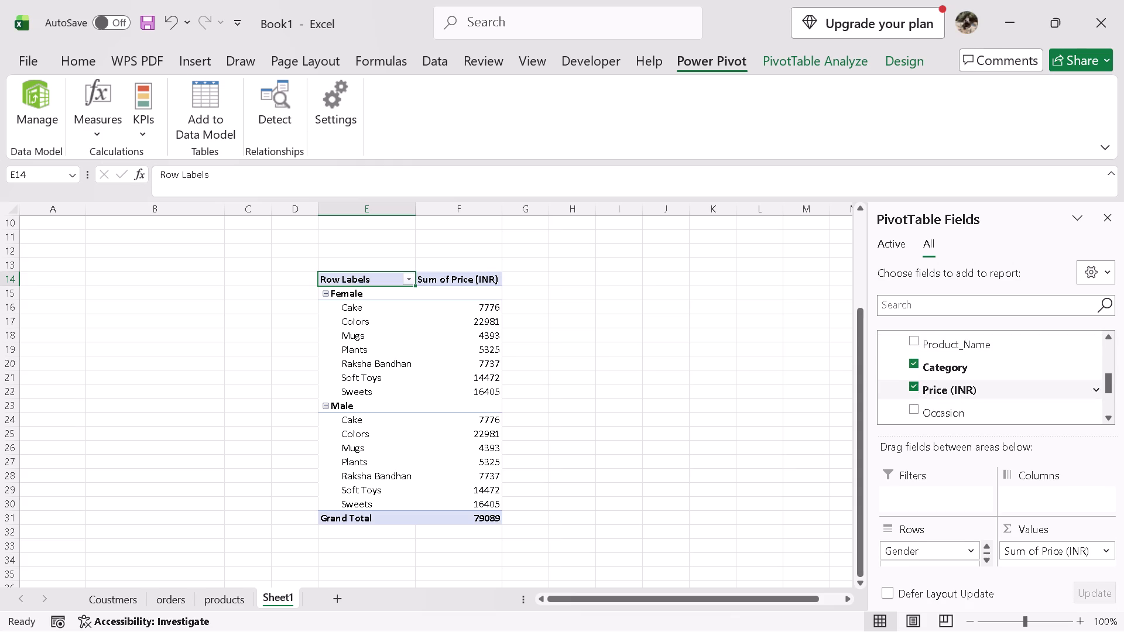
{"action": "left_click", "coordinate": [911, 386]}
Collapse the first products table in the PivotTable's field list.
{"action": "scroll", "coordinate": [940, 386], "scroll_direction": "up", "scroll_amount": 2}
{"action": "left_click", "coordinate": [885, 375]}
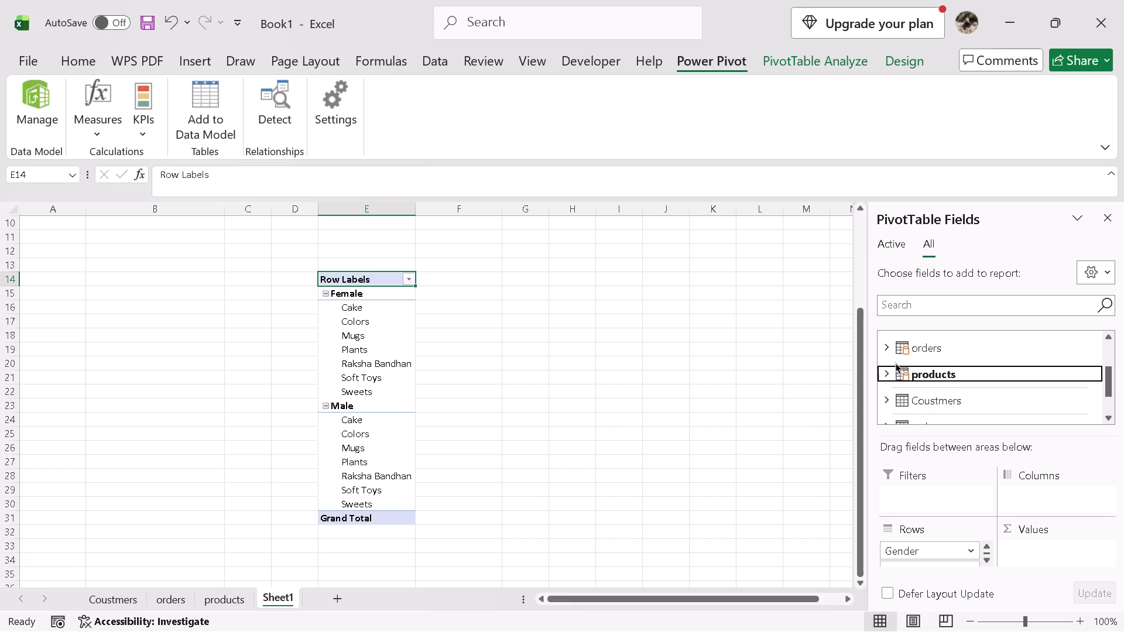
Look through the fields of the first orders table in the PivotTable field list, and collapse the table again.
{"action": "left_click", "coordinate": [891, 348]}
{"action": "scroll", "coordinate": [911, 382], "scroll_direction": "down", "scroll_amount": 3}
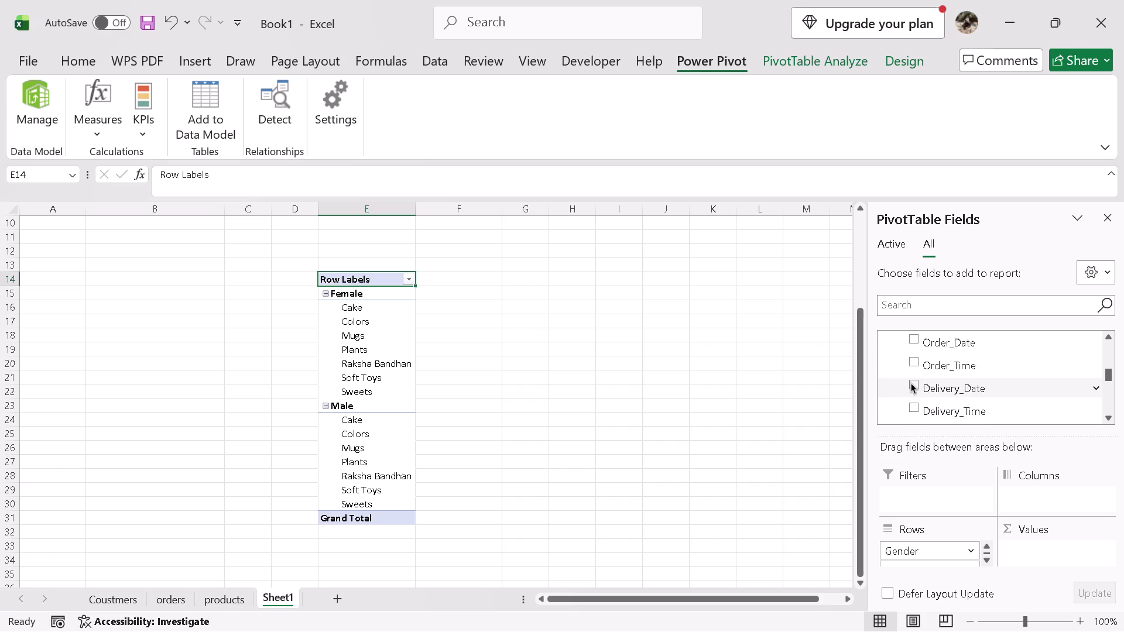
{"action": "scroll", "coordinate": [911, 383], "scroll_direction": "up", "scroll_amount": 1}
{"action": "scroll", "coordinate": [911, 383], "scroll_direction": "down", "scroll_amount": 2}
{"action": "scroll", "coordinate": [911, 383], "scroll_direction": "up", "scroll_amount": 6}
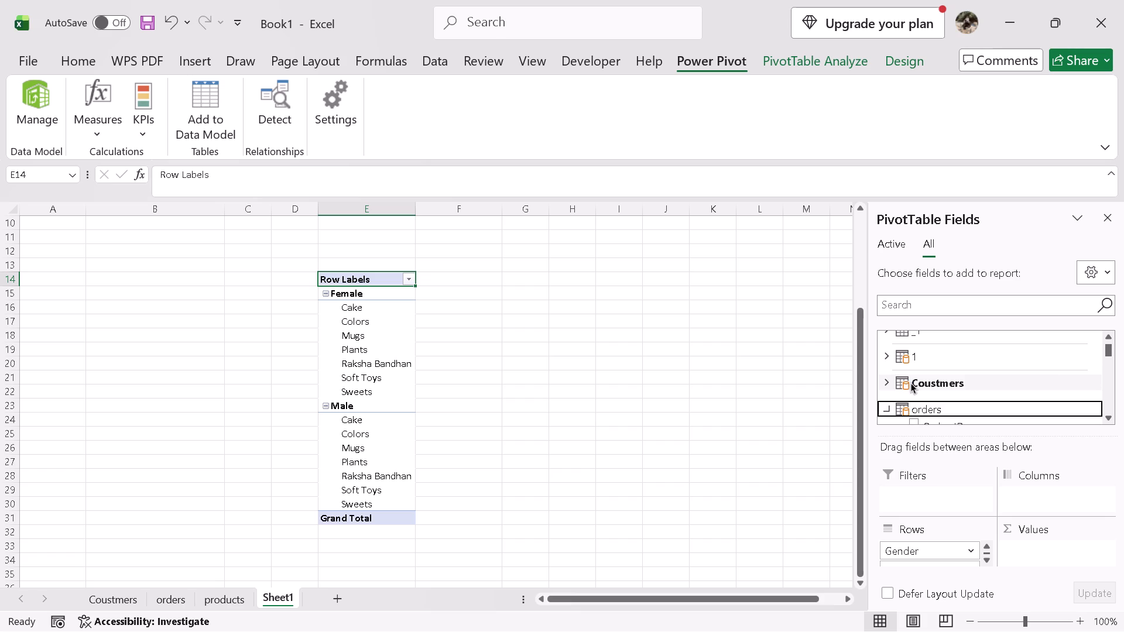
{"action": "left_click", "coordinate": [882, 406]}
Add Price (INR) from the first products table to the PivotTable's values and dismiss the relationship suggestion.
{"action": "scroll", "coordinate": [911, 396], "scroll_direction": "down", "scroll_amount": 6}
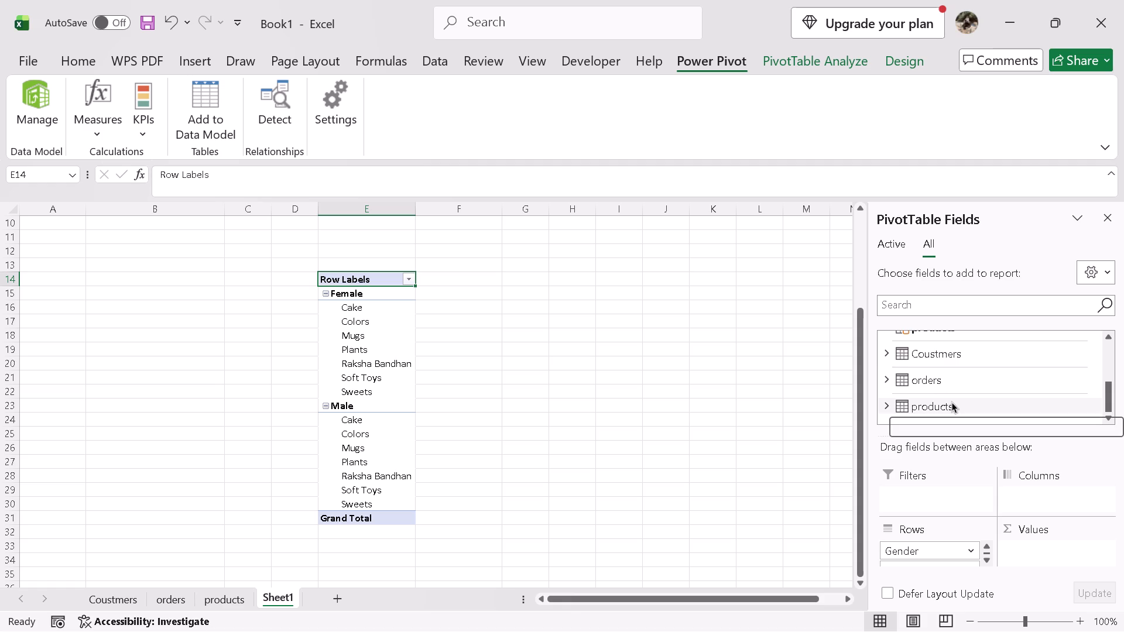
{"action": "scroll", "coordinate": [914, 381], "scroll_direction": "up", "scroll_amount": 1}
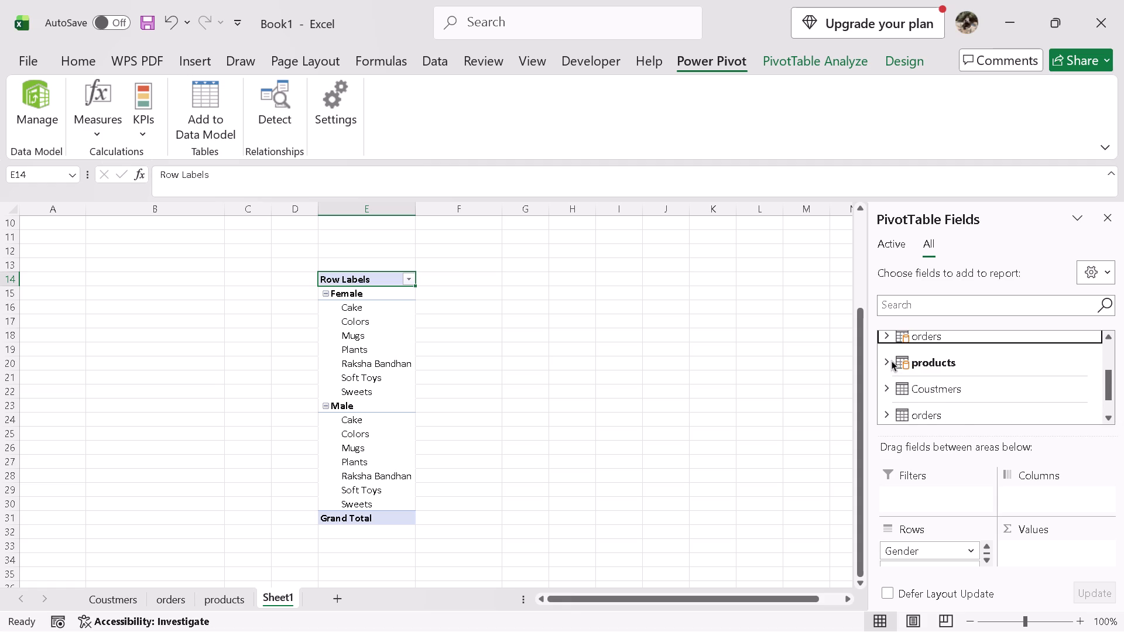
{"action": "left_click", "coordinate": [892, 360]}
{"action": "scroll", "coordinate": [919, 376], "scroll_direction": "down", "scroll_amount": 1}
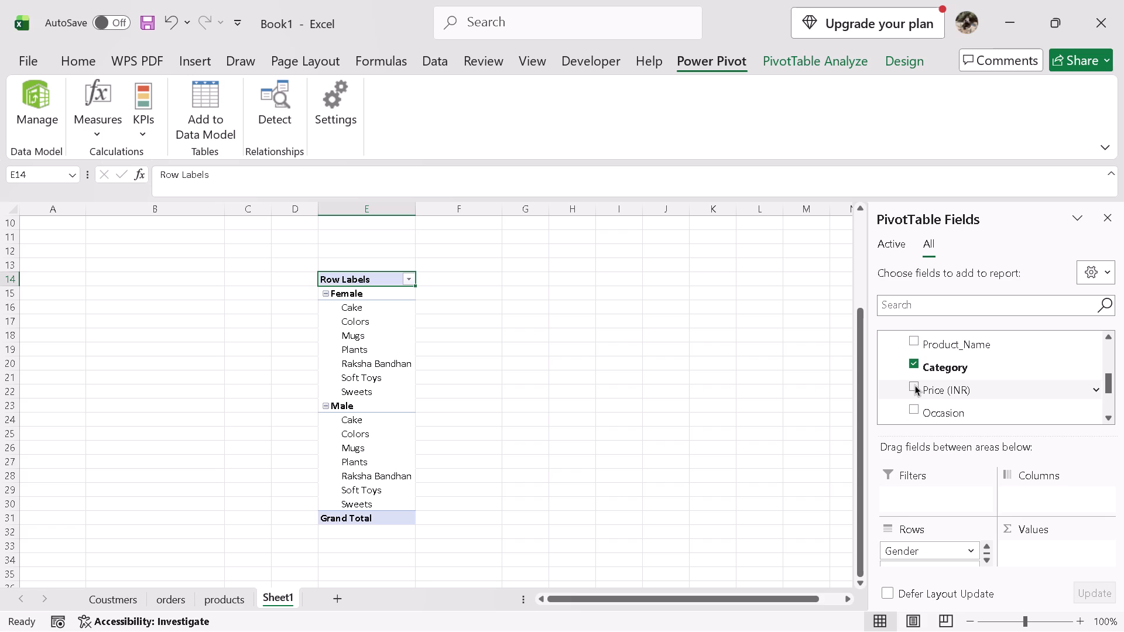
{"action": "left_click", "coordinate": [914, 383]}
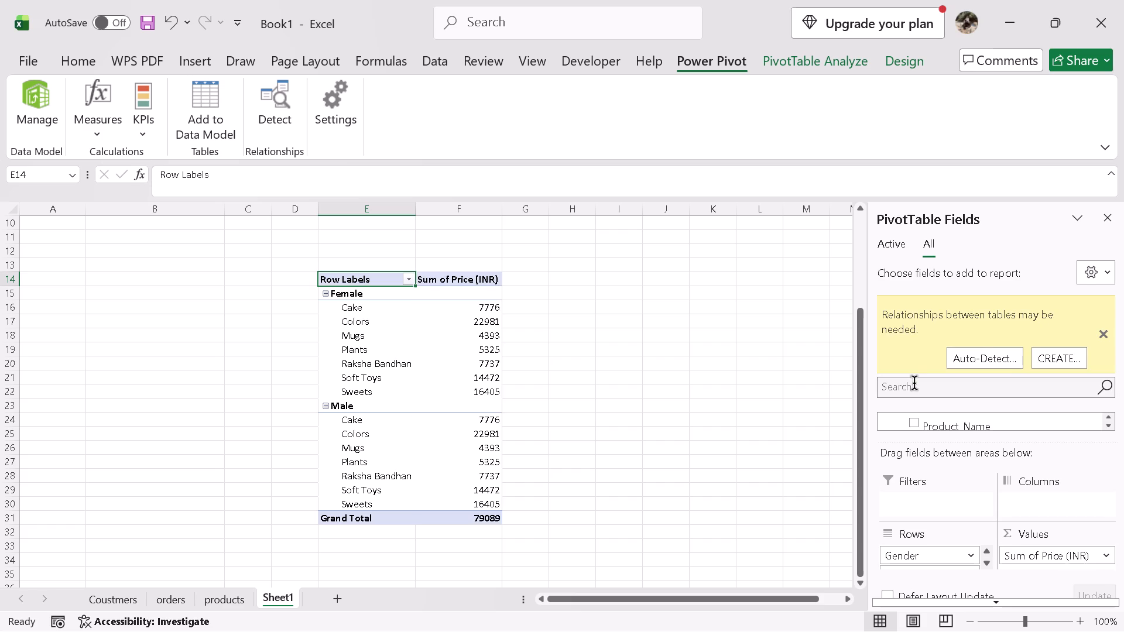
{"action": "left_click", "coordinate": [1103, 336]}
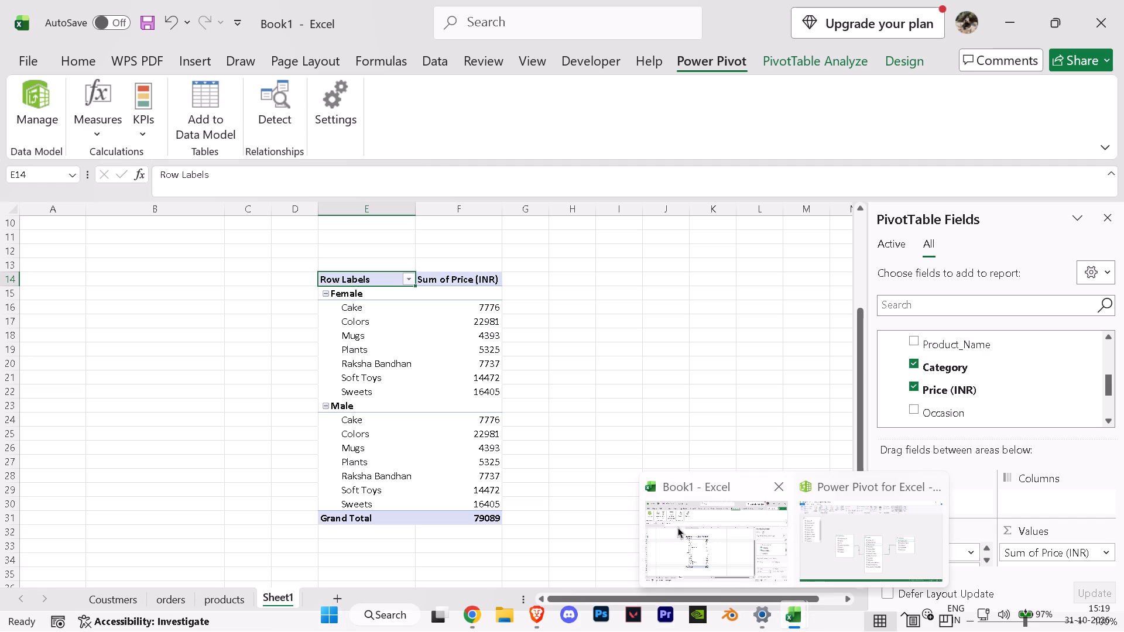
Switch to the Power Pivot window and change it from the relationship diagram to Data View.
{"action": "left_click", "coordinate": [678, 527]}
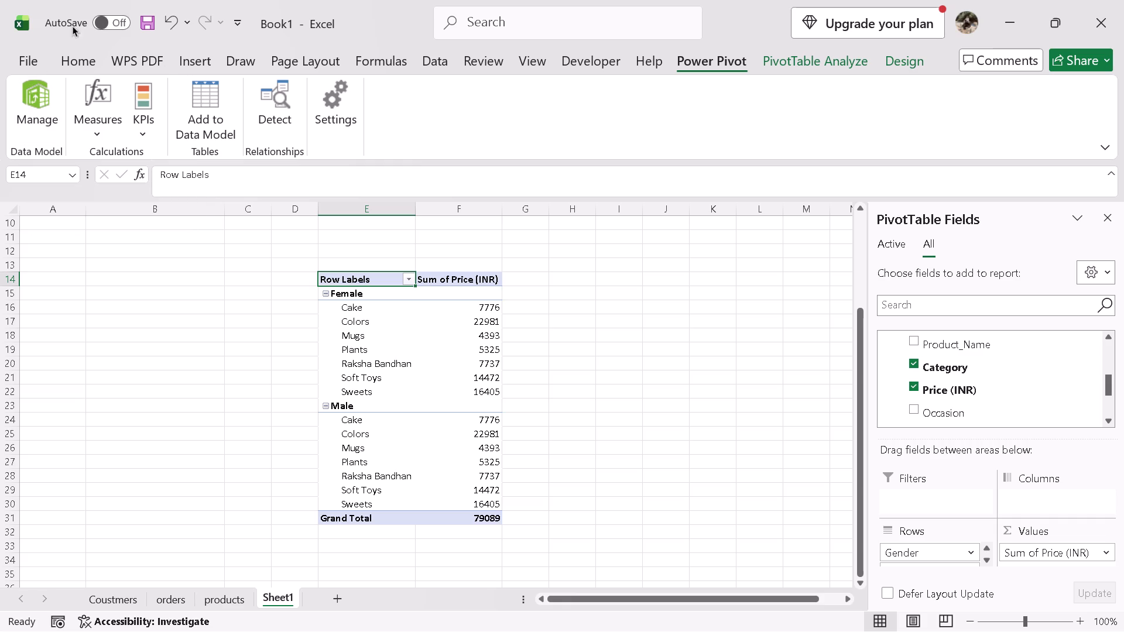
{"action": "left_click", "coordinate": [260, 48]}
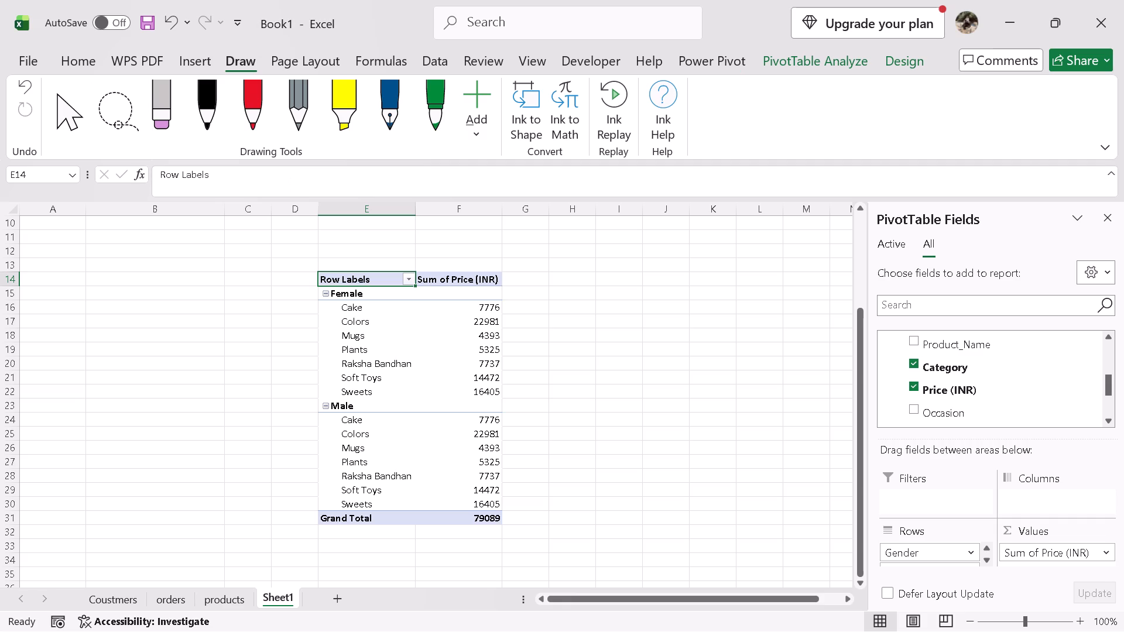
{"action": "left_click", "coordinate": [996, 26]}
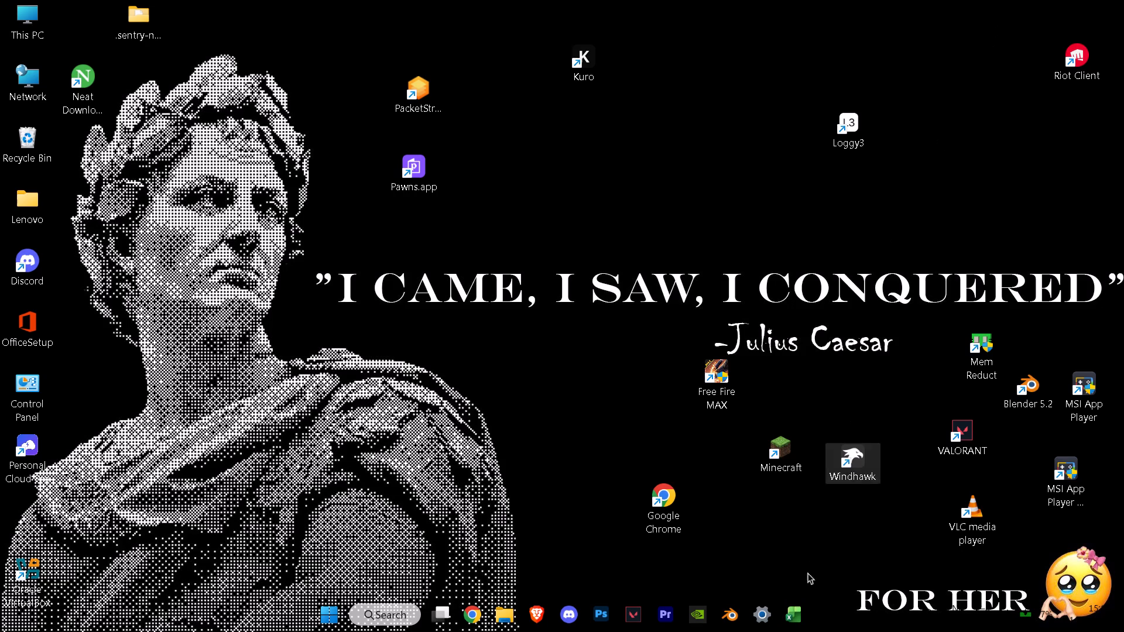
{"action": "left_click", "coordinate": [854, 574]}
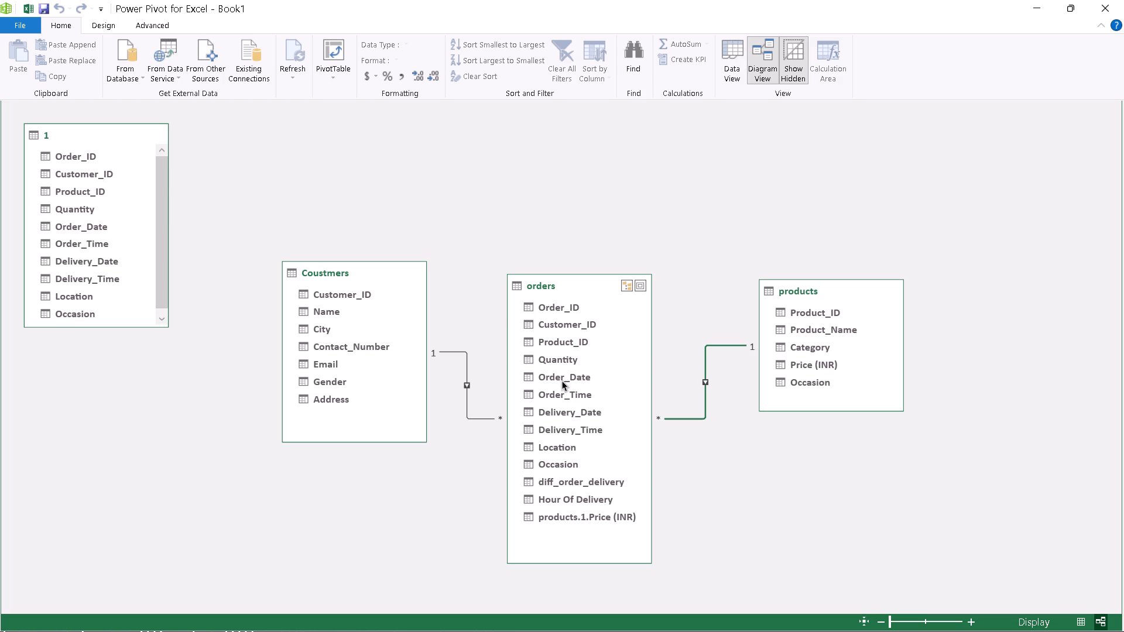
{"action": "left_click", "coordinate": [735, 64]}
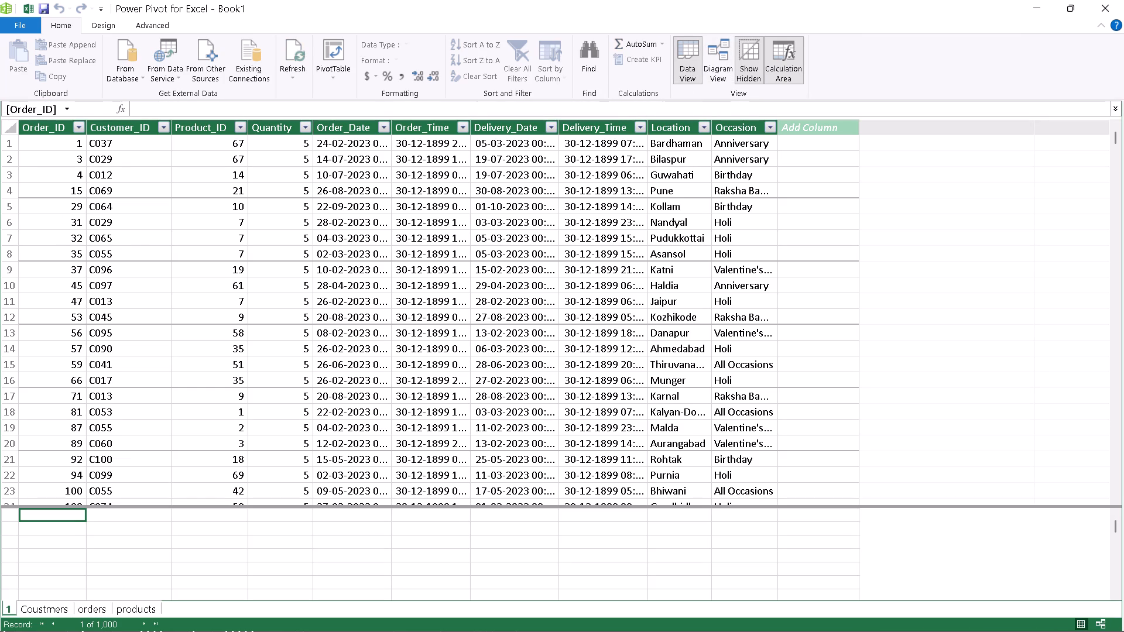
Examine the order records in the Data Model table named 1.
{"action": "scroll", "coordinate": [378, 242], "scroll_direction": "down", "scroll_amount": 4}
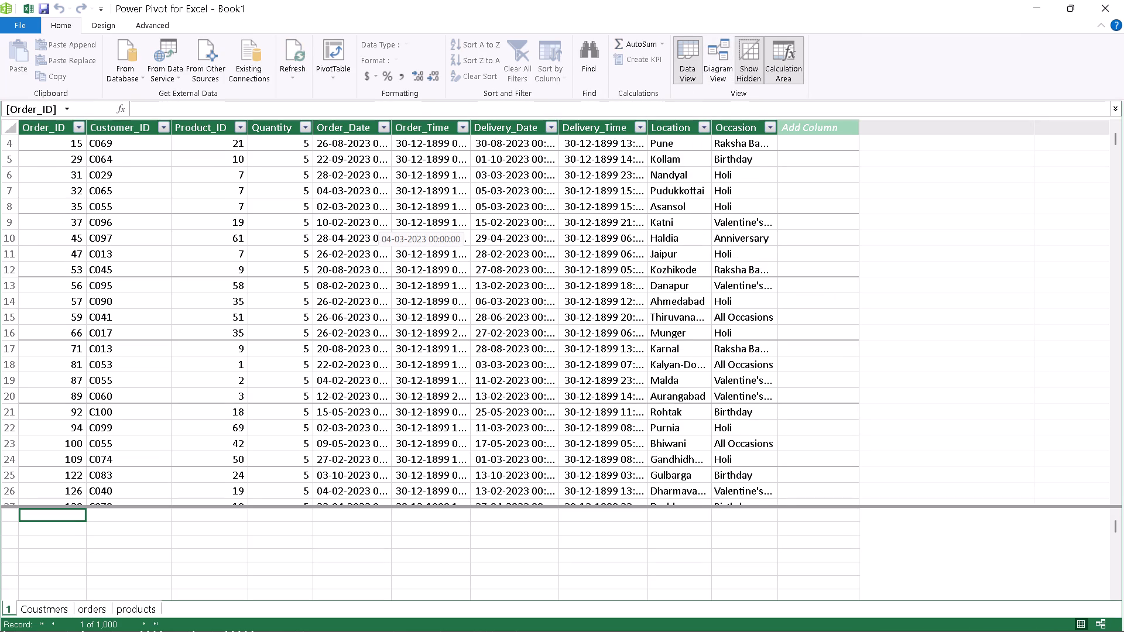
{"action": "scroll", "coordinate": [378, 243], "scroll_direction": "down", "scroll_amount": 3}
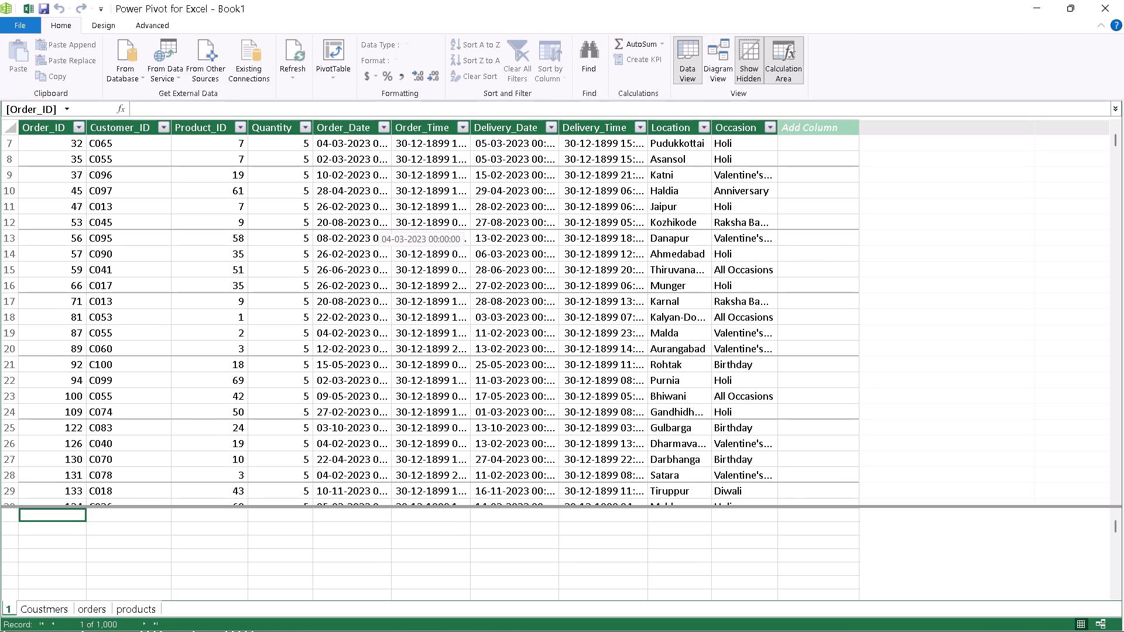
{"action": "scroll", "coordinate": [159, 520], "scroll_direction": "down", "scroll_amount": 5}
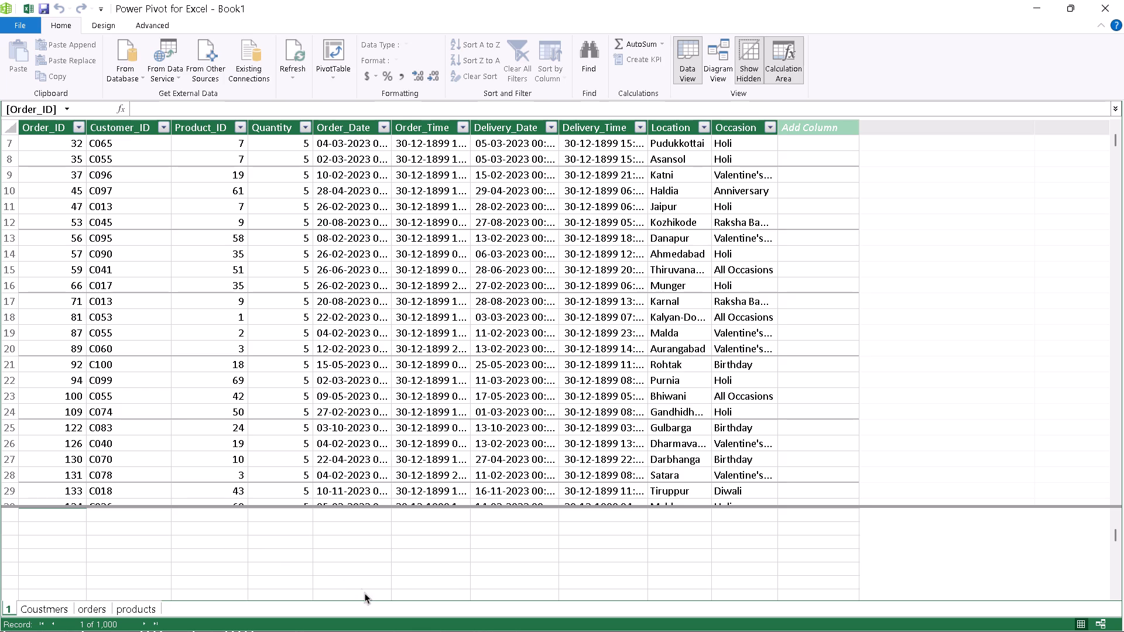
{"action": "scroll", "coordinate": [365, 593], "scroll_direction": "up", "scroll_amount": 4}
{"action": "scroll", "coordinate": [379, 475], "scroll_direction": "down", "scroll_amount": 14}
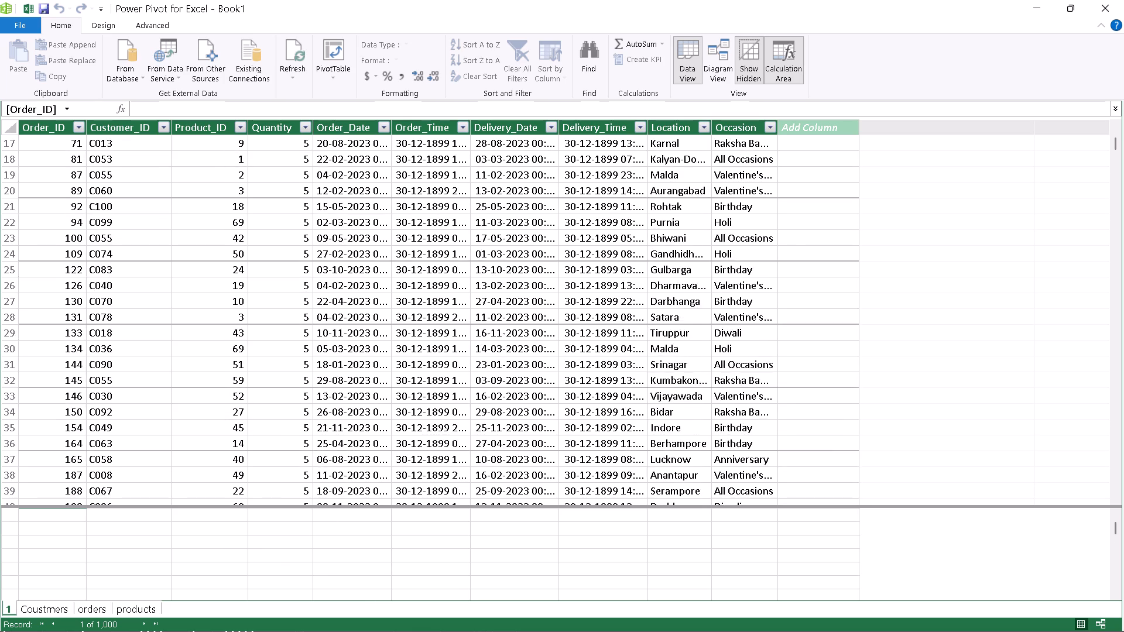
{"action": "scroll", "coordinate": [398, 452], "scroll_direction": "down", "scroll_amount": 18}
{"action": "scroll", "coordinate": [402, 450], "scroll_direction": "up", "scroll_amount": 12}
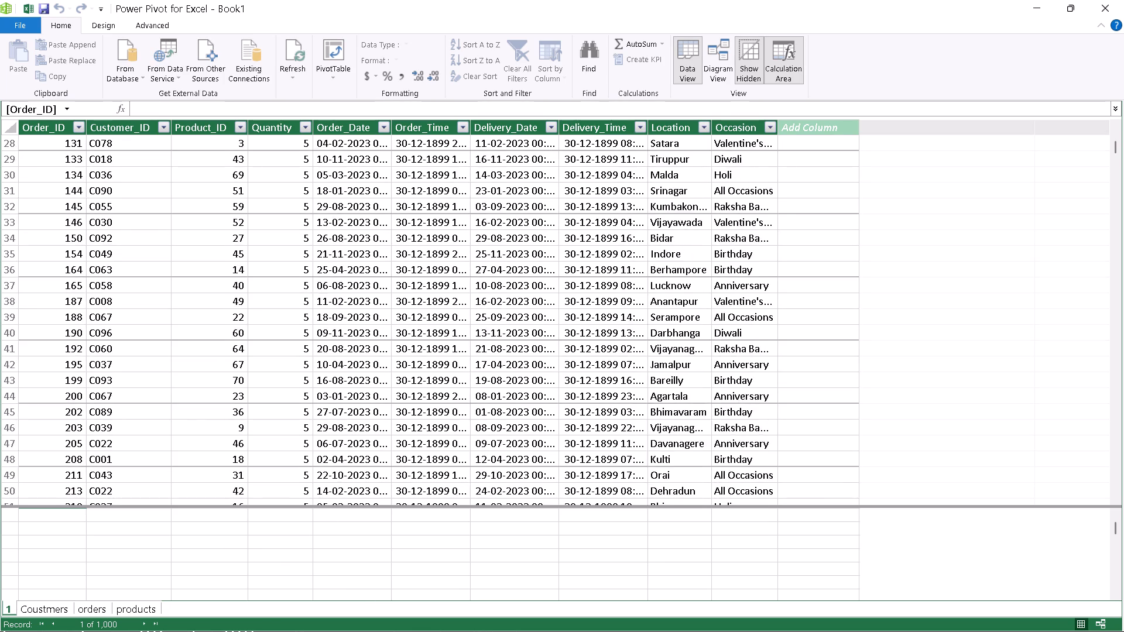
{"action": "scroll", "coordinate": [501, 410], "scroll_direction": "up", "scroll_amount": 3}
{"action": "scroll", "coordinate": [665, 228], "scroll_direction": "up", "scroll_amount": 3}
Add a new column named Revenue after Occasion in table 1, and select its first cell.
{"action": "left_click", "coordinate": [811, 135]}
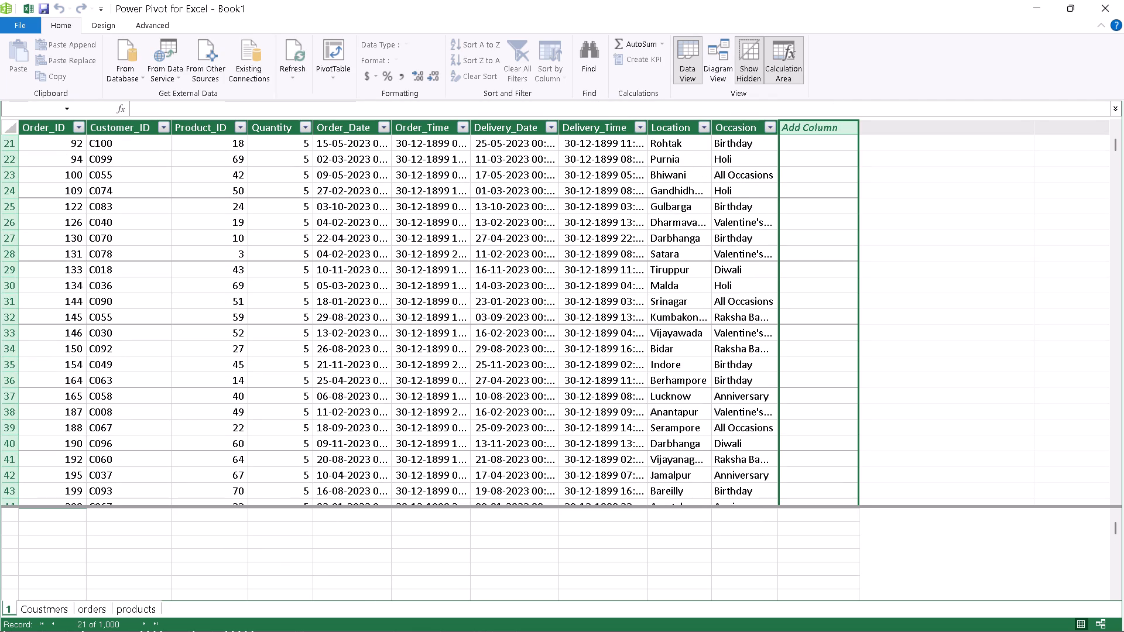
{"action": "double_click", "coordinate": [804, 131]}
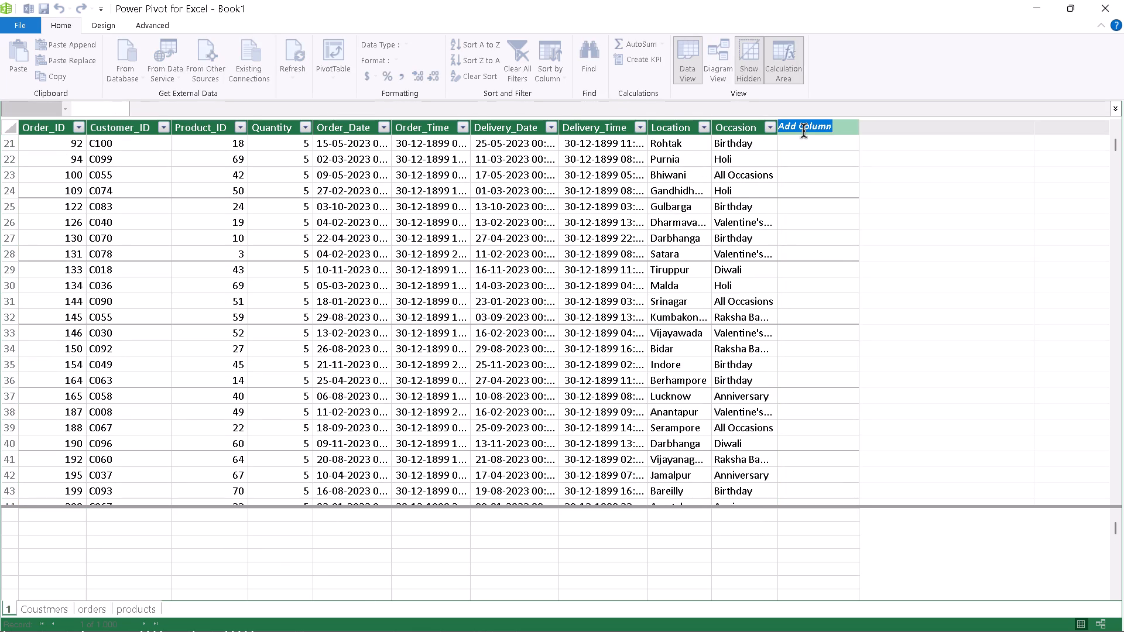
{"action": "type", "text": "Re"}
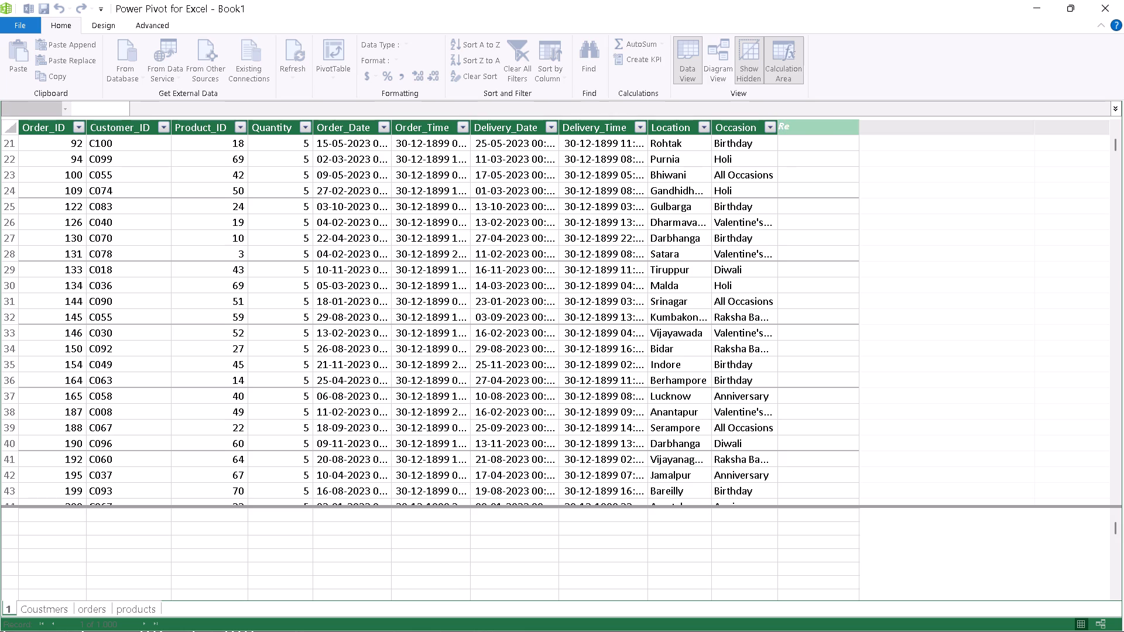
{"action": "type", "text": "venus"}
{"action": "key", "text": "BackSpace"}
{"action": "key", "text": "BackSpace"}
{"action": "key", "text": "BackSpace"}
{"action": "key", "text": "u"}
{"action": "key", "text": "BackSpace"}
{"action": "type", "text": "nue"}
{"action": "left_click", "coordinate": [820, 145]}
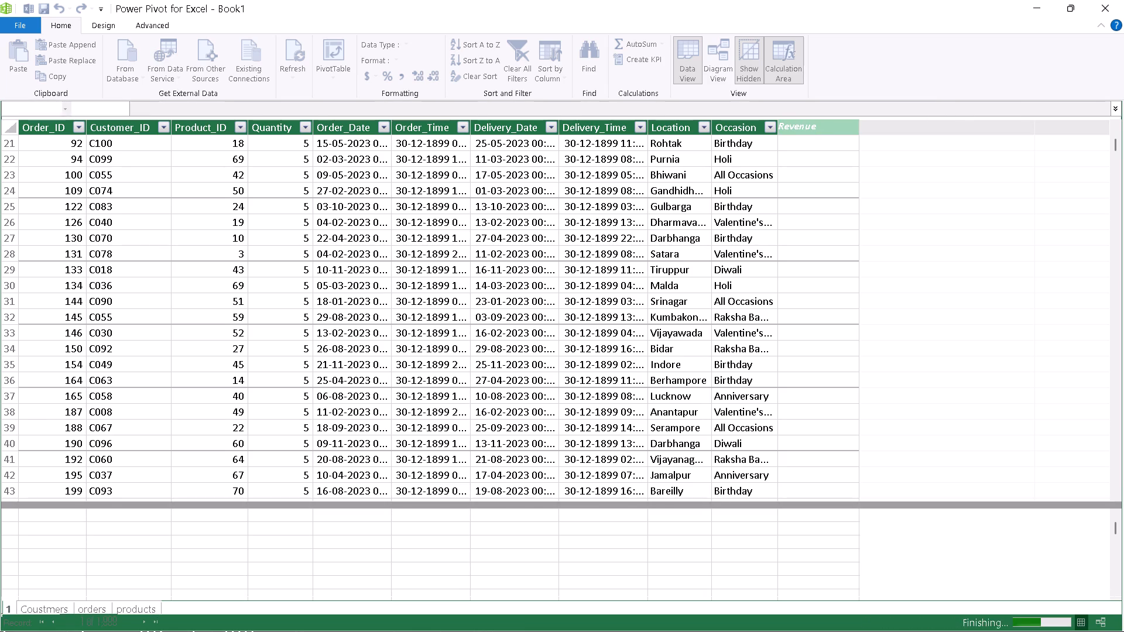
{"action": "left_click", "coordinate": [792, 142]}
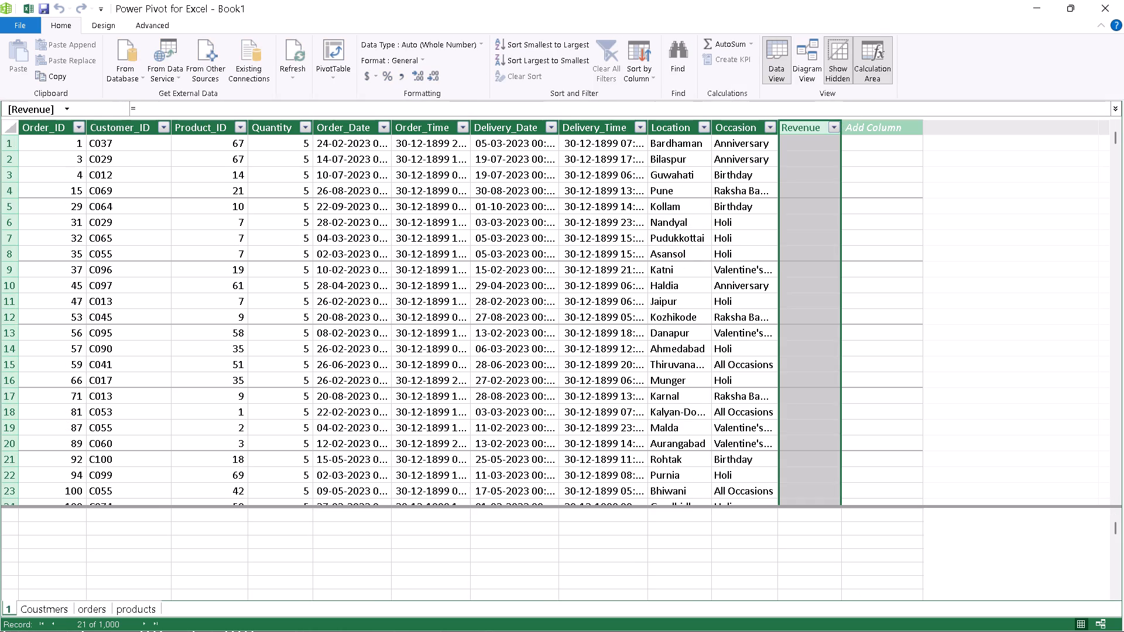
{"action": "left_click", "coordinate": [811, 142]}
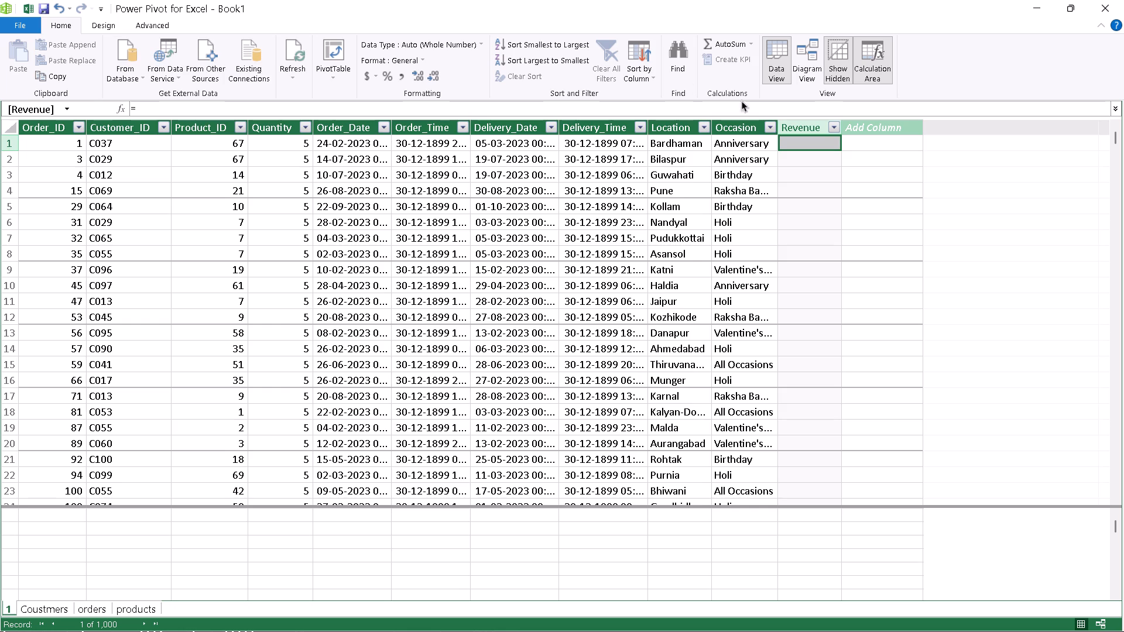
Review the rows of table 1 and compare the columns available in the orders, Coustmers and products tables.
{"action": "left_click", "coordinate": [61, 131]}
{"action": "left_click", "coordinate": [116, 163]}
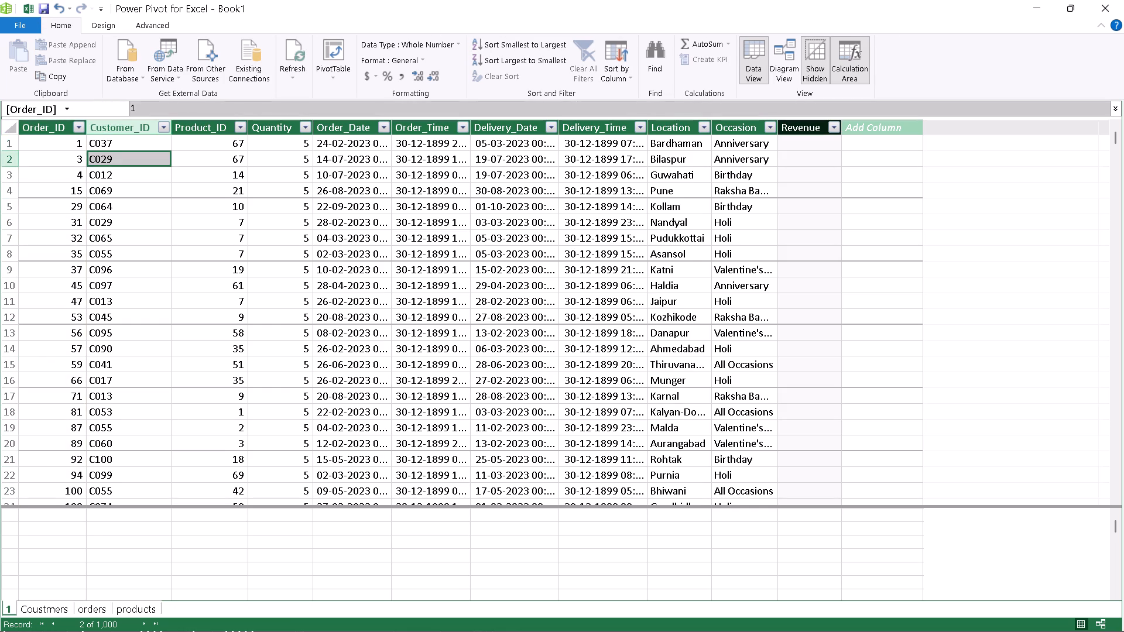
{"action": "left_click", "coordinate": [831, 136]}
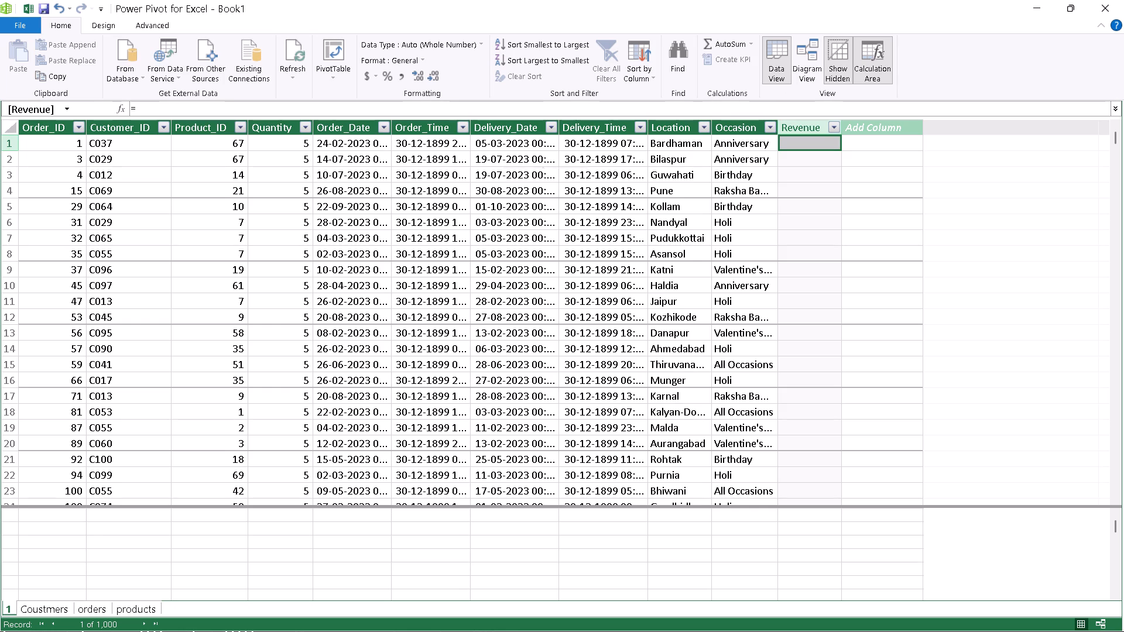
{"action": "scroll", "coordinate": [779, 336], "scroll_direction": "down", "scroll_amount": 4}
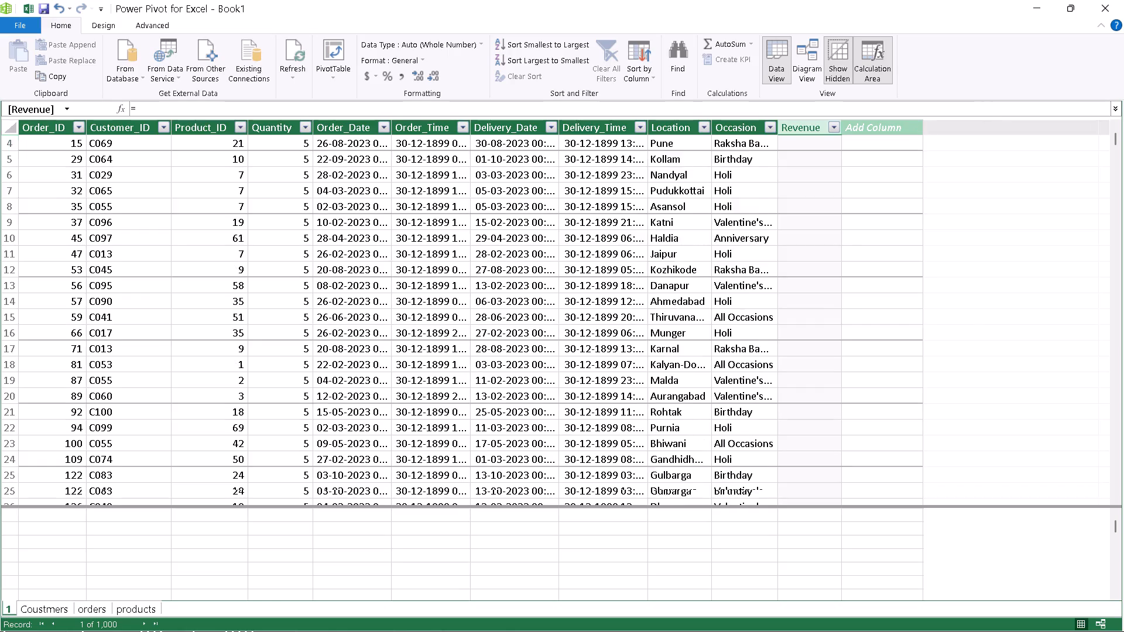
{"action": "scroll", "coordinate": [726, 357], "scroll_direction": "down", "scroll_amount": 7}
{"action": "scroll", "coordinate": [483, 331], "scroll_direction": "down", "scroll_amount": 6}
{"action": "scroll", "coordinate": [153, 270], "scroll_direction": "down", "scroll_amount": 4}
{"action": "scroll", "coordinate": [604, 267], "scroll_direction": "up", "scroll_amount": 7}
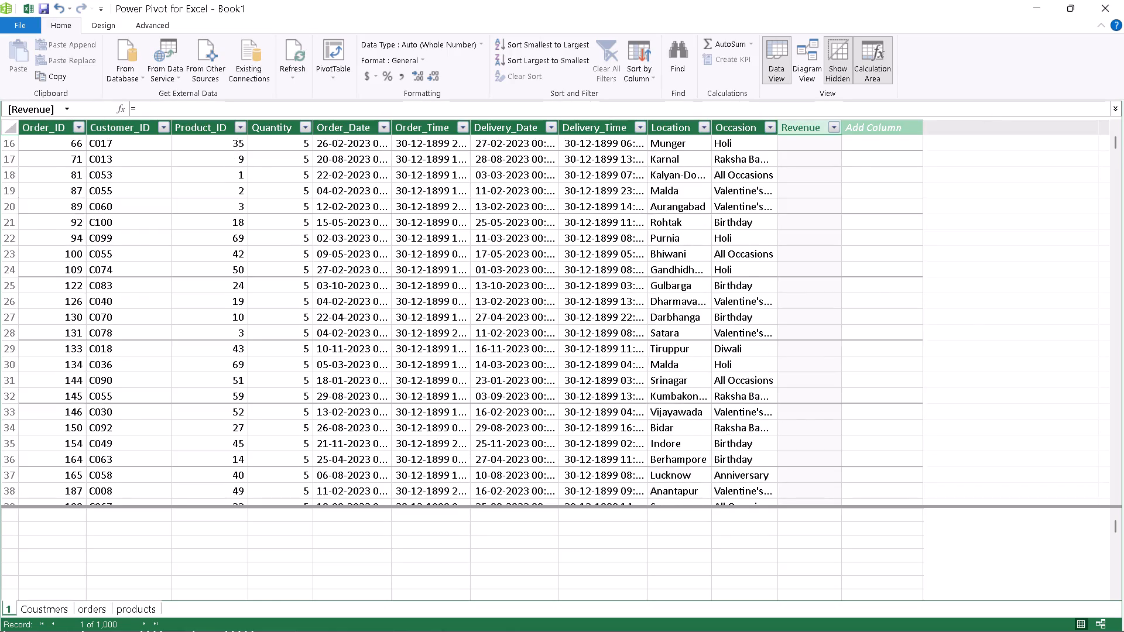
{"action": "scroll", "coordinate": [779, 246], "scroll_direction": "up", "scroll_amount": 13}
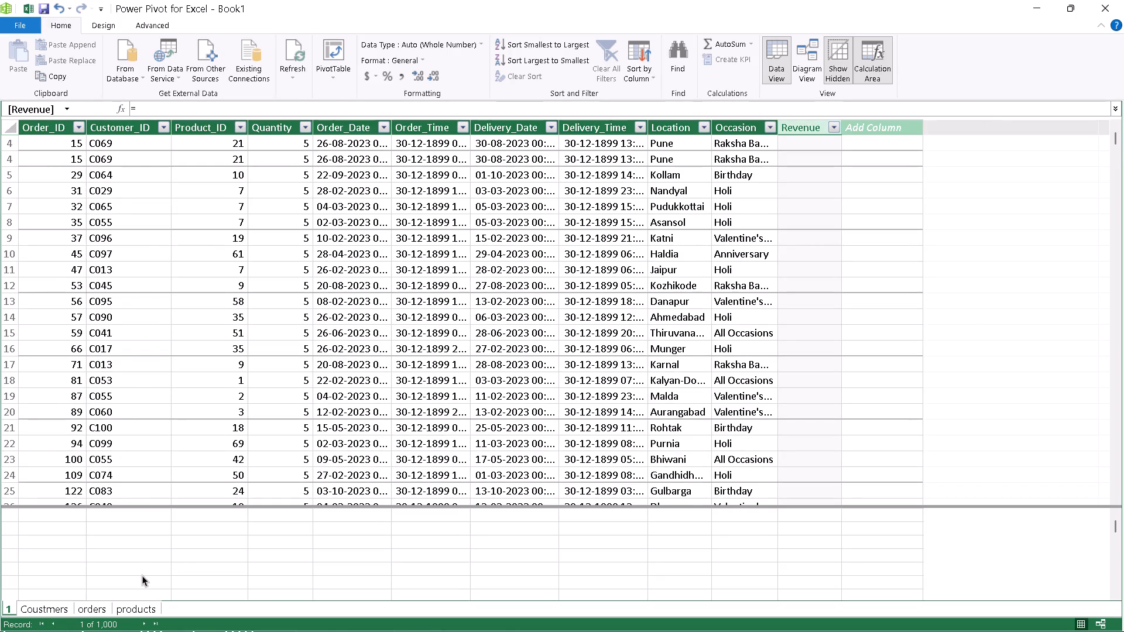
{"action": "left_click", "coordinate": [81, 606]}
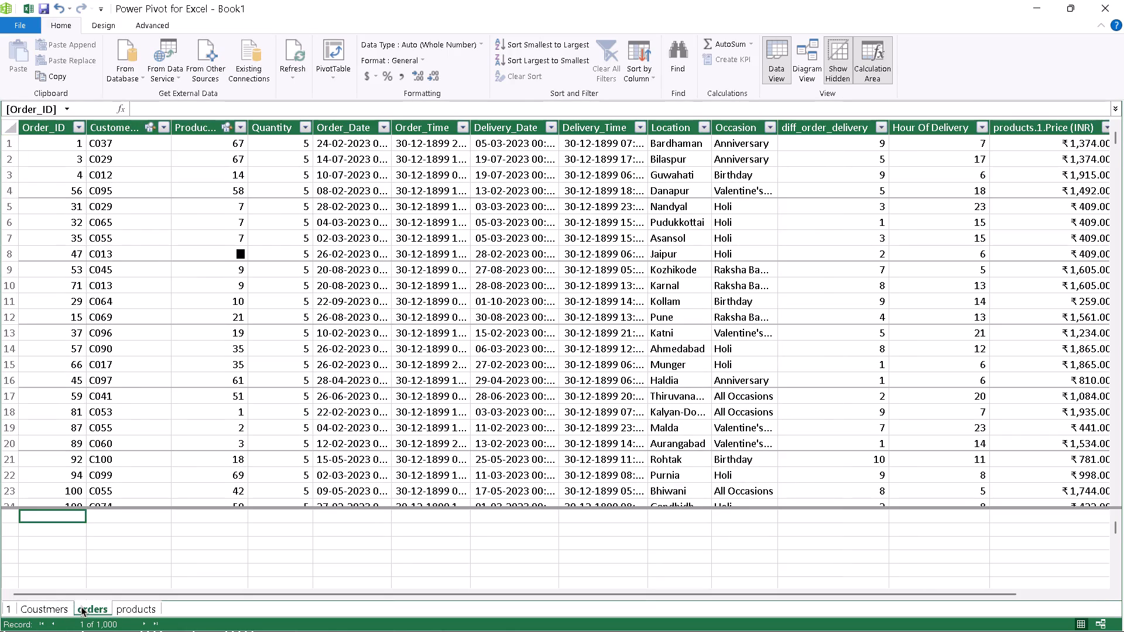
{"action": "left_click", "coordinate": [54, 605]}
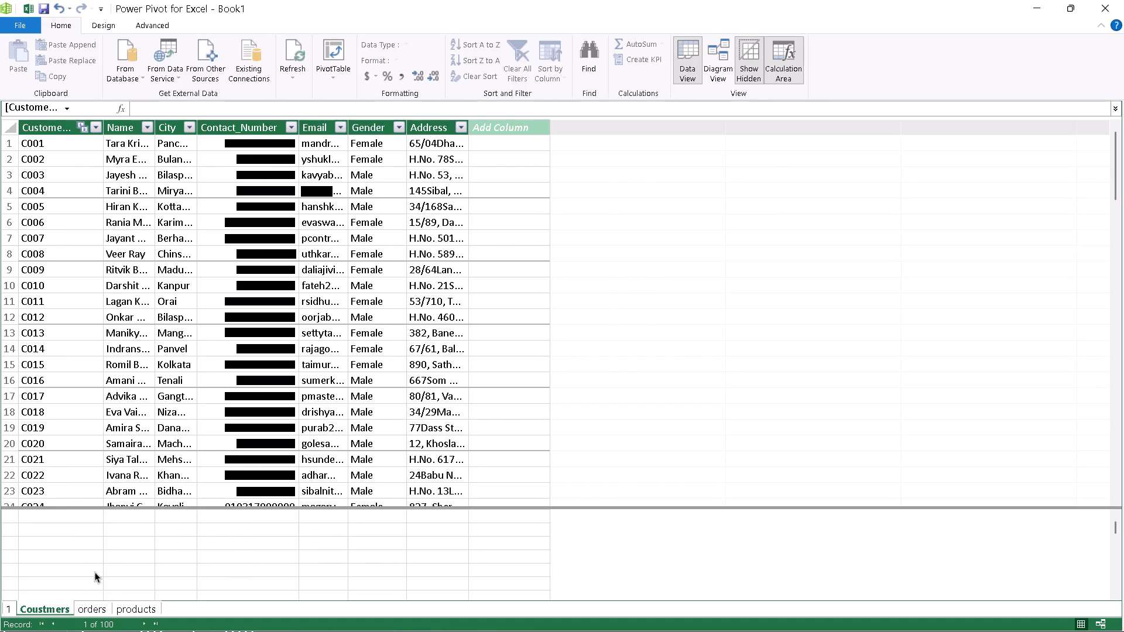
{"action": "left_click", "coordinate": [91, 607]}
{"action": "left_click", "coordinate": [132, 604]}
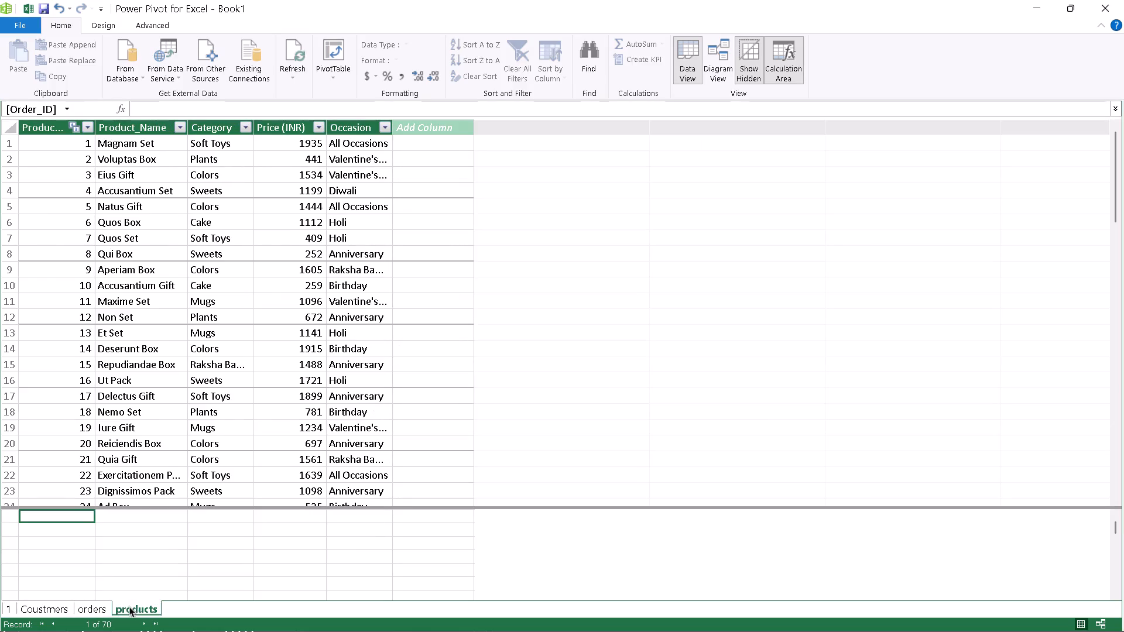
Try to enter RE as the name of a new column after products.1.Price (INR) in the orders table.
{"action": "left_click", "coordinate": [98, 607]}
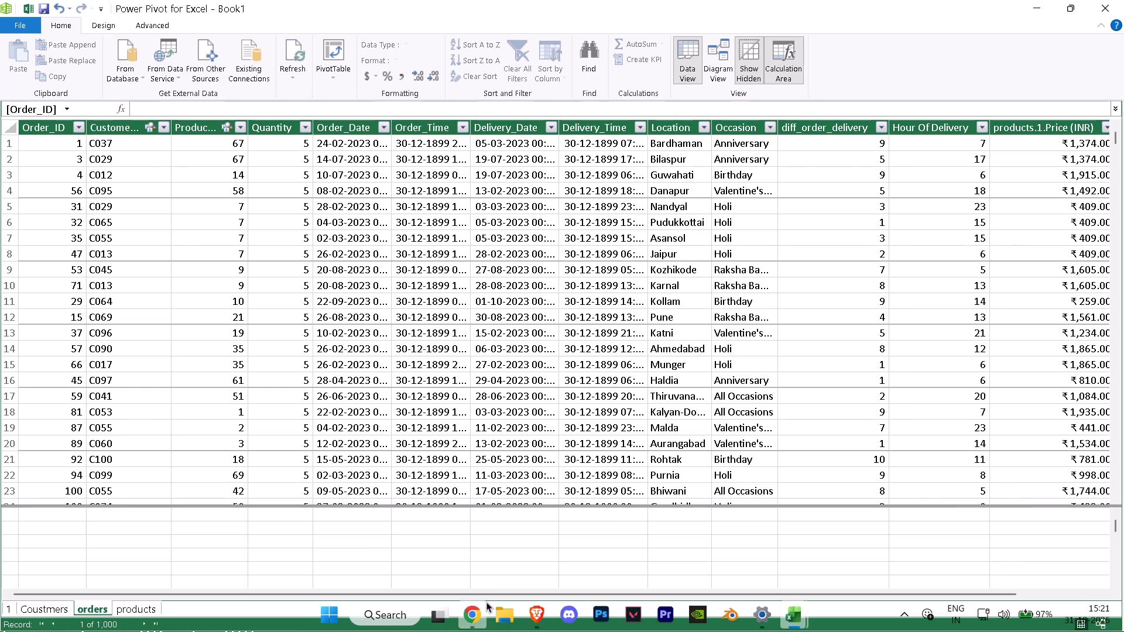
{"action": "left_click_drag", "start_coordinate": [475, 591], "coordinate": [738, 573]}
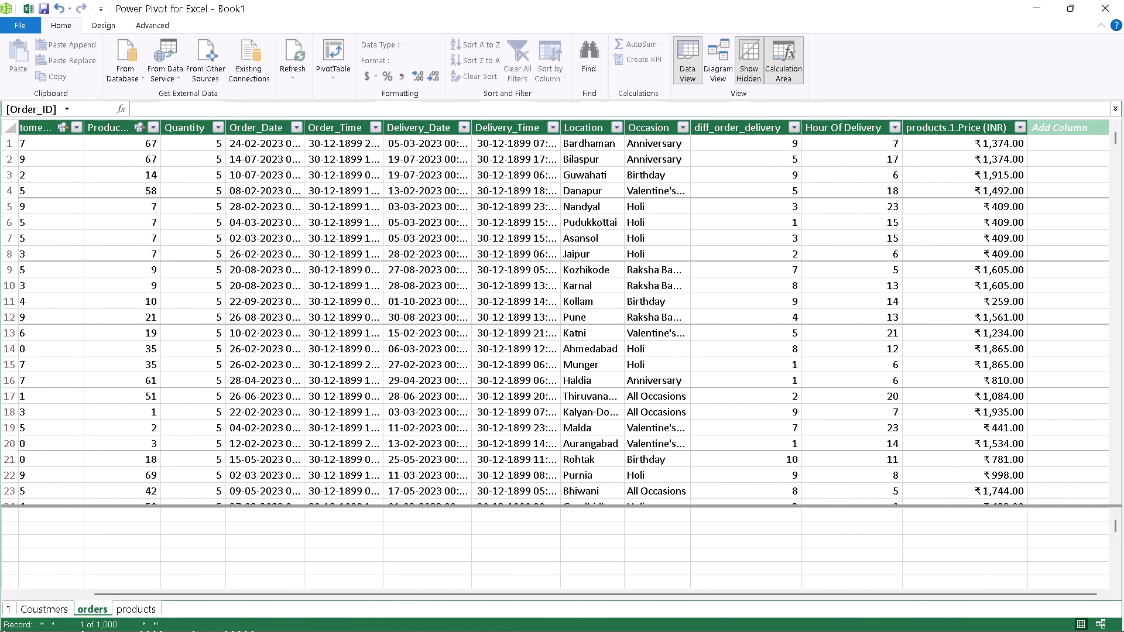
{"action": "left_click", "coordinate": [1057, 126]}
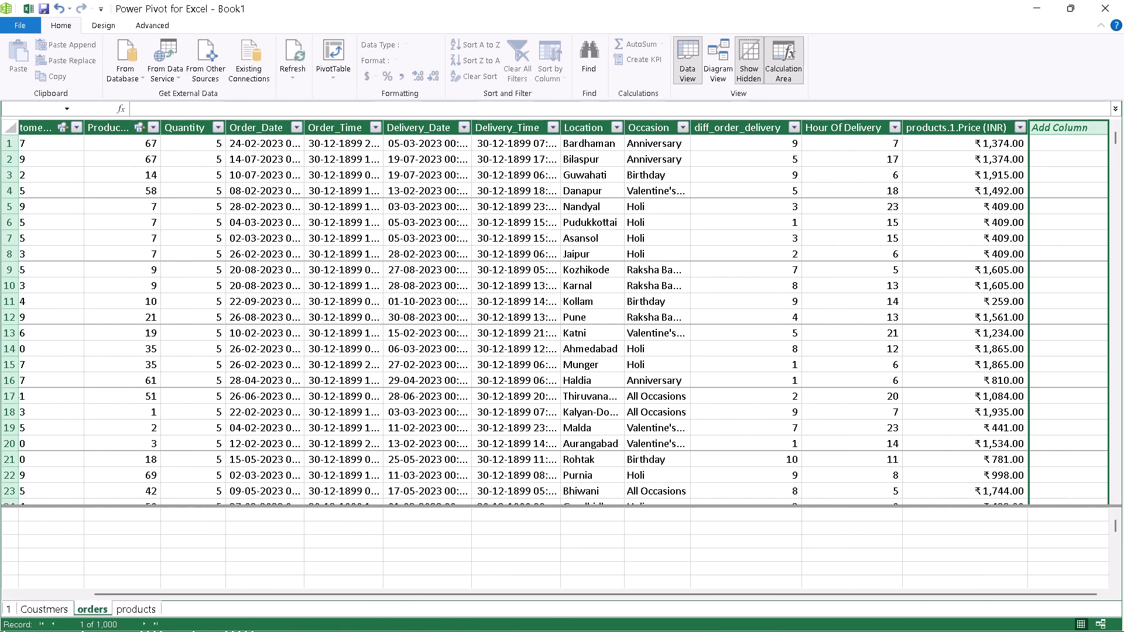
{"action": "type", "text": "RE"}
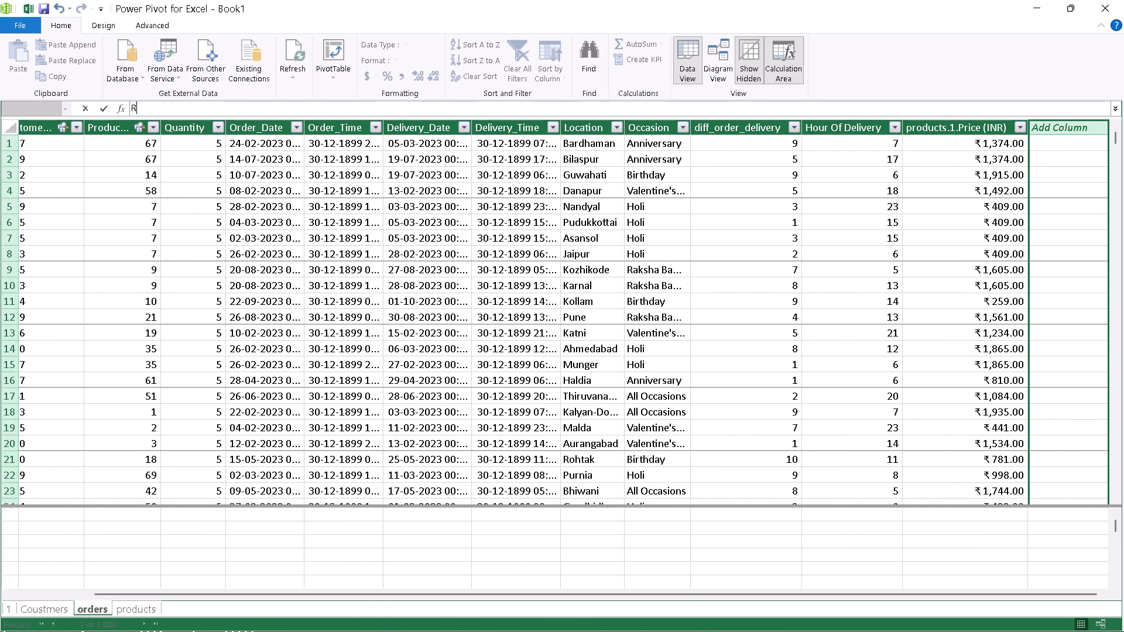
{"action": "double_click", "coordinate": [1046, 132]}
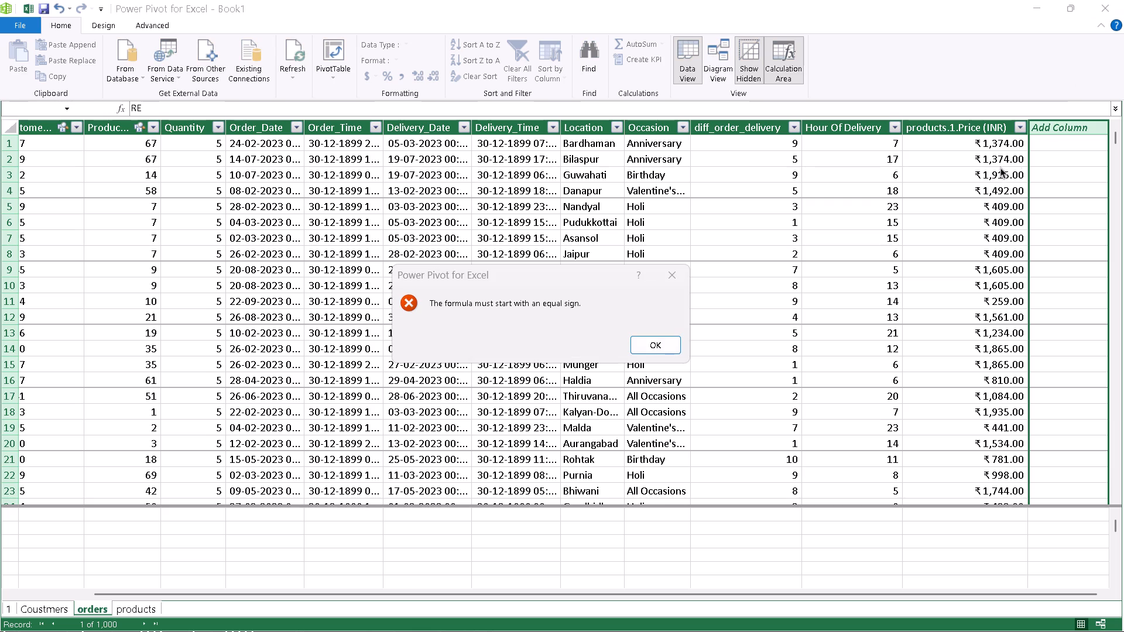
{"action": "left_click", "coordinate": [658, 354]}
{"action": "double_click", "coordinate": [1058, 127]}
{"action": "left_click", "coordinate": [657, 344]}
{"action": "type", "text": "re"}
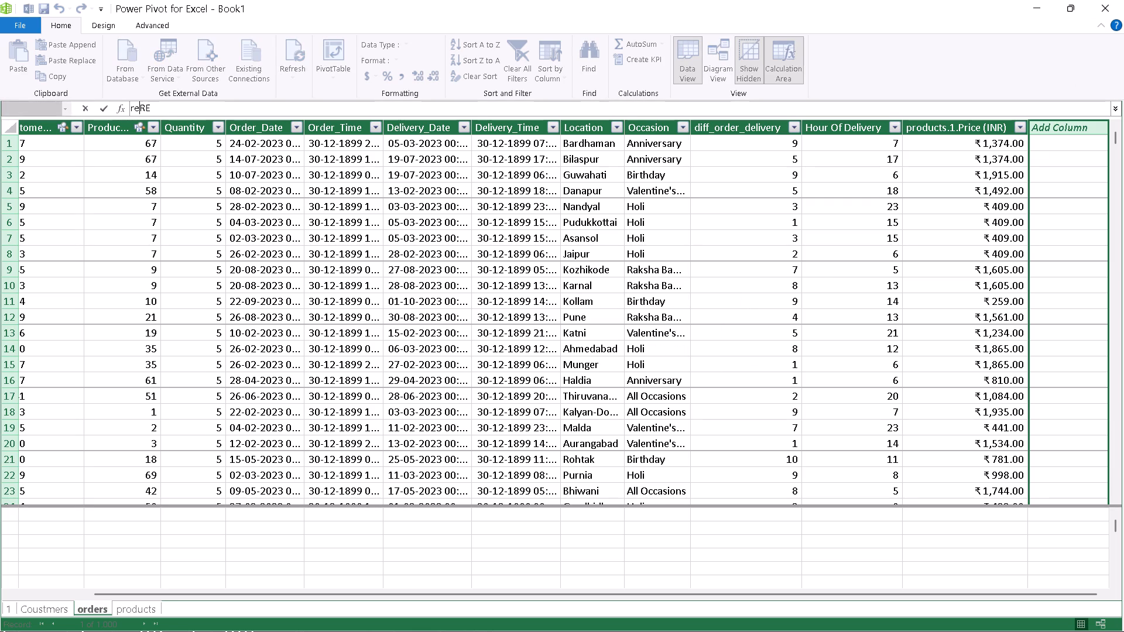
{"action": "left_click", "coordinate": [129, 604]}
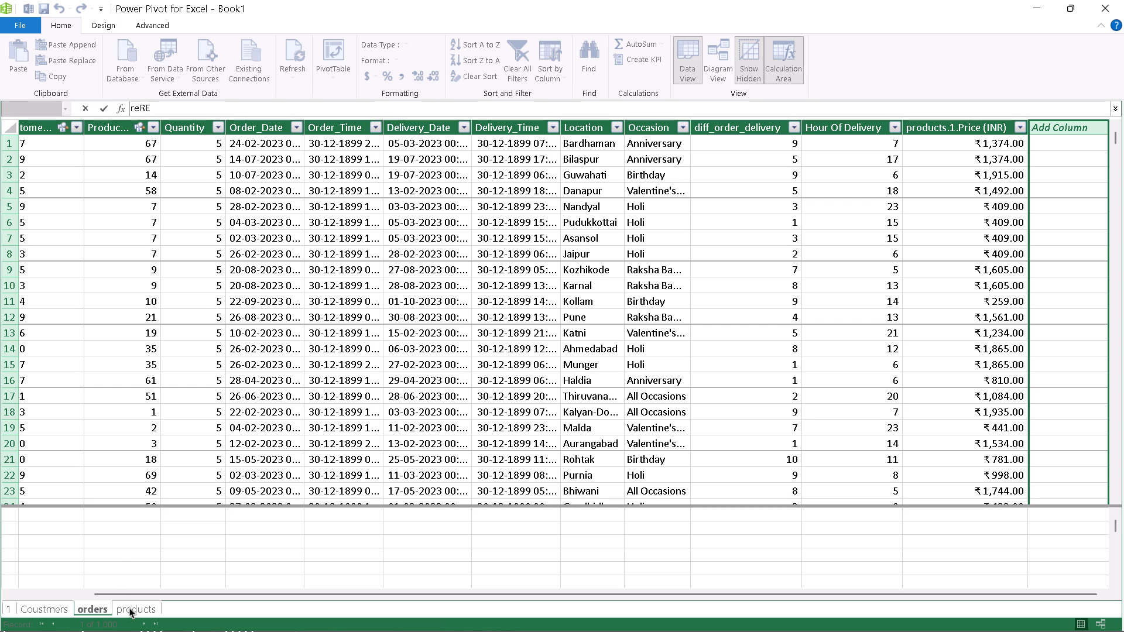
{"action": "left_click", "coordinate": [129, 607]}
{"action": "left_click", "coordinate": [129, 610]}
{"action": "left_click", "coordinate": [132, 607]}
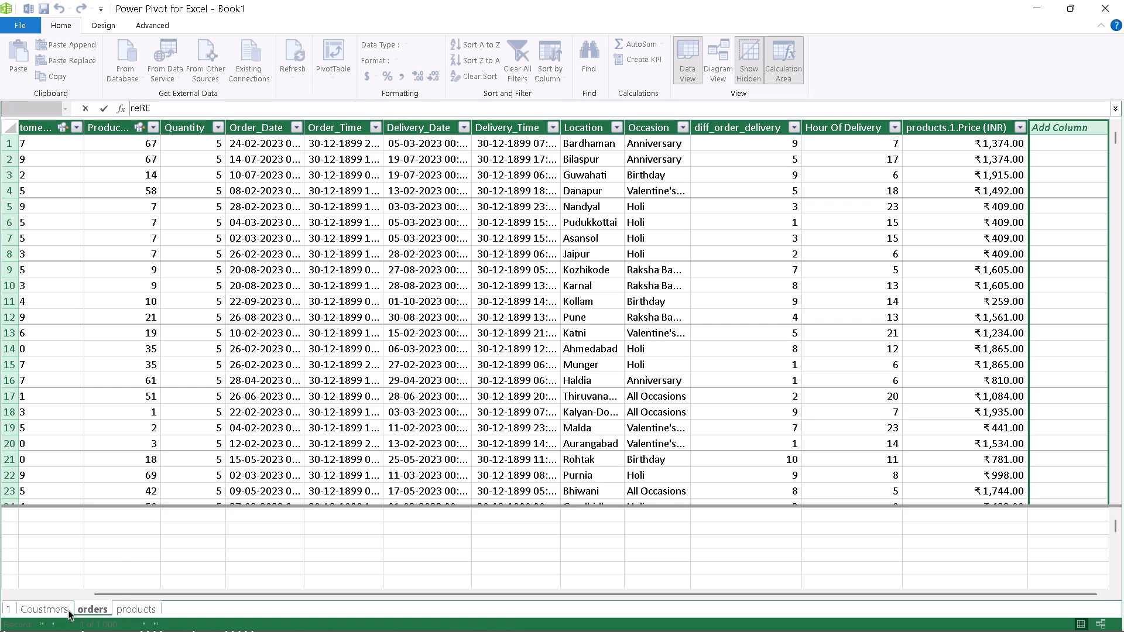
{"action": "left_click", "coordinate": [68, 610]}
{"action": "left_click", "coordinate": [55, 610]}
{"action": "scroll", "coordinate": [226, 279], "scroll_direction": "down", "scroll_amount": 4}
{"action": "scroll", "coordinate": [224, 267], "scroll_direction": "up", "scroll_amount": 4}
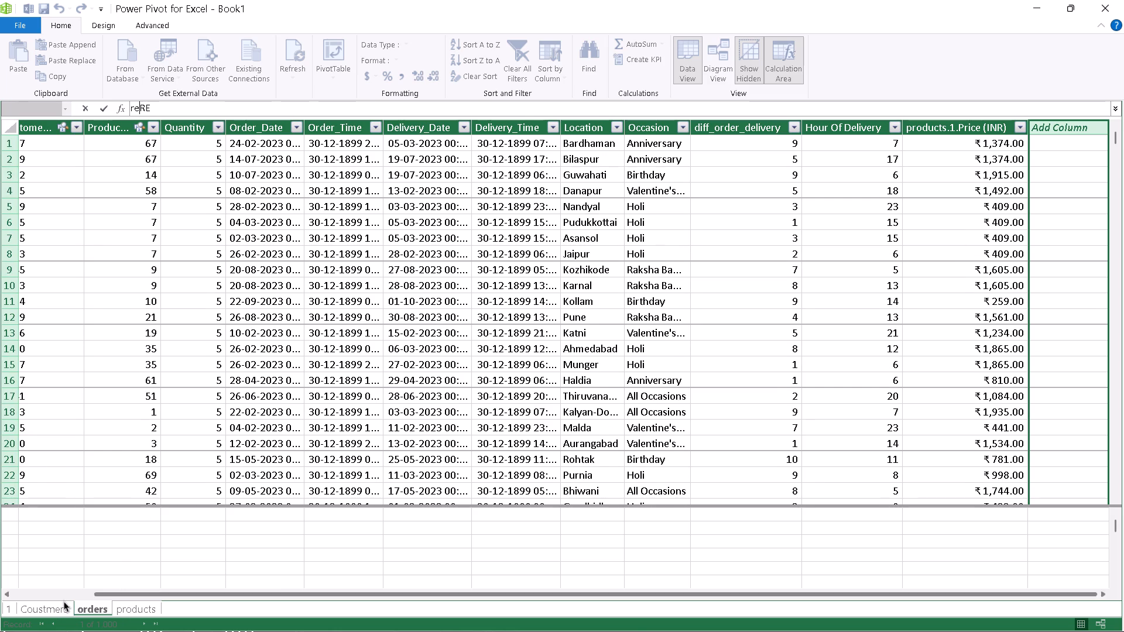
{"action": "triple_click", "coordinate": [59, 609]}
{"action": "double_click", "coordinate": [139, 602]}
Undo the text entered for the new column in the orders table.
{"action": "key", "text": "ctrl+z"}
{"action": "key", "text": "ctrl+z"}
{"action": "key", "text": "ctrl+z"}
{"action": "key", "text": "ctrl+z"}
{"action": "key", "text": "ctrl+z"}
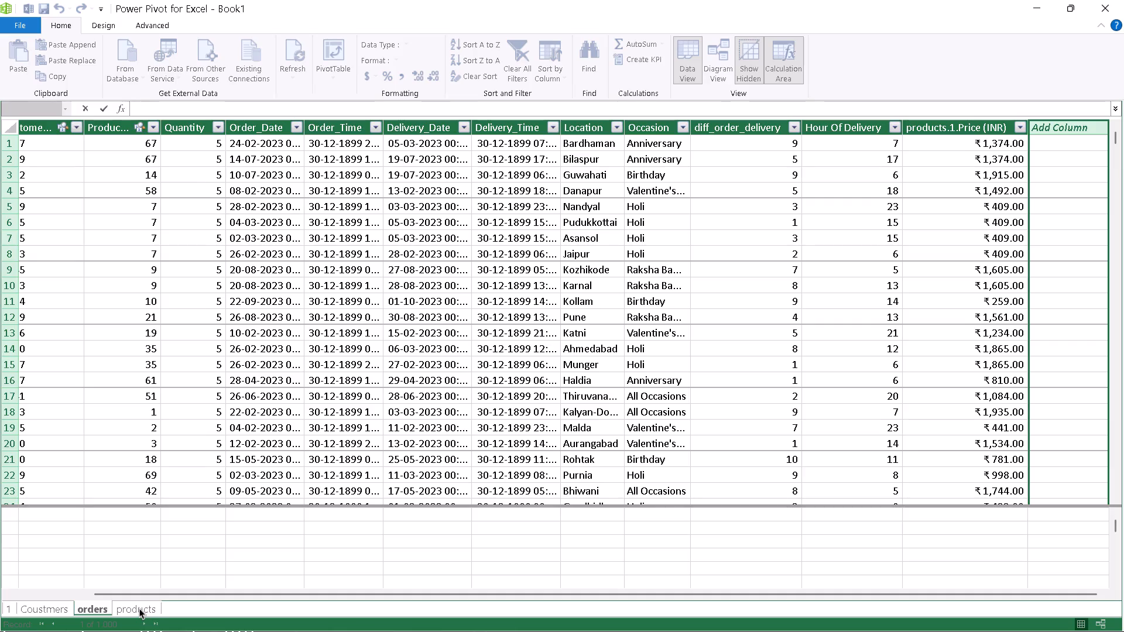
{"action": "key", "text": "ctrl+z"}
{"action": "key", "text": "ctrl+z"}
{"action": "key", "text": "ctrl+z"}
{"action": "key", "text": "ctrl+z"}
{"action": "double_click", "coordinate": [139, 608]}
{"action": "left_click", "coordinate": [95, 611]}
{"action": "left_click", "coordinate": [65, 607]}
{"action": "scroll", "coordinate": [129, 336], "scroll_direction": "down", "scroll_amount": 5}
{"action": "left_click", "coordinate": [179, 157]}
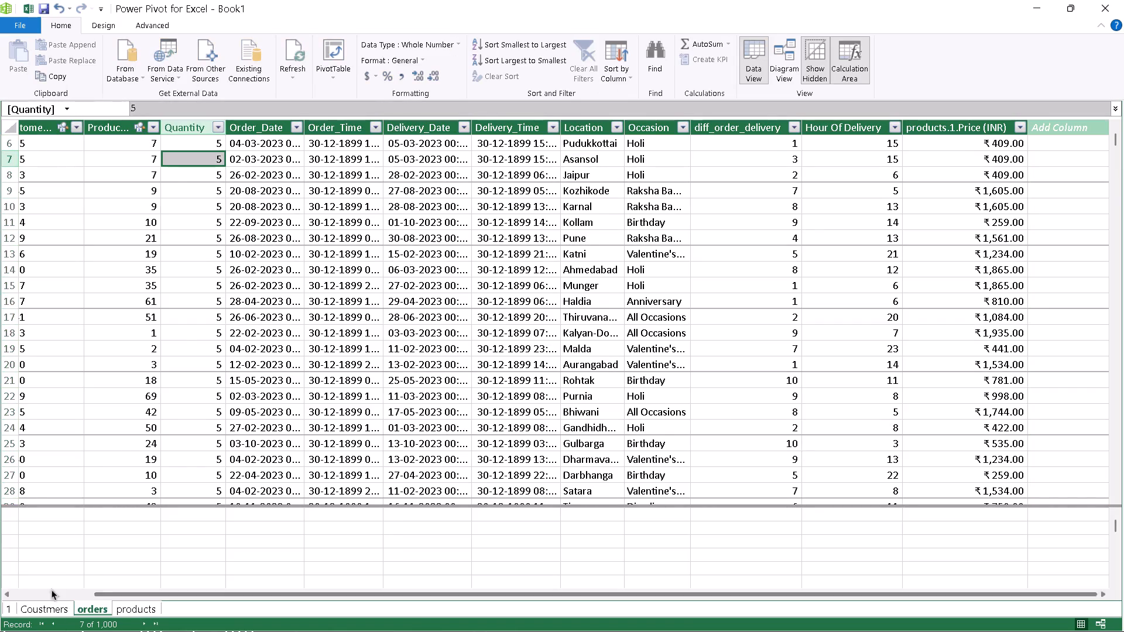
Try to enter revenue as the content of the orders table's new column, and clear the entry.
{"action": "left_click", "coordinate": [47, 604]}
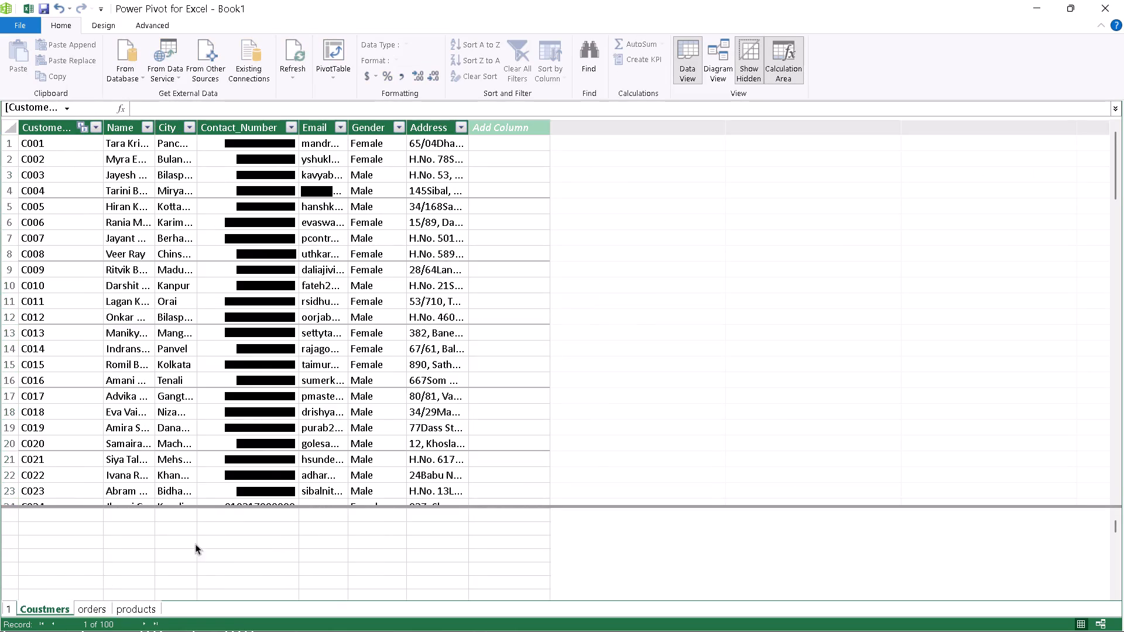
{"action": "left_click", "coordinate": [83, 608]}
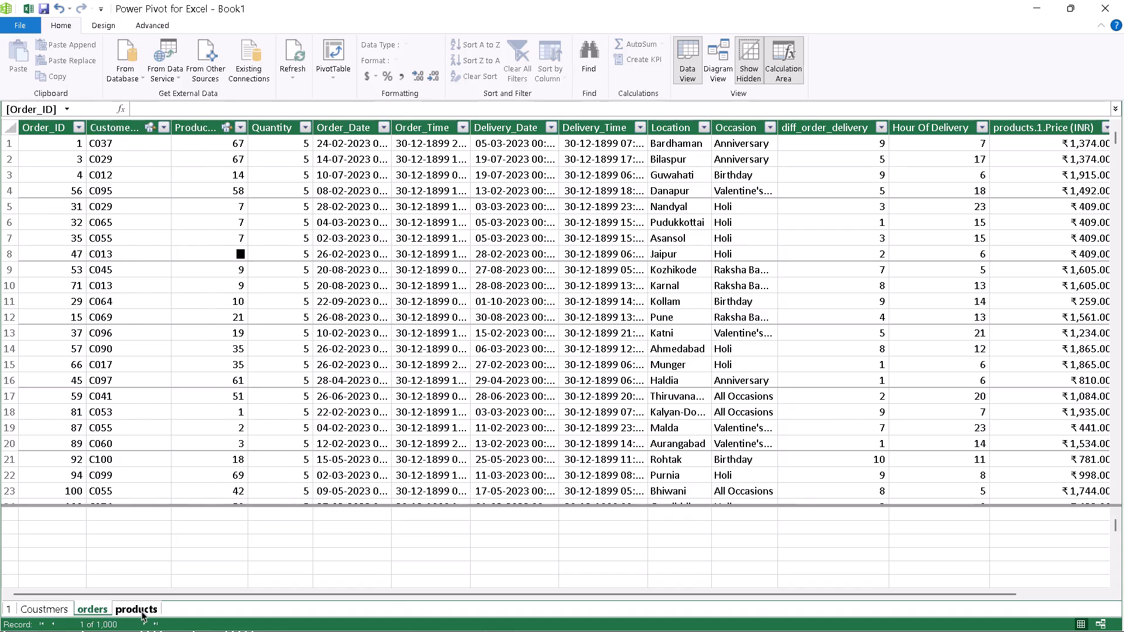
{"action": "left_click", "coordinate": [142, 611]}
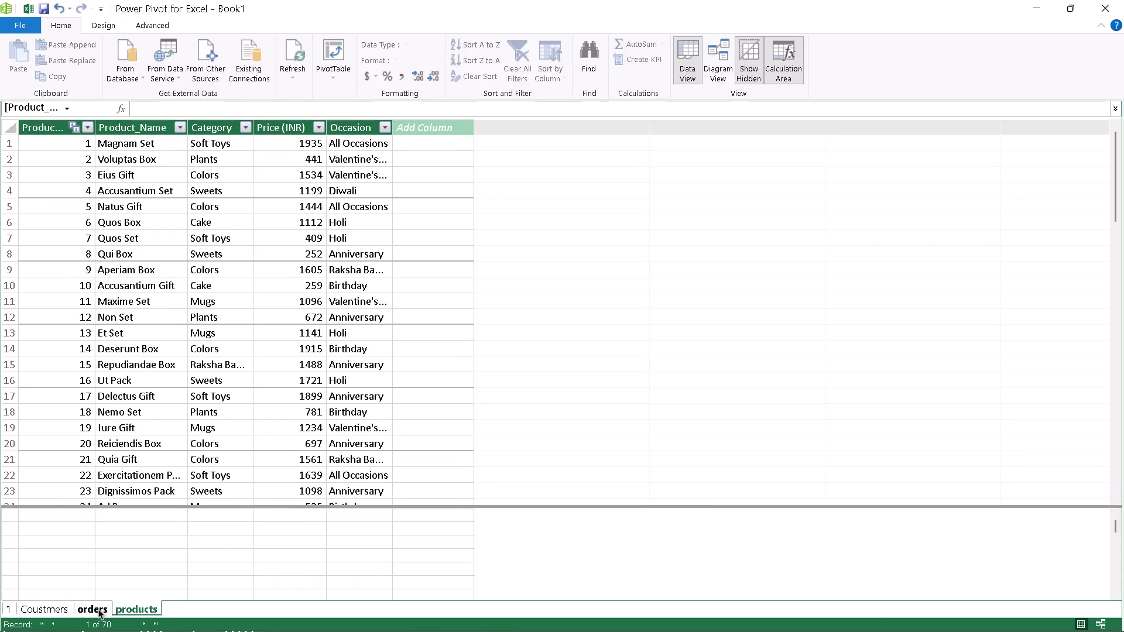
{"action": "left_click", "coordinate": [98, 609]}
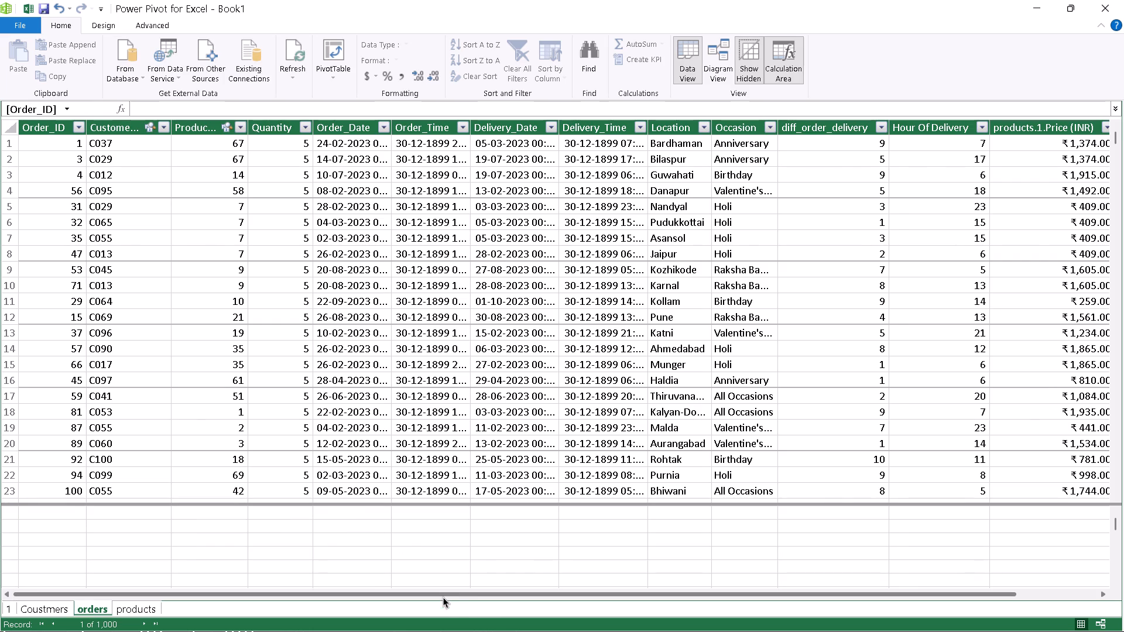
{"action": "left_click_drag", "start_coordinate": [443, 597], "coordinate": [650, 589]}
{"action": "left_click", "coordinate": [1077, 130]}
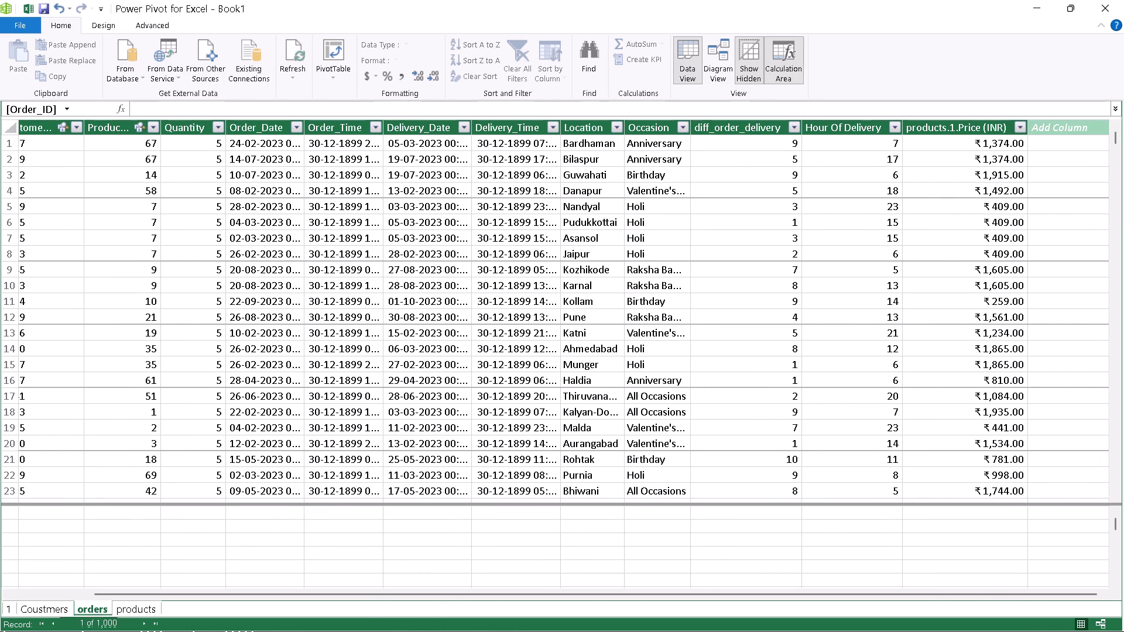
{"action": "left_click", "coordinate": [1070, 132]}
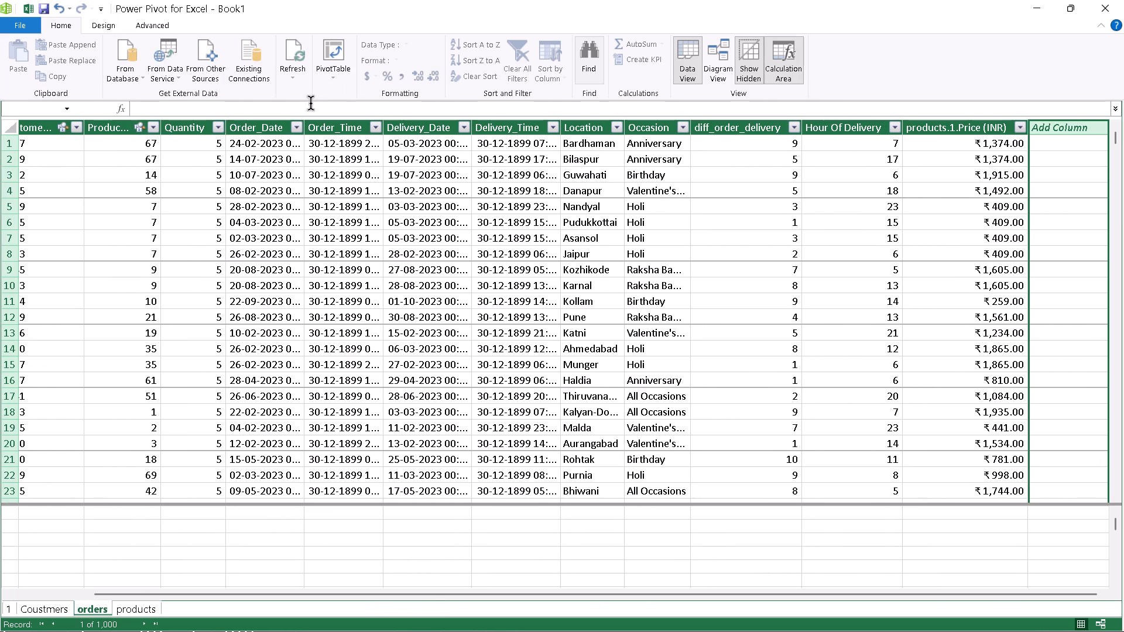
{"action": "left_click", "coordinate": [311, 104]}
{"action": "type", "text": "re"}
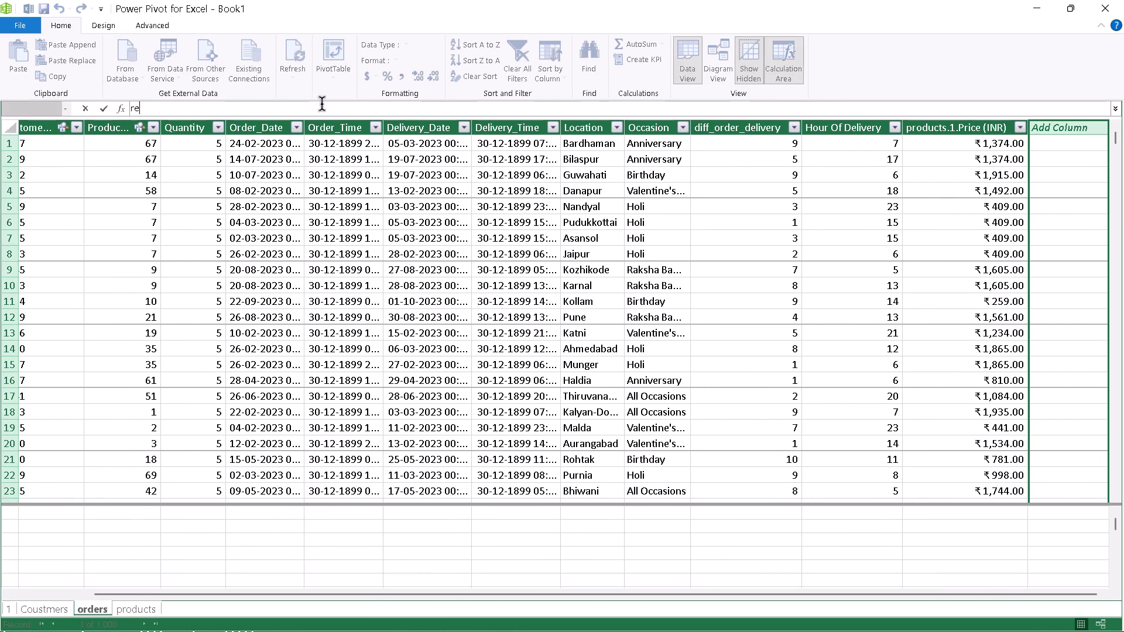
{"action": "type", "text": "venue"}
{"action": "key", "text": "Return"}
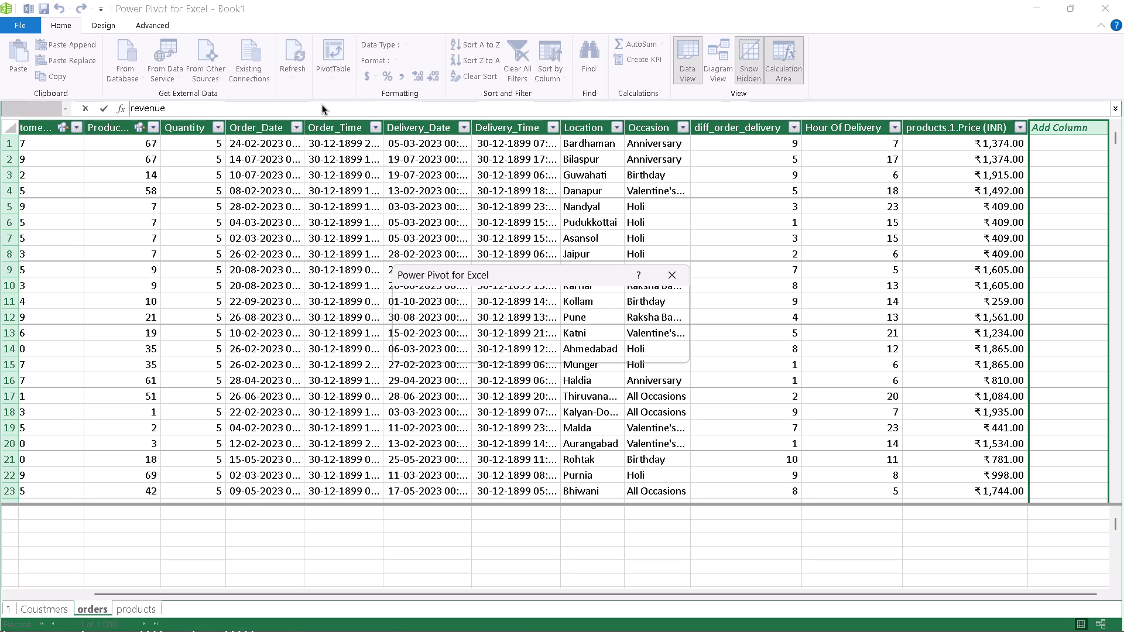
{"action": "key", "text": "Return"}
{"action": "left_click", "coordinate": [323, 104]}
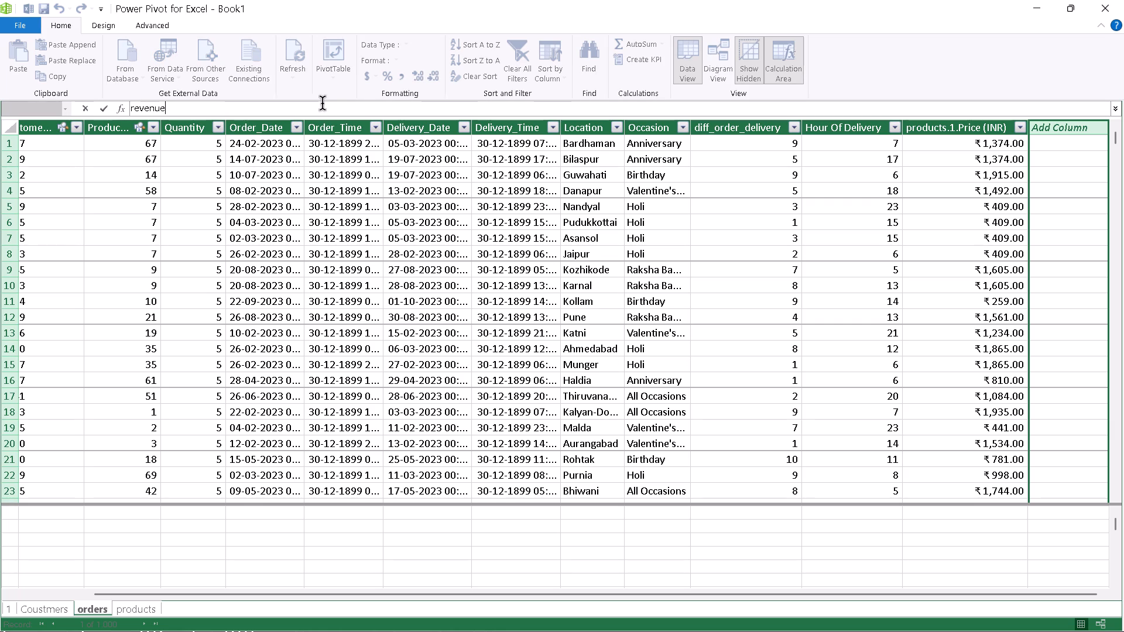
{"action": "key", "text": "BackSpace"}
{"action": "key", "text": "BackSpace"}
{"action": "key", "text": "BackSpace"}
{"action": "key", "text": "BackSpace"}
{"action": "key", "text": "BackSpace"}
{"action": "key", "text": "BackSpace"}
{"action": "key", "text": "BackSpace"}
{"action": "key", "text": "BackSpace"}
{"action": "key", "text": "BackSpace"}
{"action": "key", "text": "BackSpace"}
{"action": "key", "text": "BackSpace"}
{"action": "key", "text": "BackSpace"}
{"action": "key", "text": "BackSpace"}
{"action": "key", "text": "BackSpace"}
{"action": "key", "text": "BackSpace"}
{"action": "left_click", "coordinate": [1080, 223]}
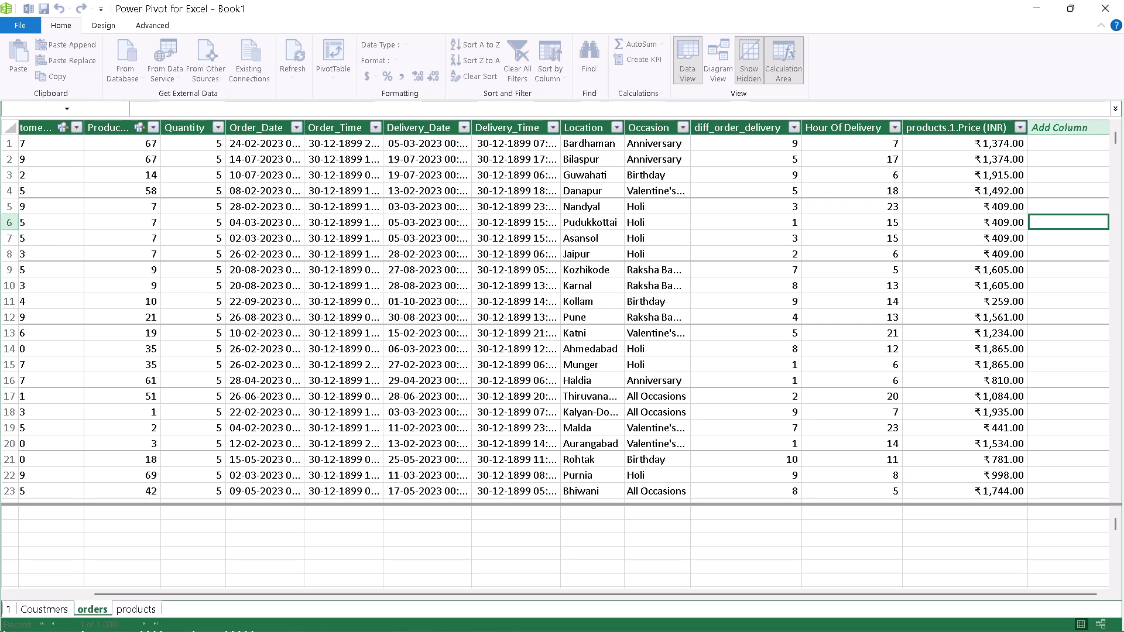
Rename the empty column after products.1.Price (INR) in the orders table as Reveue.
{"action": "left_click", "coordinate": [1064, 133]}
{"action": "right_click", "coordinate": [1064, 133]}
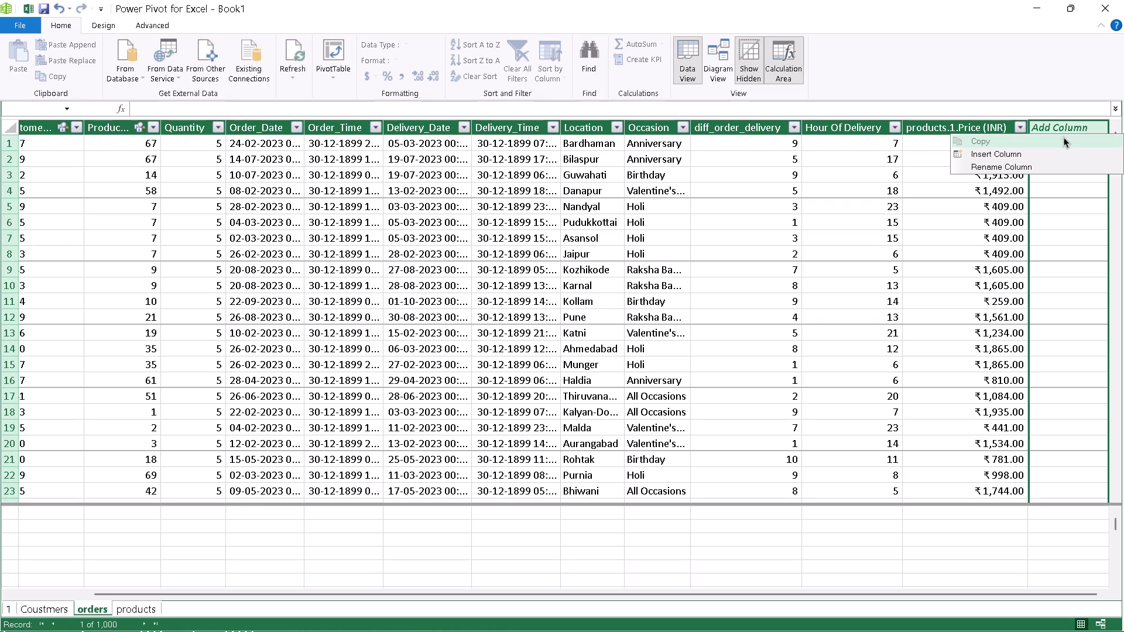
{"action": "left_click", "coordinate": [1050, 171]}
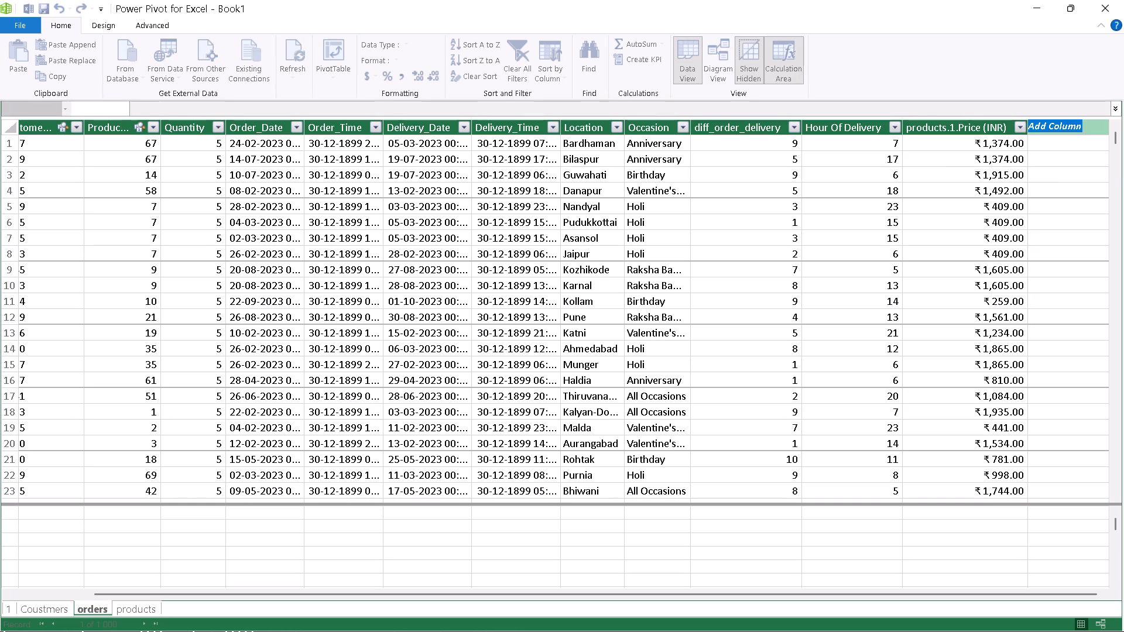
{"action": "type", "text": "RE"}
{"action": "key", "text": "BackSpace"}
{"action": "key", "text": "e"}
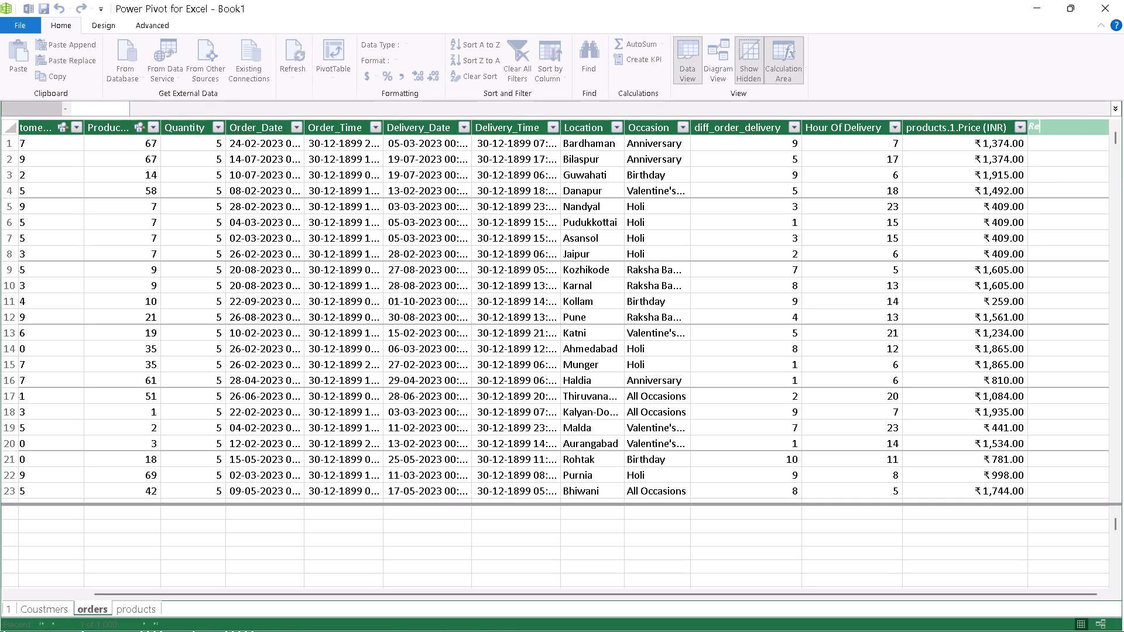
{"action": "key", "text": "BackSpace"}
{"action": "key", "text": "BackSpace"}
{"action": "key", "text": "BackSpace"}
{"action": "type", "text": "Re"}
{"action": "type", "text": "veue"}
{"action": "left_click", "coordinate": [1075, 152]}
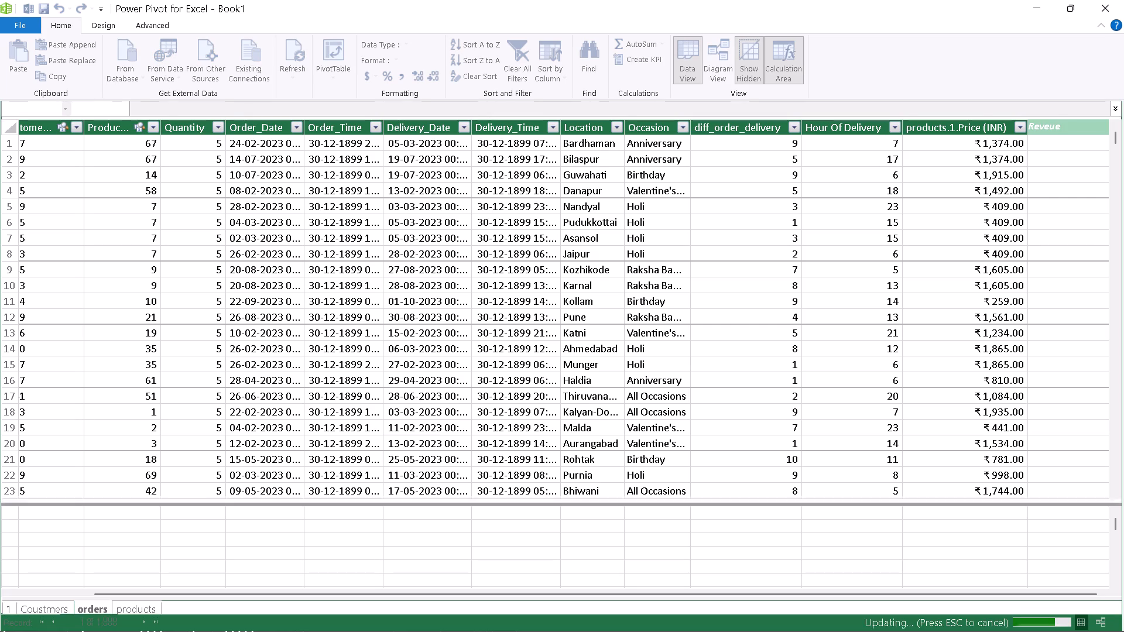
Calculate the Reveue column with the formula =orders[products.1.Price (INR)]*orders[Quantity].
{"action": "left_click", "coordinate": [1056, 145]}
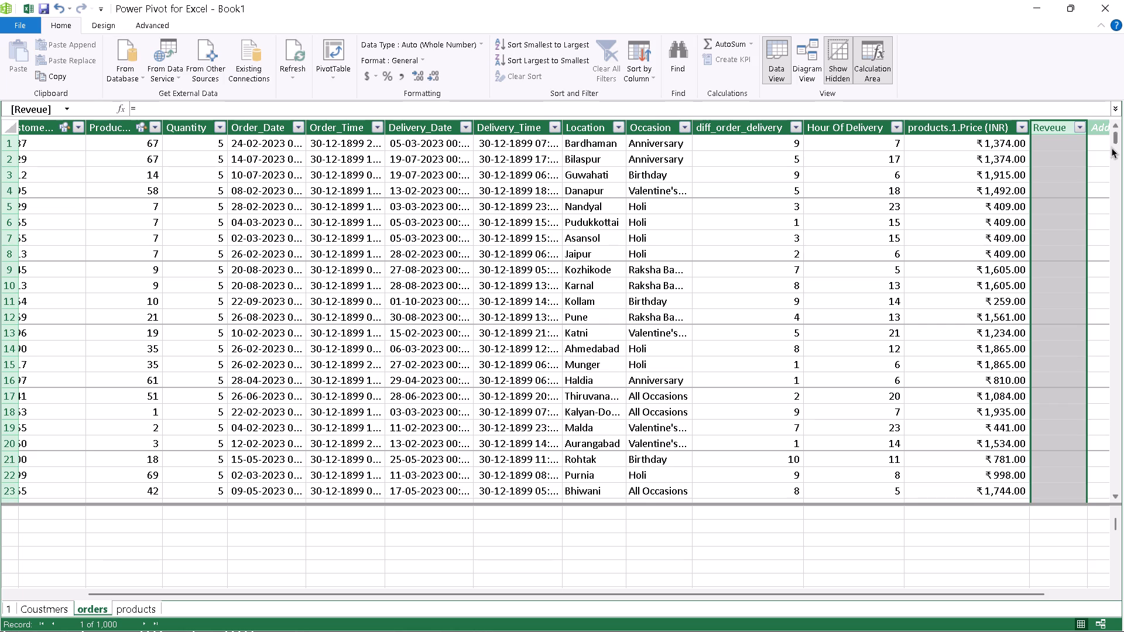
{"action": "left_click", "coordinate": [1046, 140]}
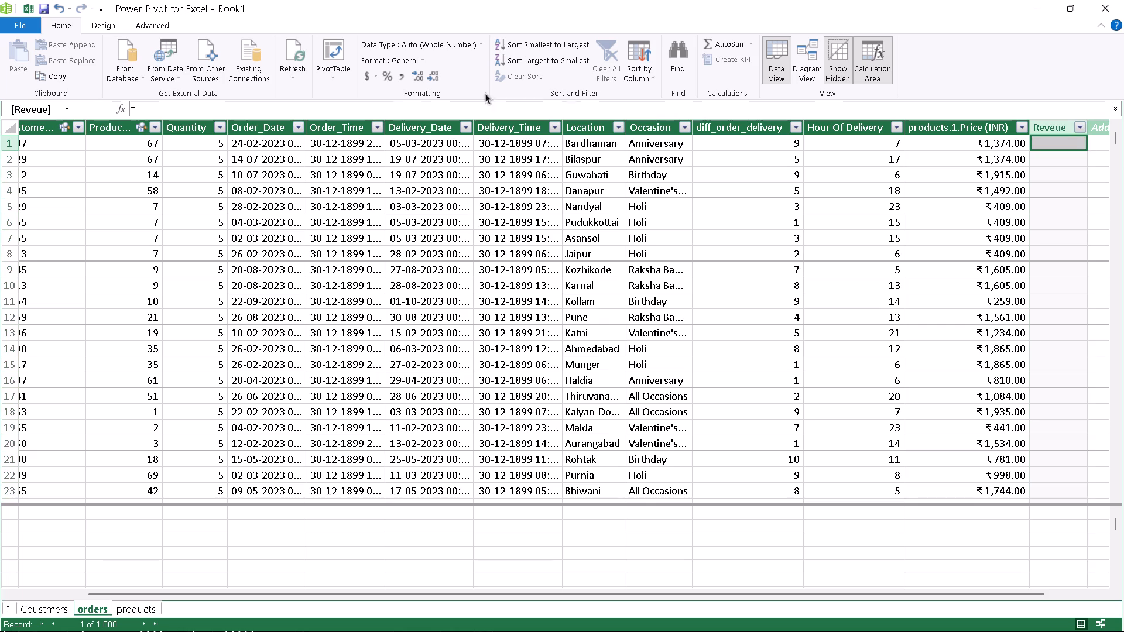
{"action": "left_click", "coordinate": [145, 102]}
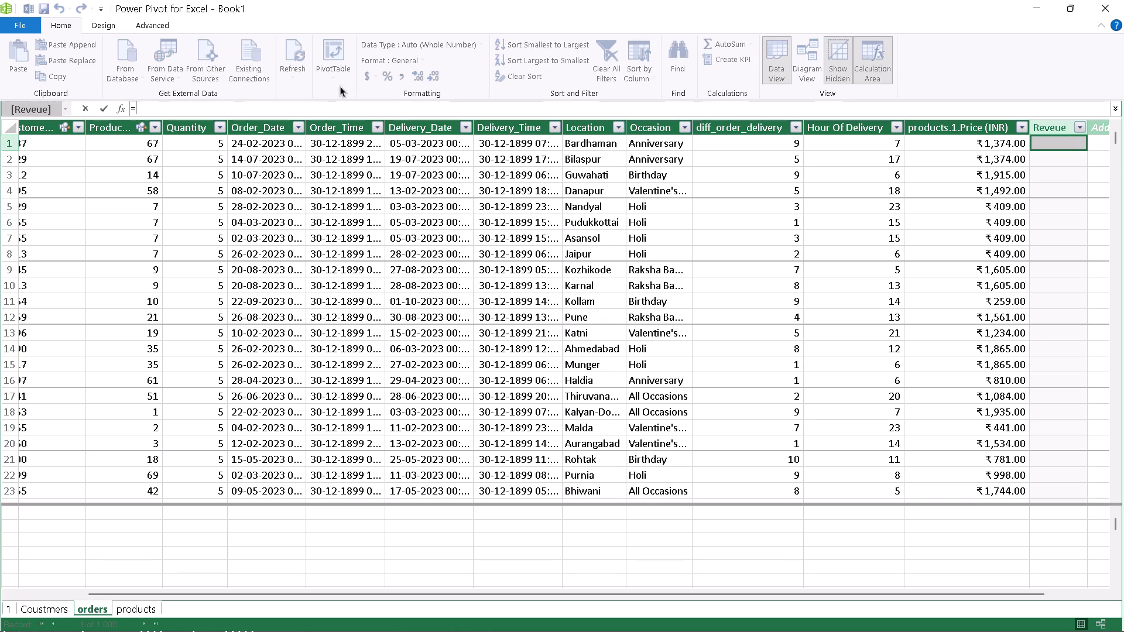
{"action": "left_click", "coordinate": [969, 145]}
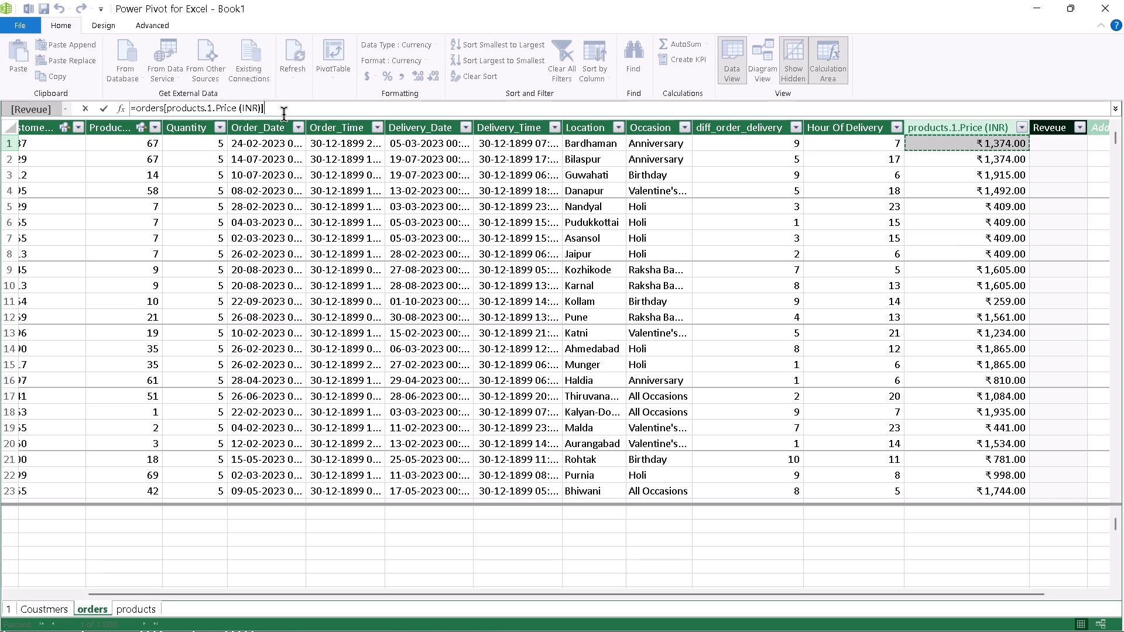
{"action": "key", "text": "asterisk"}
{"action": "scroll", "coordinate": [184, 147], "scroll_direction": "up", "scroll_amount": 2}
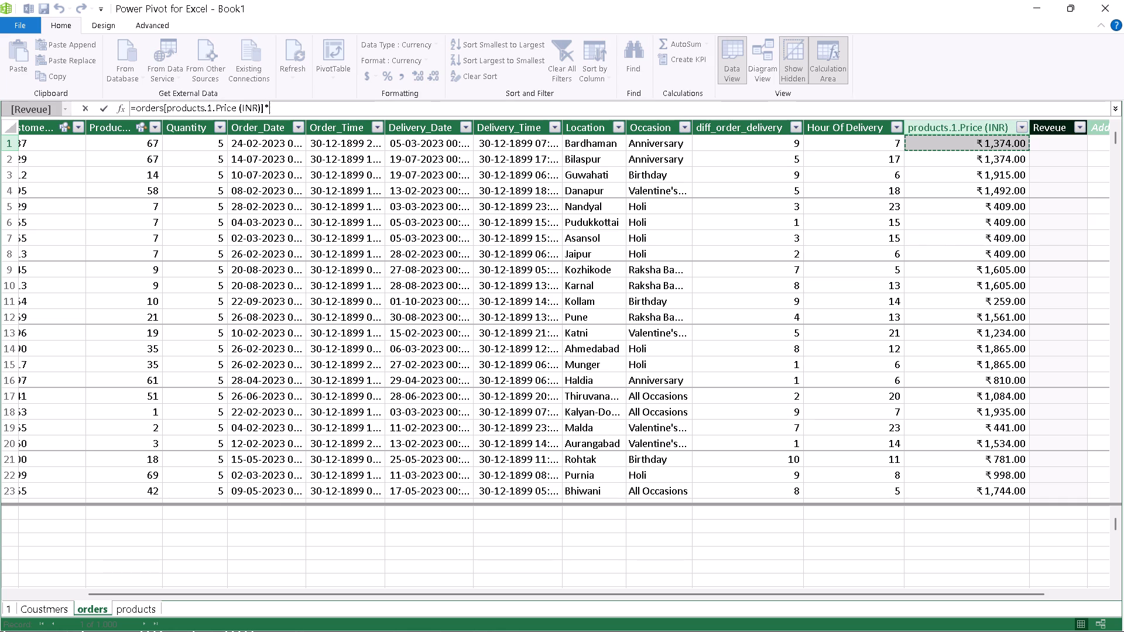
{"action": "scroll", "coordinate": [184, 147], "scroll_direction": "up", "scroll_amount": 4}
{"action": "left_click", "coordinate": [187, 147]}
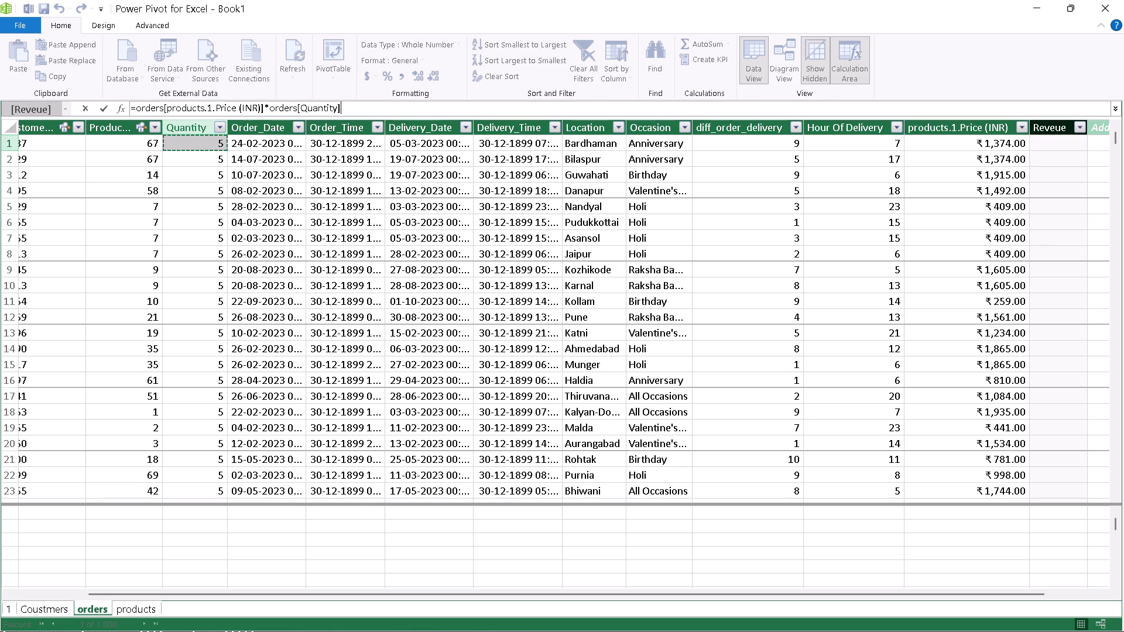
{"action": "key", "text": "Return"}
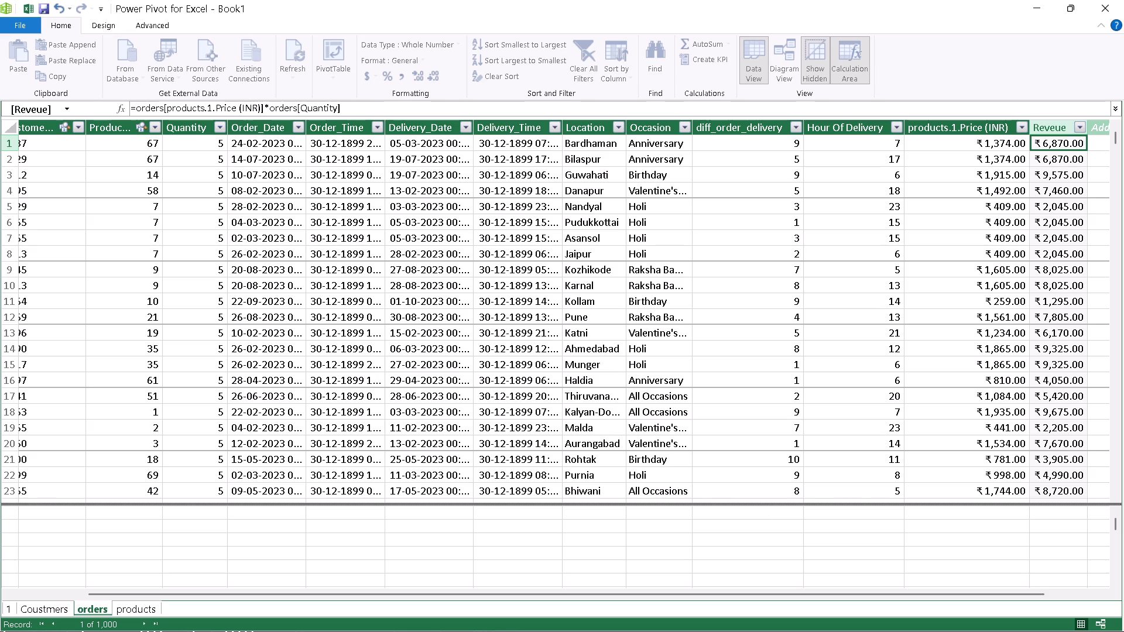
Examine the calculated Reveue values against price and quantity across rows of the orders table.
{"action": "scroll", "coordinate": [864, 401], "scroll_direction": "up", "scroll_amount": 9}
{"action": "scroll", "coordinate": [930, 369], "scroll_direction": "down", "scroll_amount": 6}
{"action": "scroll", "coordinate": [886, 352], "scroll_direction": "down", "scroll_amount": 4}
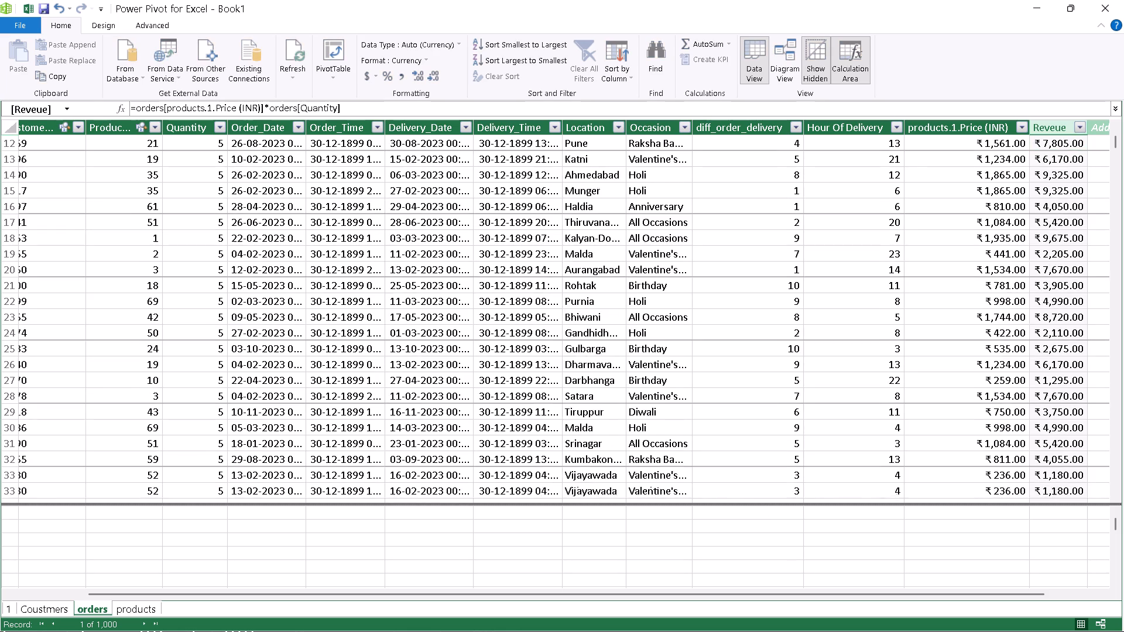
{"action": "scroll", "coordinate": [885, 353], "scroll_direction": "down", "scroll_amount": 2}
{"action": "scroll", "coordinate": [885, 353], "scroll_direction": "up", "scroll_amount": 11}
{"action": "scroll", "coordinate": [921, 393], "scroll_direction": "up", "scroll_amount": 9}
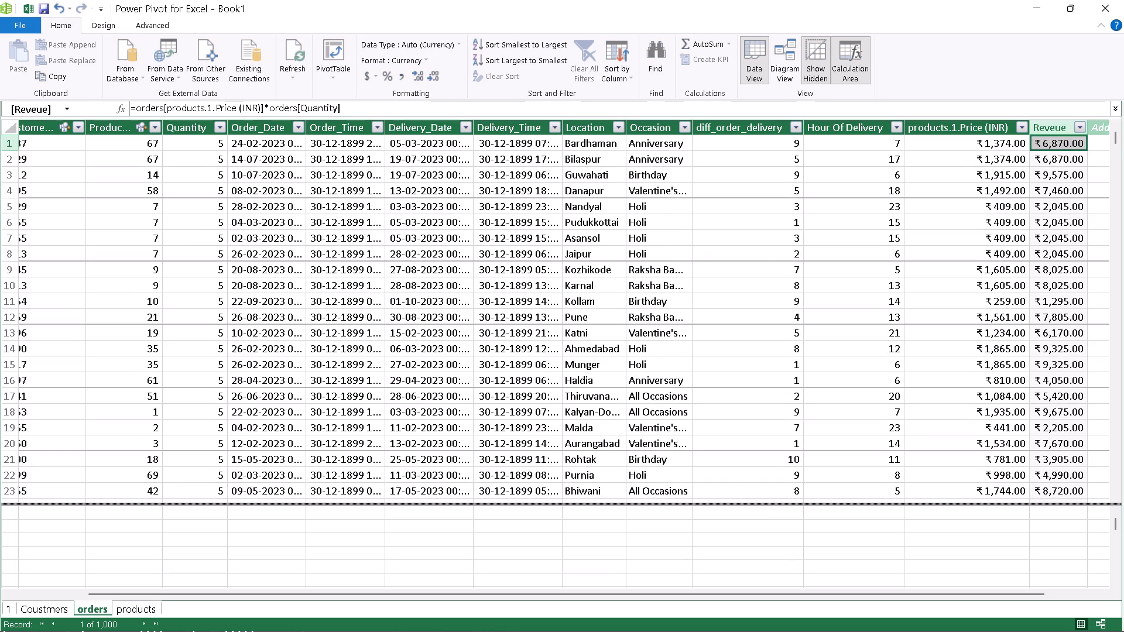
{"action": "scroll", "coordinate": [810, 406], "scroll_direction": "up", "scroll_amount": 4}
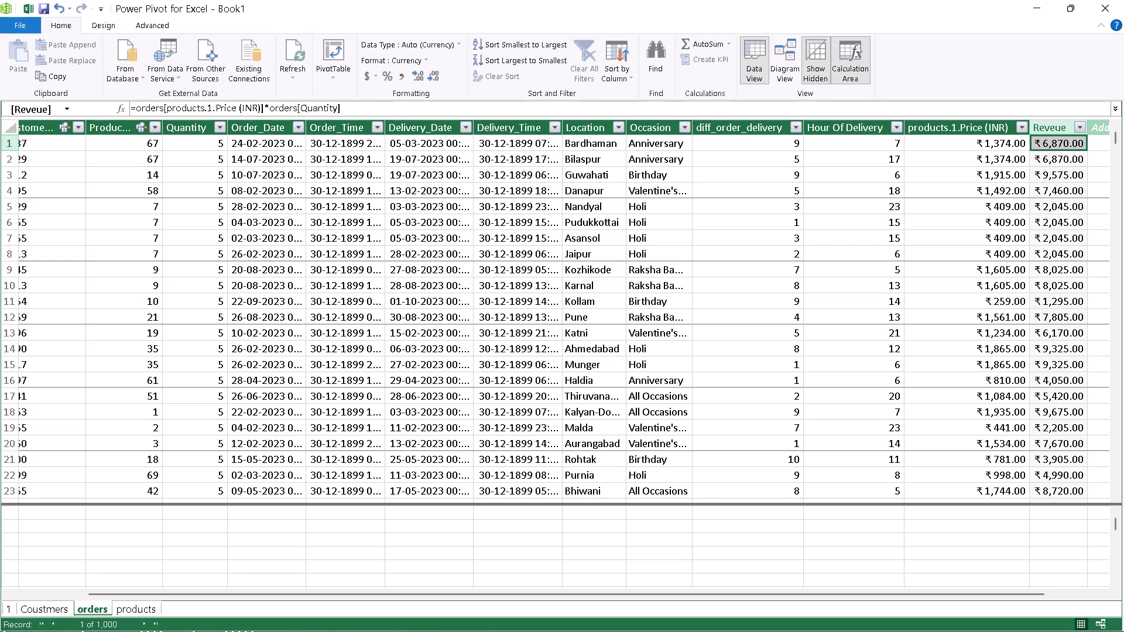
{"action": "scroll", "coordinate": [860, 430], "scroll_direction": "down", "scroll_amount": 12}
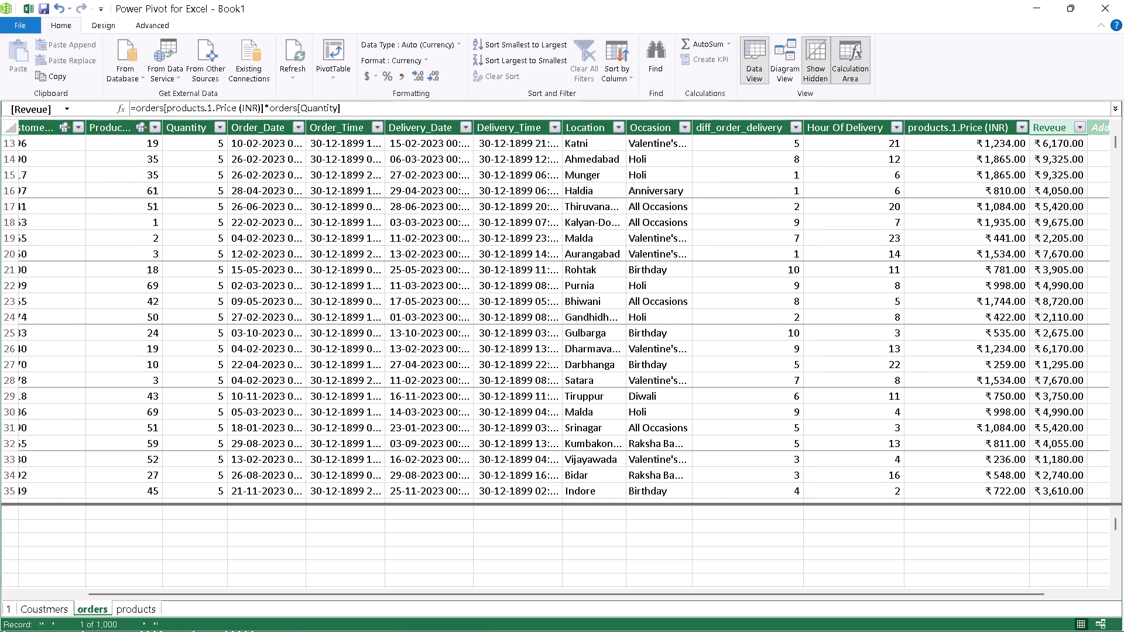
{"action": "scroll", "coordinate": [871, 410], "scroll_direction": "down", "scroll_amount": 5}
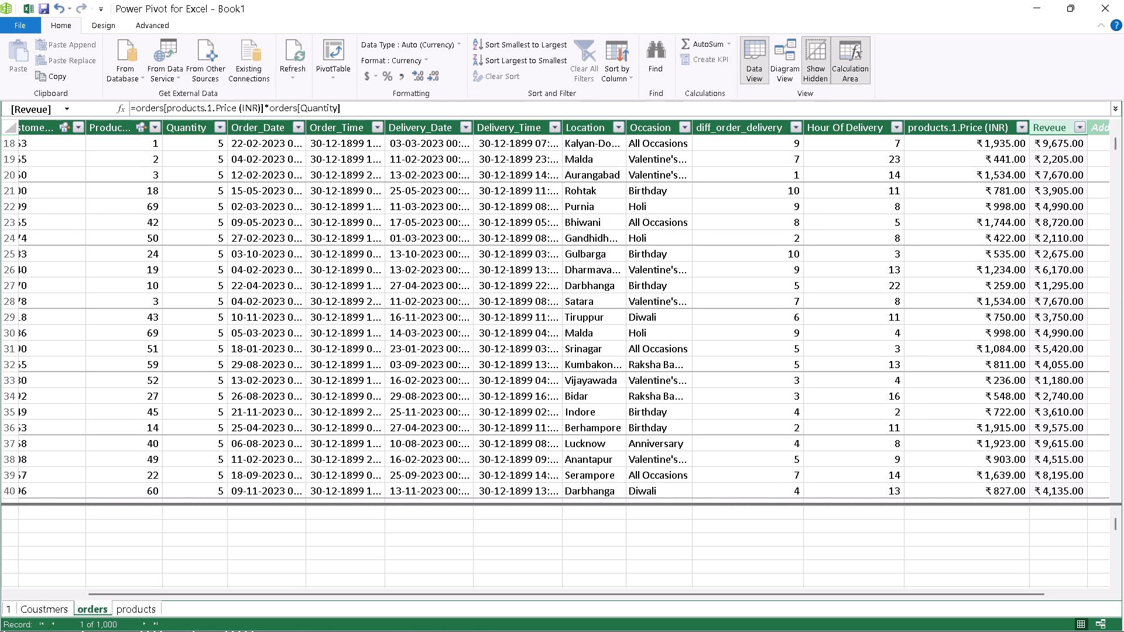
{"action": "scroll", "coordinate": [707, 393], "scroll_direction": "down", "scroll_amount": 1}
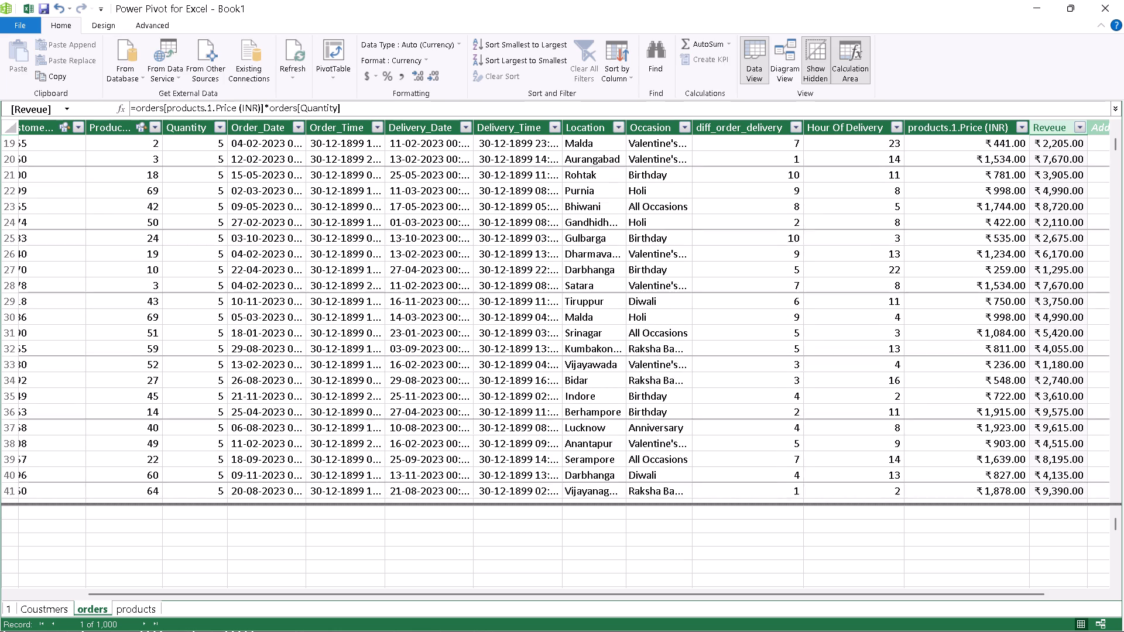
{"action": "scroll", "coordinate": [707, 393], "scroll_direction": "down", "scroll_amount": 7}
{"action": "scroll", "coordinate": [553, 402], "scroll_direction": "down", "scroll_amount": 3}
{"action": "scroll", "coordinate": [254, 397], "scroll_direction": "up", "scroll_amount": 3}
{"action": "scroll", "coordinate": [458, 496], "scroll_direction": "up", "scroll_amount": 3}
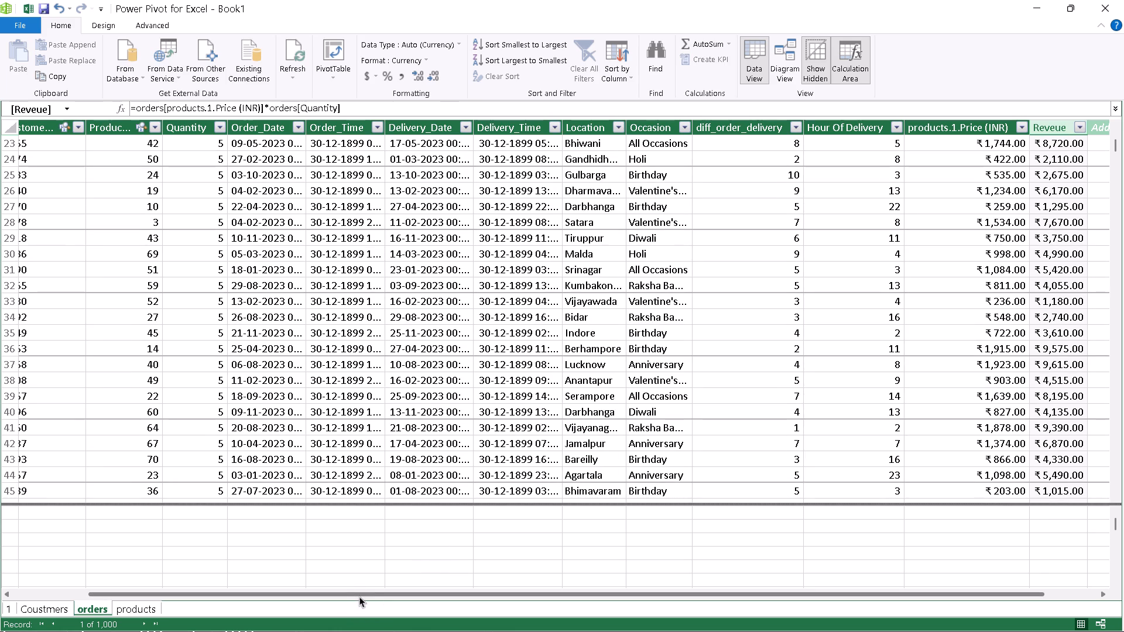
Review the order and delivery date and time columns across rows of the orders table.
{"action": "left_click_drag", "start_coordinate": [359, 590], "coordinate": [203, 586]}
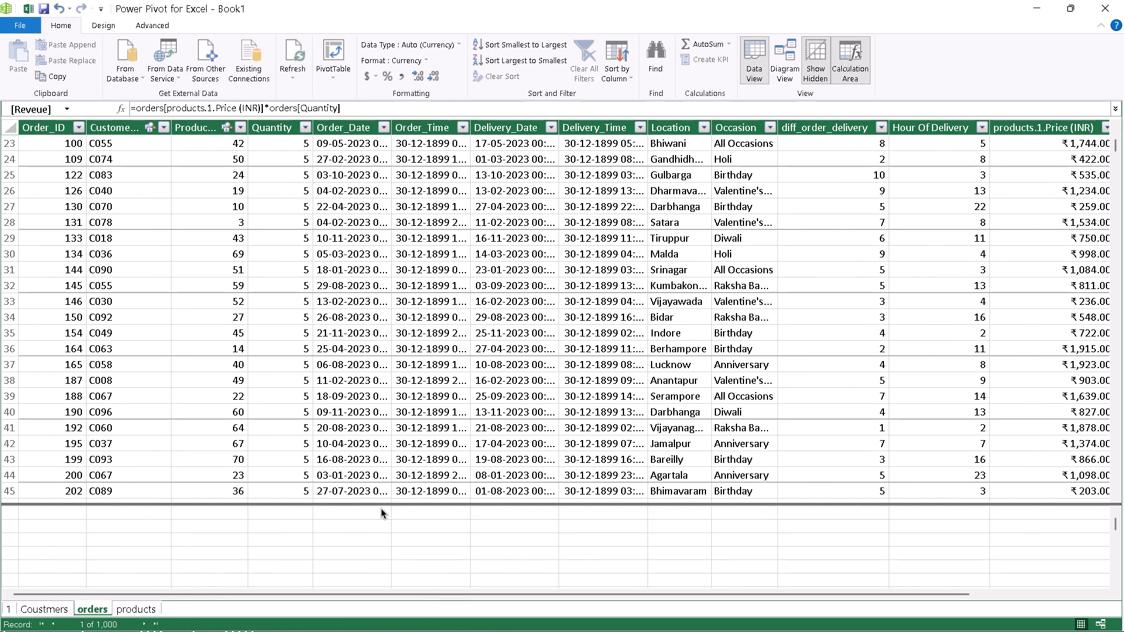
{"action": "scroll", "coordinate": [381, 508], "scroll_direction": "down", "scroll_amount": 8}
{"action": "scroll", "coordinate": [515, 397], "scroll_direction": "down", "scroll_amount": 4}
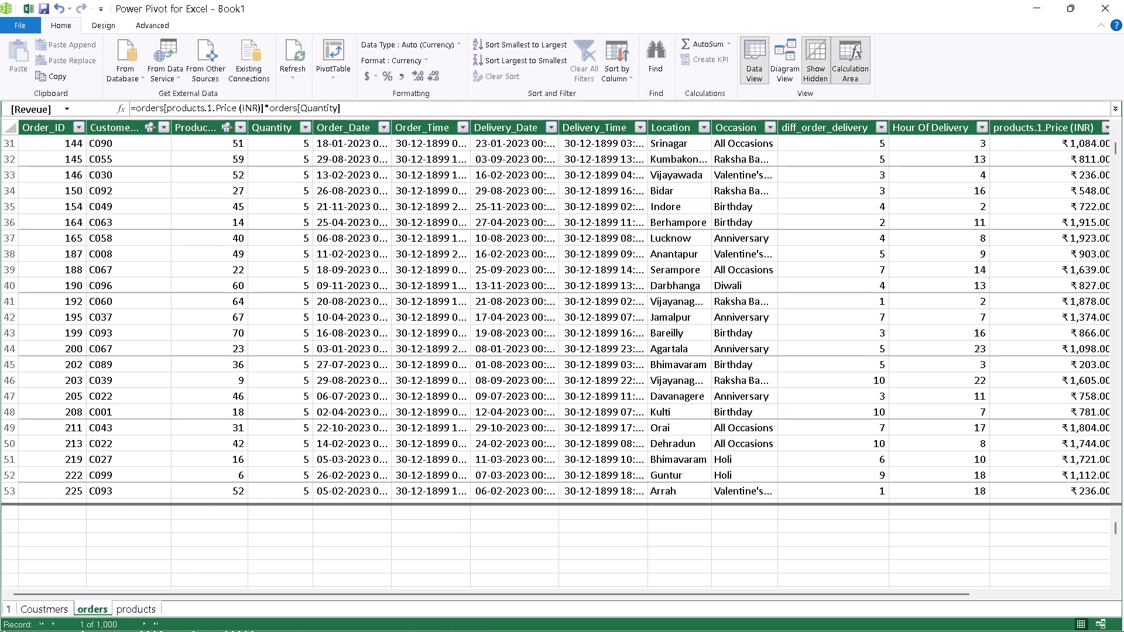
{"action": "scroll", "coordinate": [504, 362], "scroll_direction": "down", "scroll_amount": 8}
{"action": "left_click", "coordinate": [286, 311]}
{"action": "left_click", "coordinate": [403, 310]}
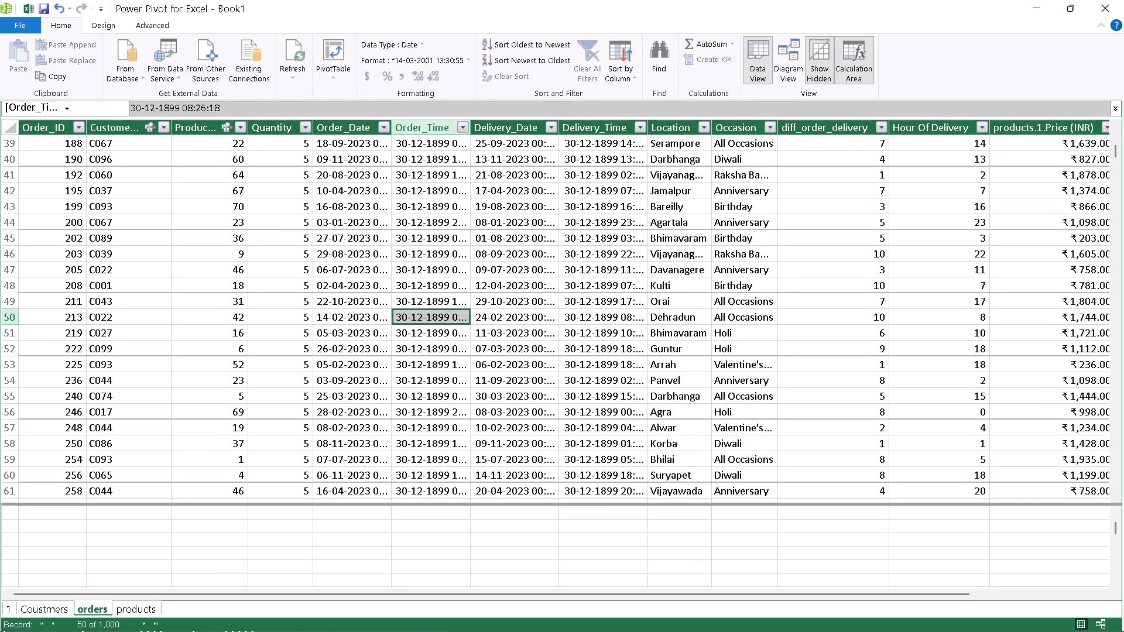
{"action": "left_click", "coordinate": [532, 322]}
{"action": "left_click", "coordinate": [630, 328]}
{"action": "scroll", "coordinate": [536, 407], "scroll_direction": "down", "scroll_amount": 5}
{"action": "scroll", "coordinate": [477, 356], "scroll_direction": "down", "scroll_amount": 5}
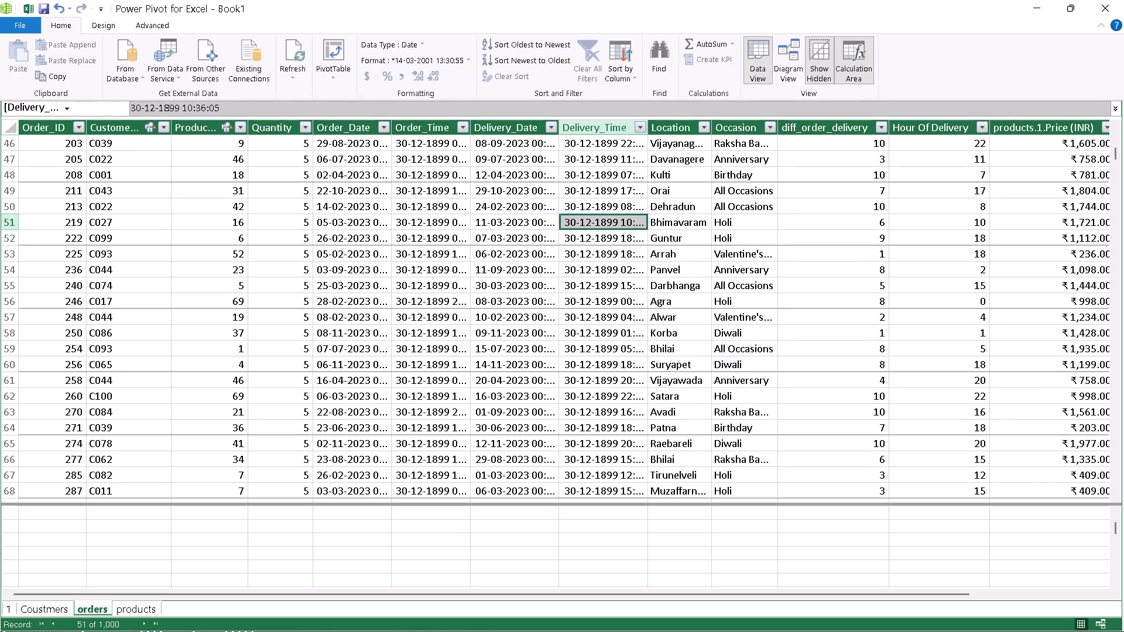
{"action": "scroll", "coordinate": [474, 356], "scroll_direction": "down", "scroll_amount": 15}
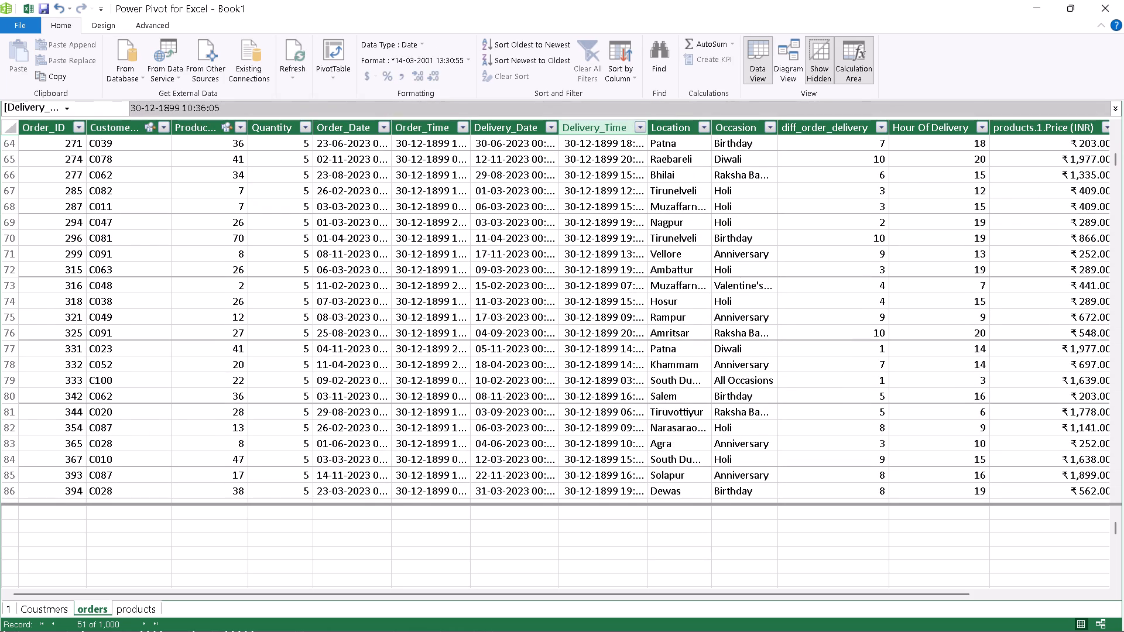
{"action": "scroll", "coordinate": [412, 371], "scroll_direction": "down", "scroll_amount": 5}
{"action": "scroll", "coordinate": [450, 331], "scroll_direction": "up", "scroll_amount": 2}
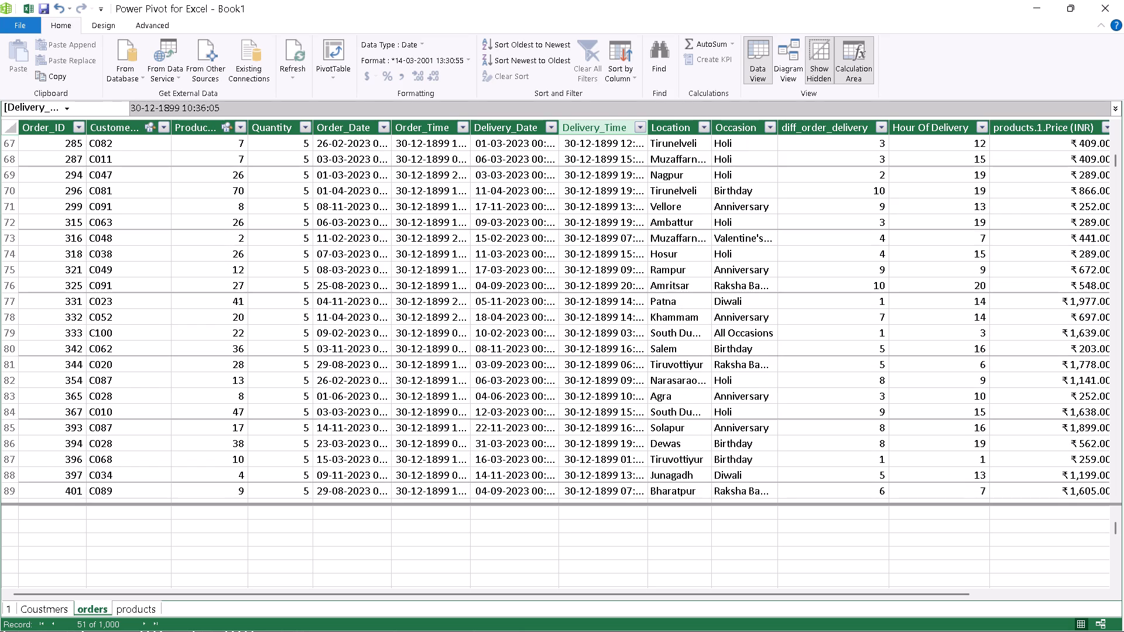
{"action": "scroll", "coordinate": [498, 253], "scroll_direction": "down", "scroll_amount": 3}
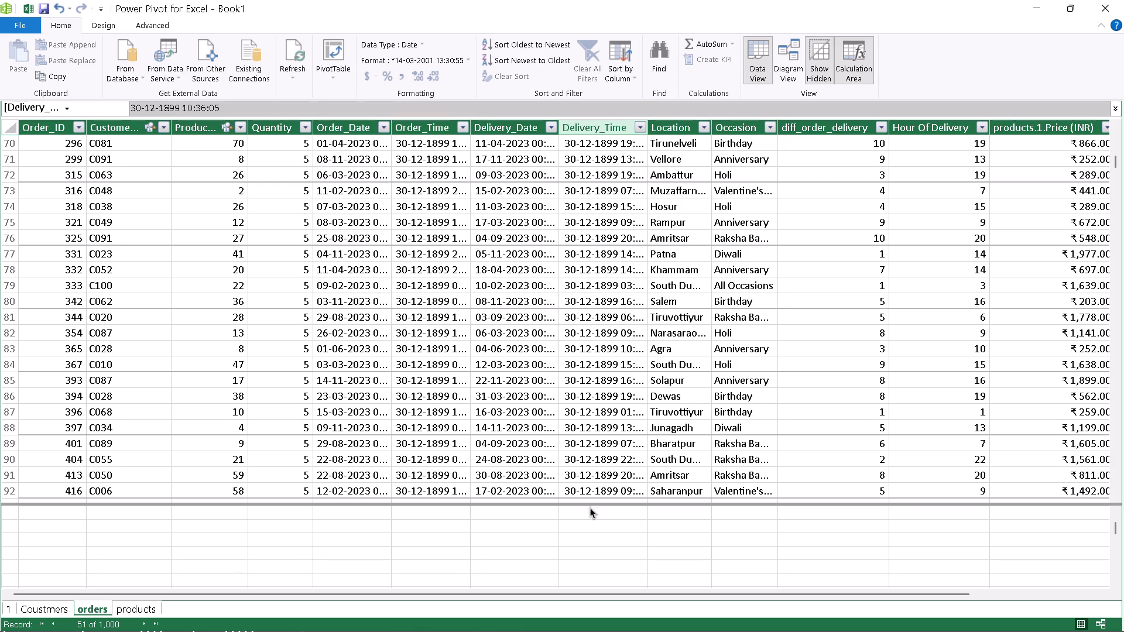
Insert a new empty column directly after Reveue in the orders table.
{"action": "left_click_drag", "start_coordinate": [485, 591], "coordinate": [815, 582]}
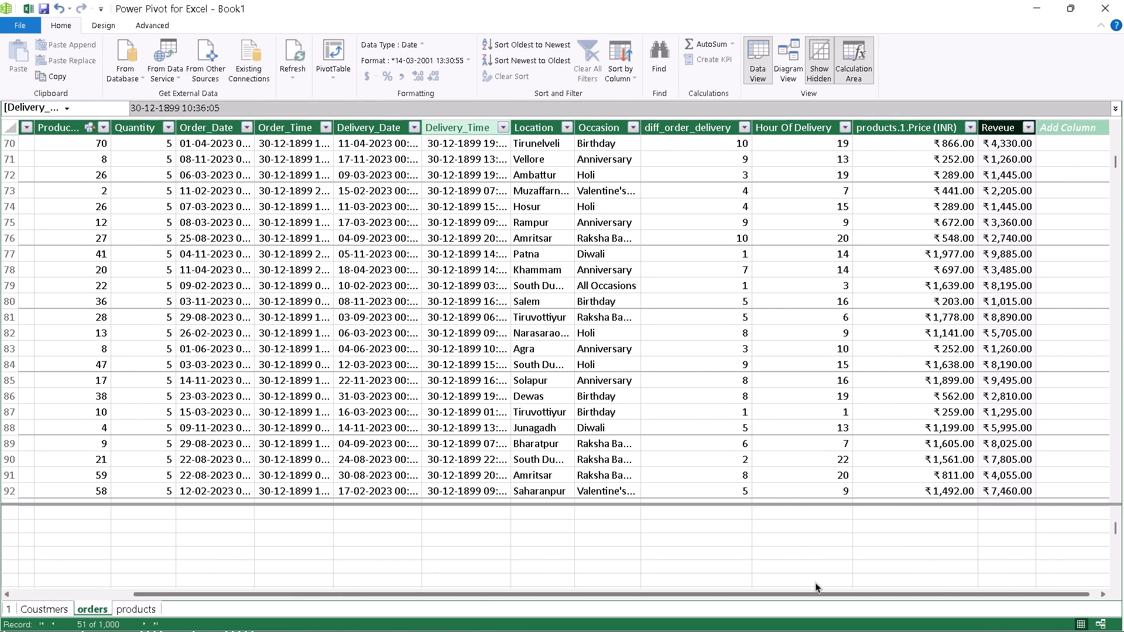
{"action": "left_click_drag", "start_coordinate": [815, 582], "coordinate": [822, 578]}
{"action": "left_click", "coordinate": [1068, 128]}
{"action": "left_click", "coordinate": [1068, 128]}
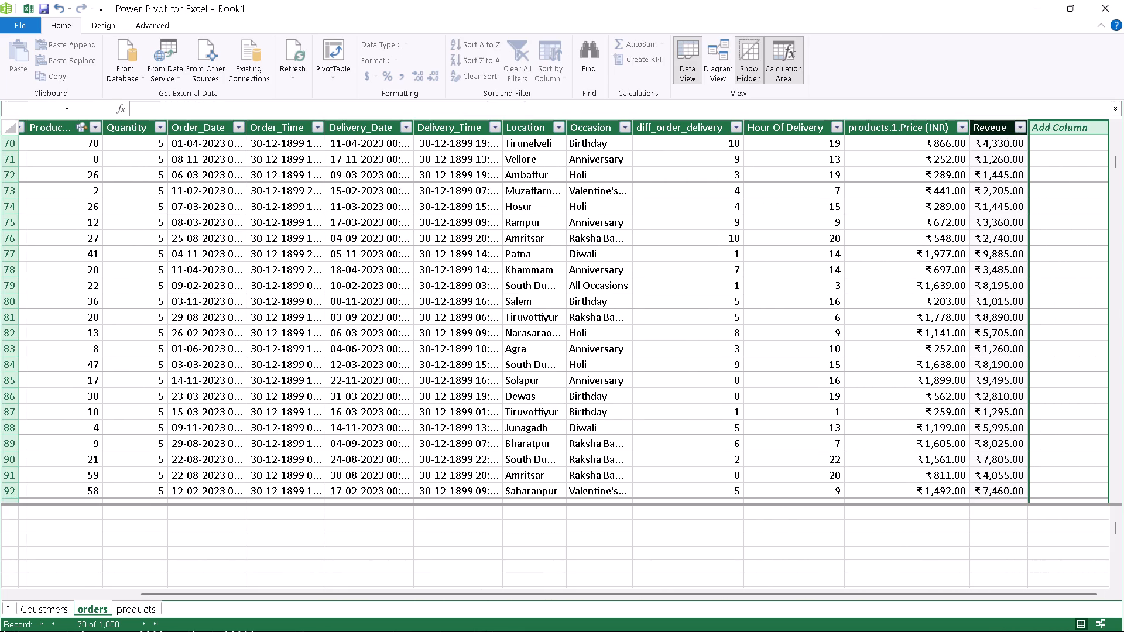
{"action": "right_click", "coordinate": [1068, 128]}
{"action": "left_click", "coordinate": [1060, 154]}
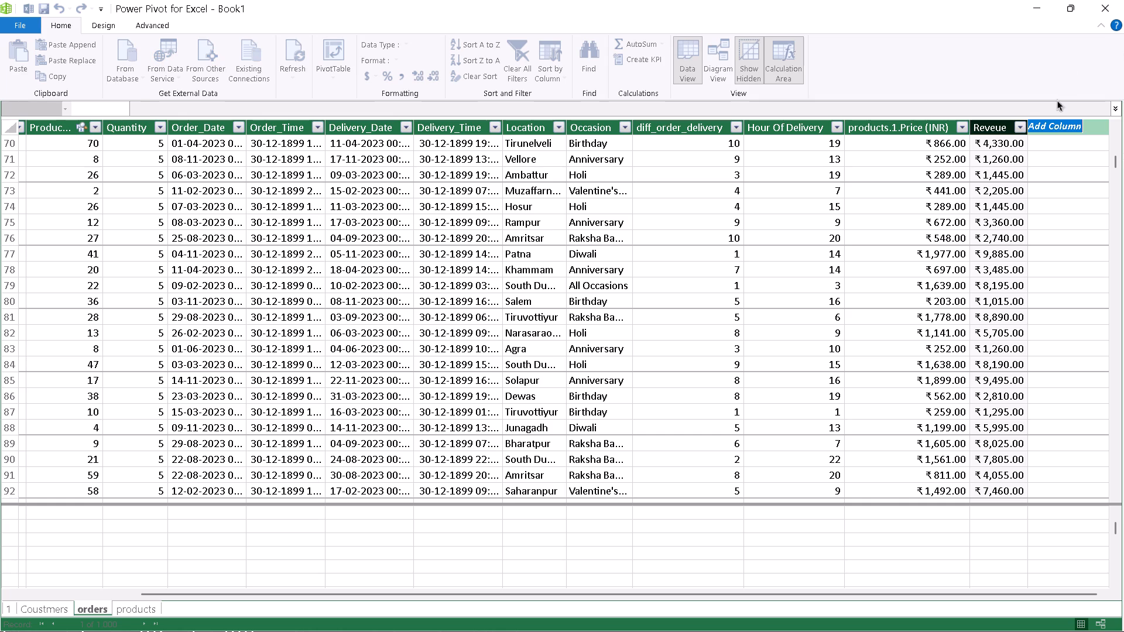
{"action": "left_click", "coordinate": [1046, 138]}
{"action": "left_click", "coordinate": [1045, 145]}
{"action": "triple_click", "coordinate": [1039, 146]}
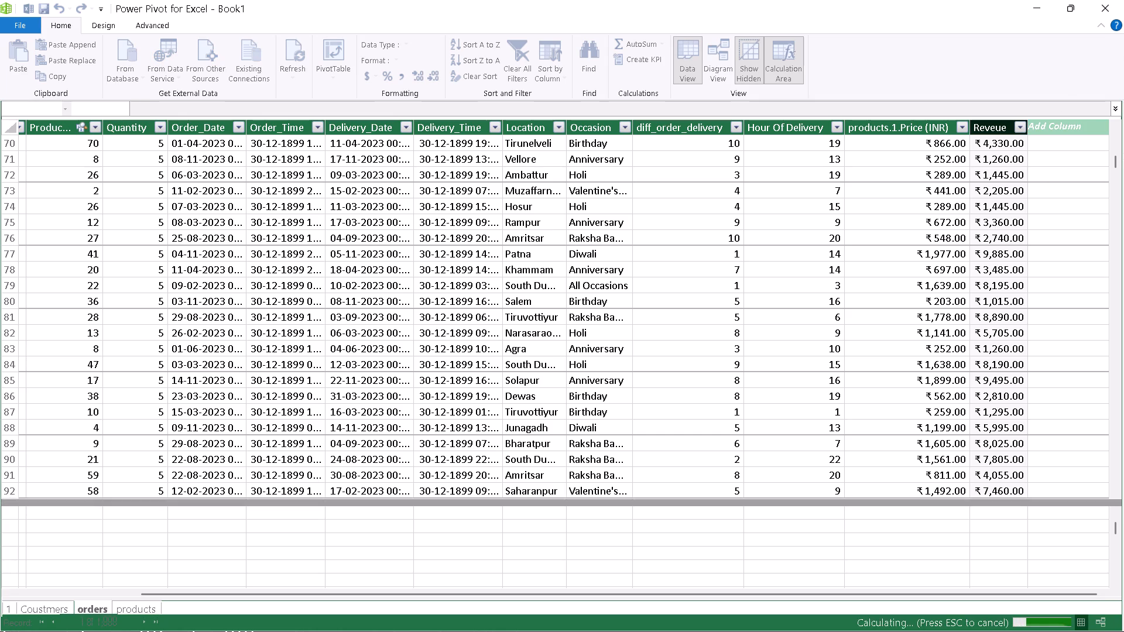
{"action": "double_click", "coordinate": [1039, 146]}
{"action": "left_click", "coordinate": [1035, 146]}
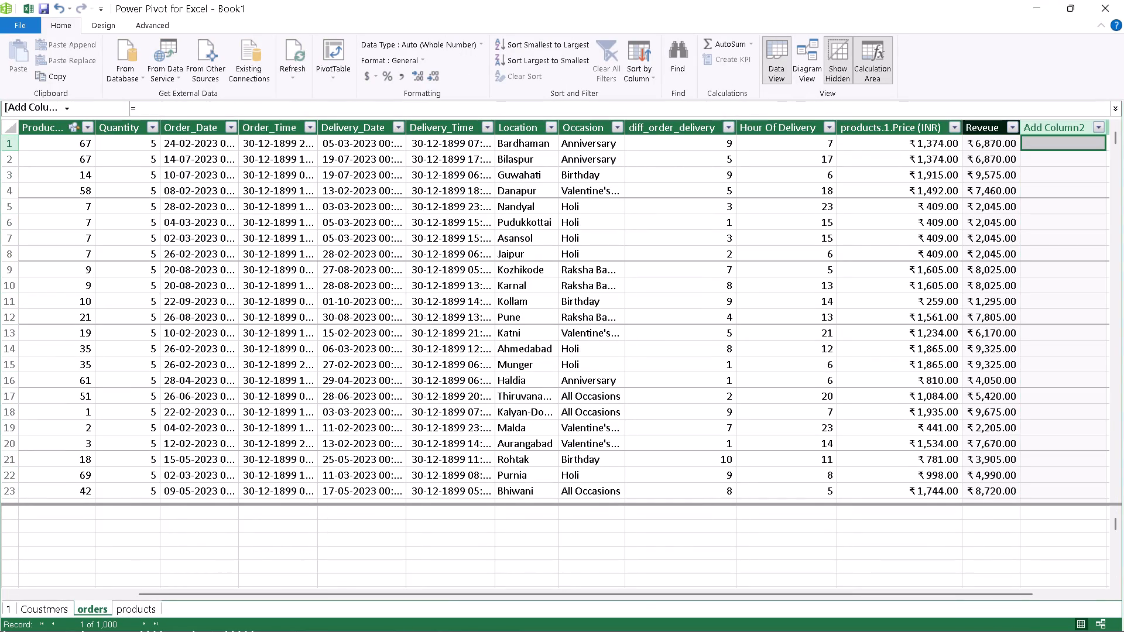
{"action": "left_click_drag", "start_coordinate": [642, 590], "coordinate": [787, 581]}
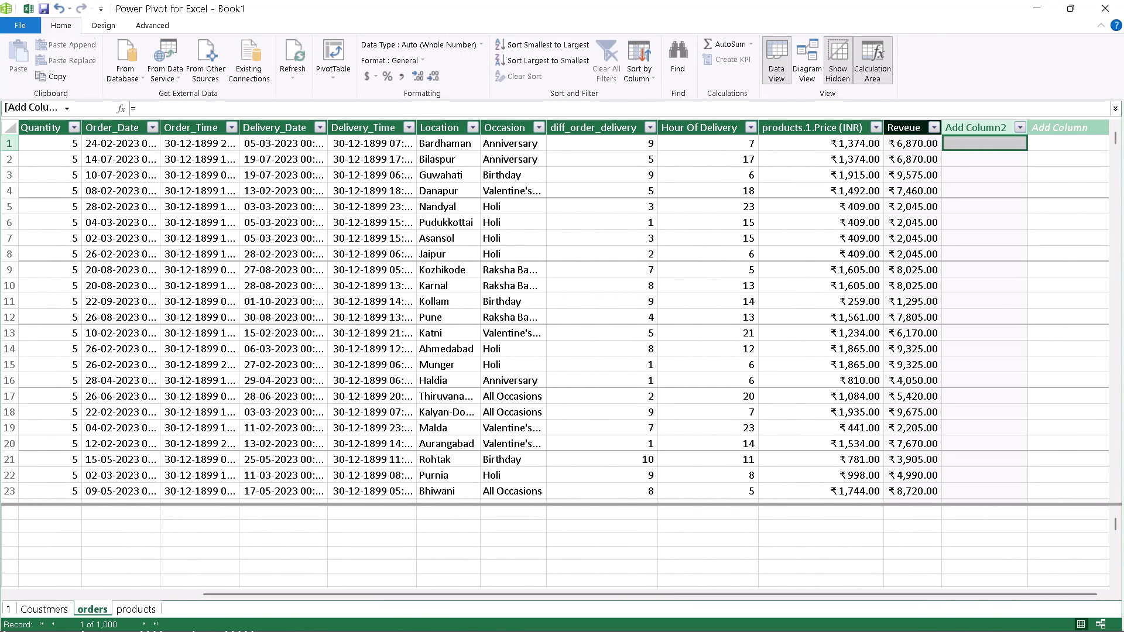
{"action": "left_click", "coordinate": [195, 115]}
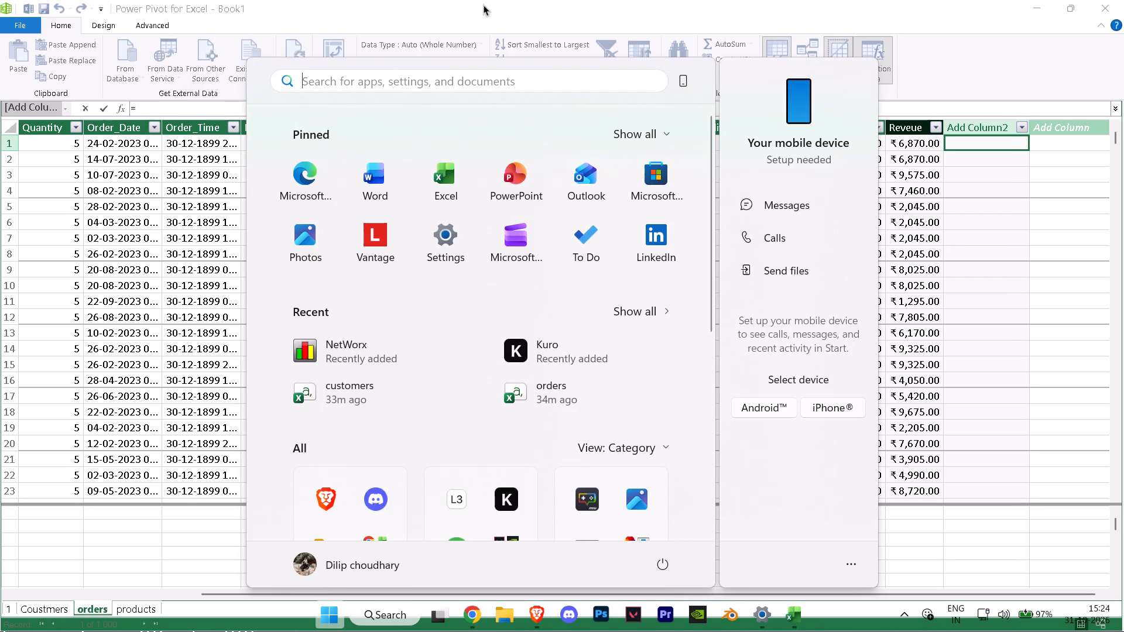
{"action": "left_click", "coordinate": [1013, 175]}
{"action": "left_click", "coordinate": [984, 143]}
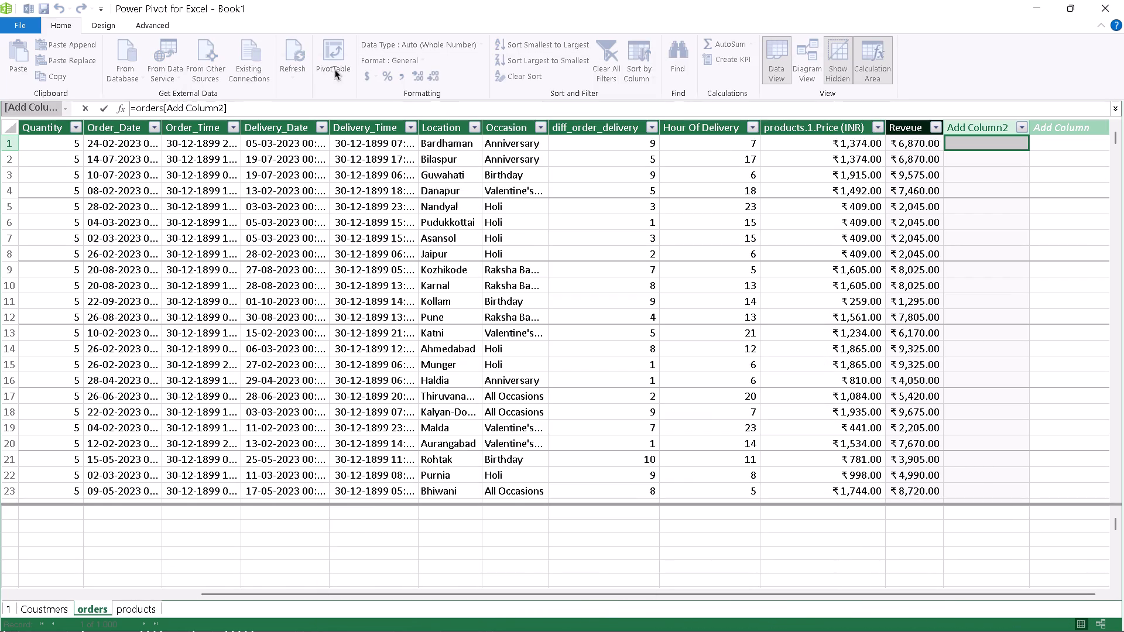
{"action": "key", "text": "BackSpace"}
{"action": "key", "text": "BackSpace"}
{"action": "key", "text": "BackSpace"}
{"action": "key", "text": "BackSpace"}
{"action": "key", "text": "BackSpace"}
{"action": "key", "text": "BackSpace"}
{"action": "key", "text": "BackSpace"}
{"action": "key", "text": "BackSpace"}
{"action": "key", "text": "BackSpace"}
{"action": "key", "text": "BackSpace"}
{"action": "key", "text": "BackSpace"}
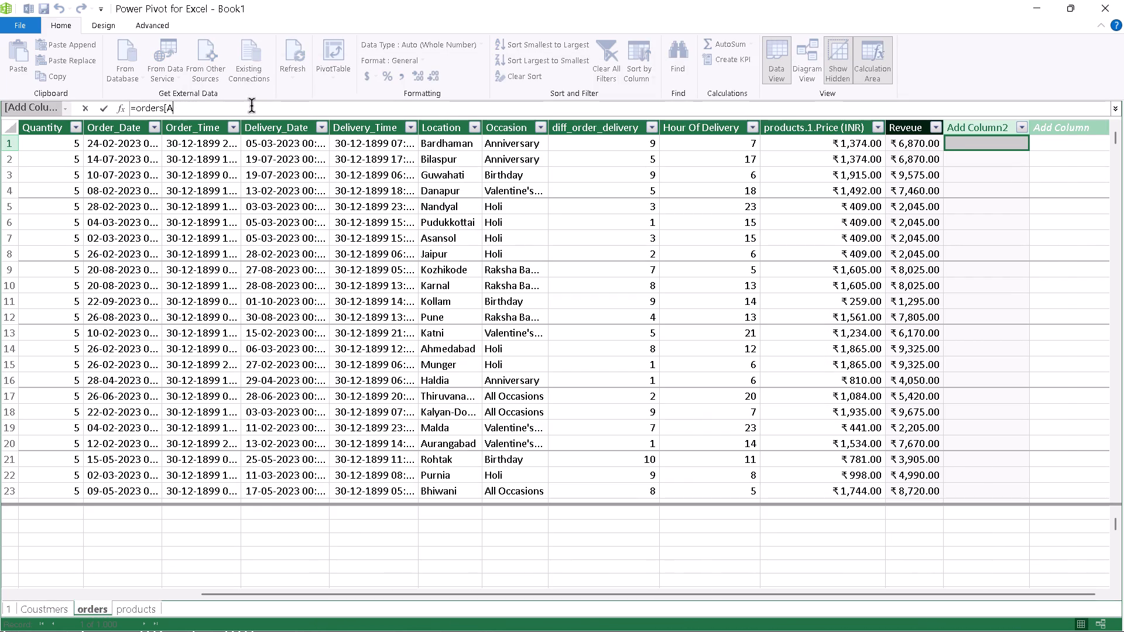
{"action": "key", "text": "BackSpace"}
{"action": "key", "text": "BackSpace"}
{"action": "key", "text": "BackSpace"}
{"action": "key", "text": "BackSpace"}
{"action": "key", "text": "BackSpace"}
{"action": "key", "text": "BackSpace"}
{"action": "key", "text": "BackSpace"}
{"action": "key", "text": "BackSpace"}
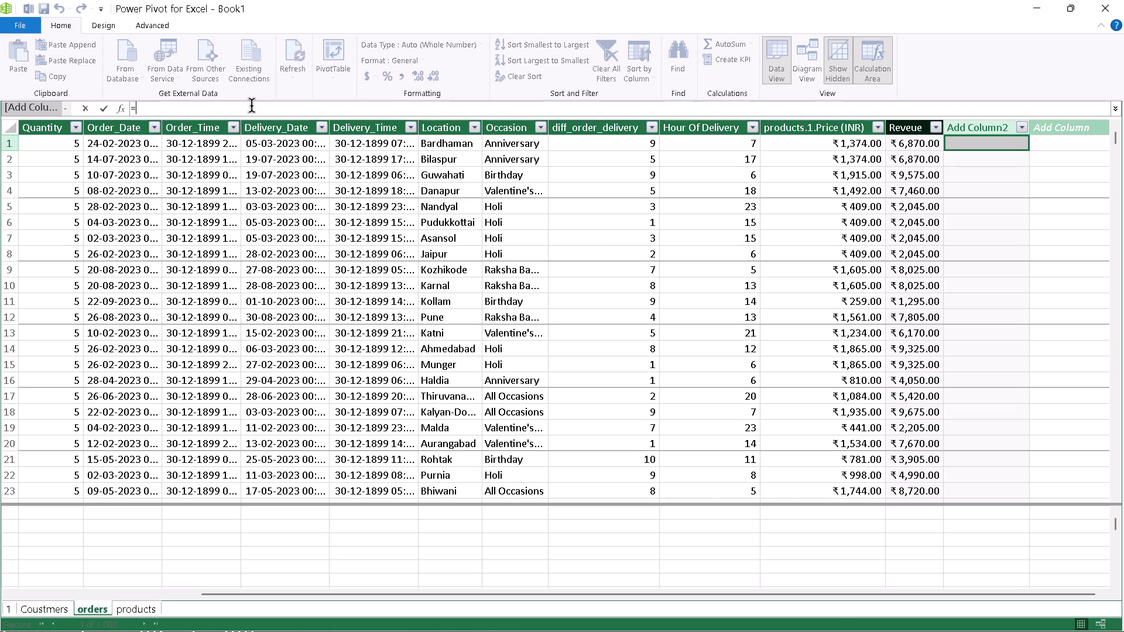
Fill the new column after Reveue with the formula =FORMAT(orders[Order_Date],"DDDD").
{"action": "type", "text": "forma"}
{"action": "key", "text": "Tab"}
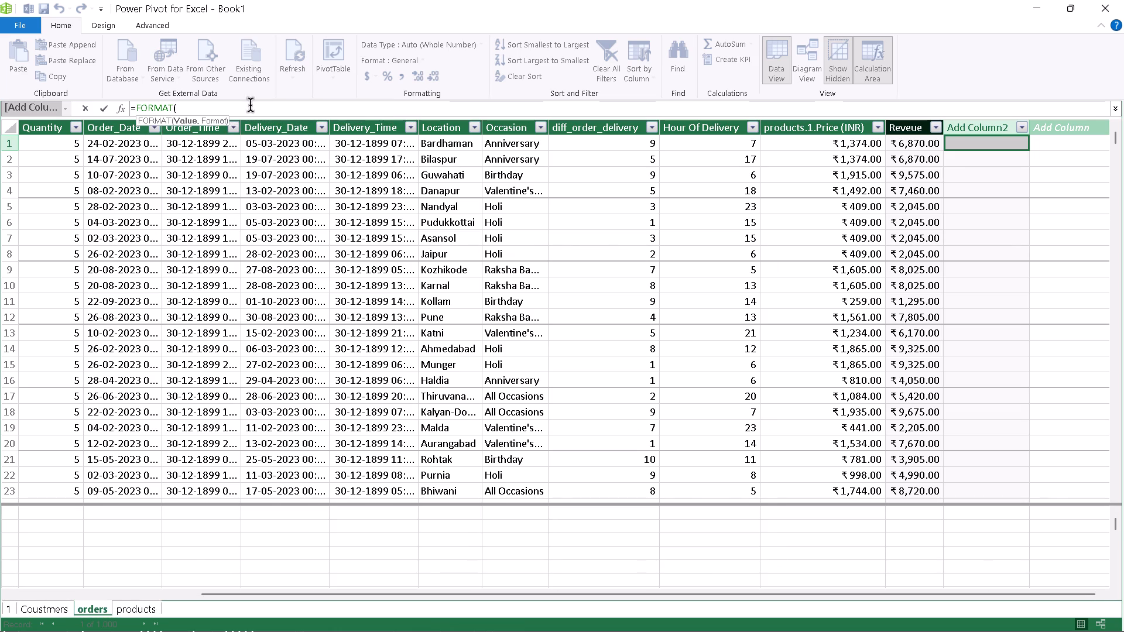
{"action": "left_click", "coordinate": [102, 143]}
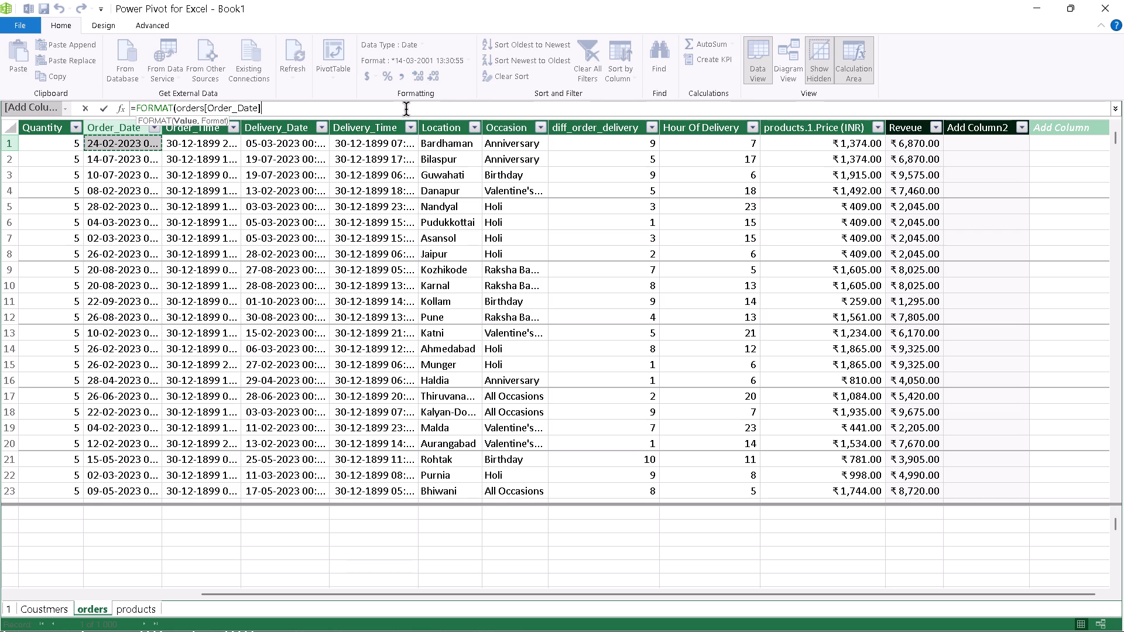
{"action": "key", "text": "comma"}
{"action": "type", "text": "\"DDDD"}
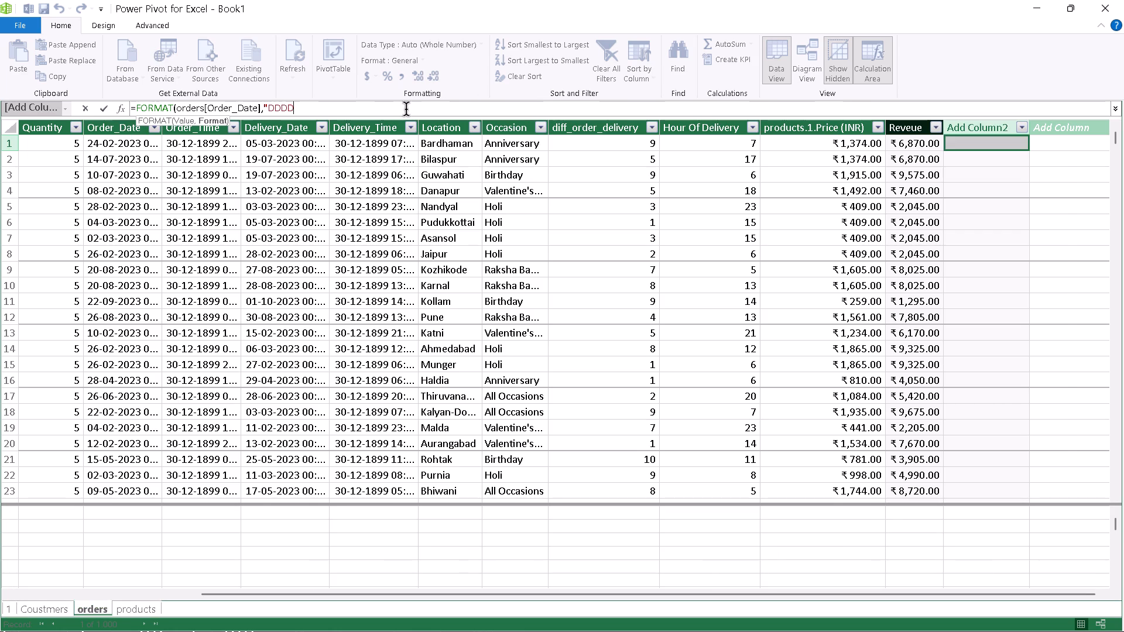
{"action": "key", "text": "shift+quotedbl"}
{"action": "key", "text": "shift+parenright"}
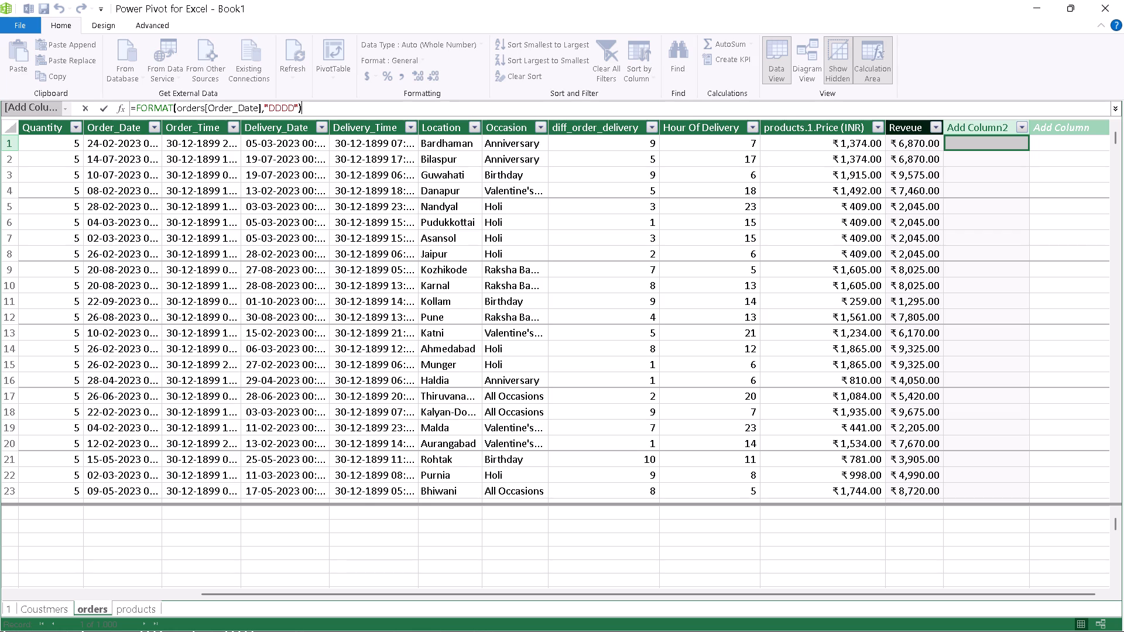
{"action": "key", "text": "Return"}
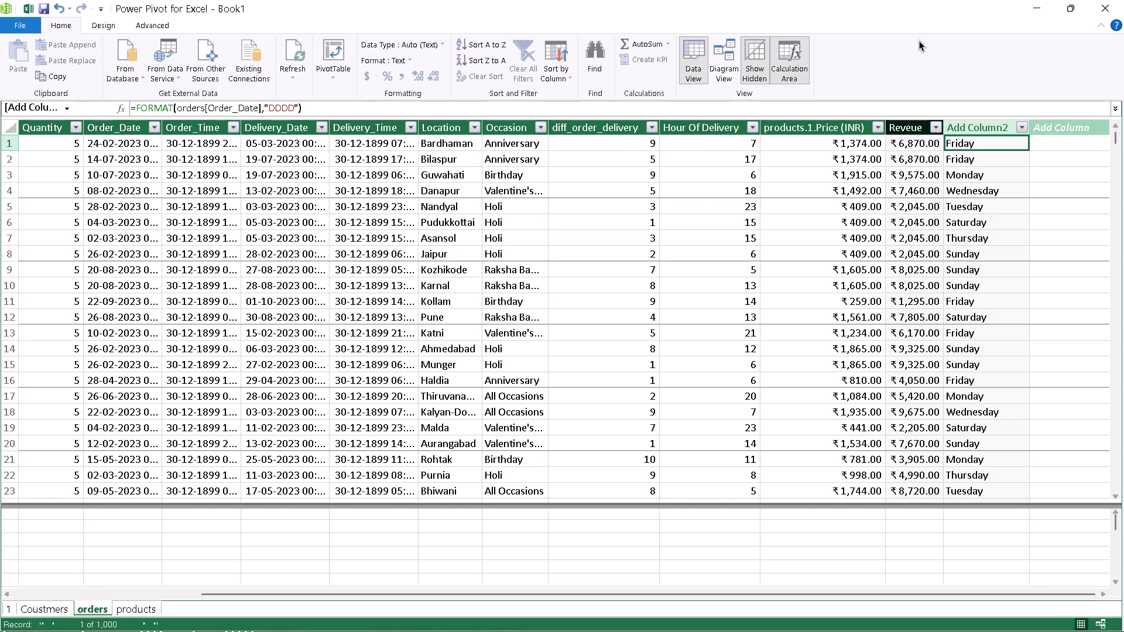
Rename the weekday column after Reveue in the orders table as day name of order date.
{"action": "right_click", "coordinate": [971, 129]}
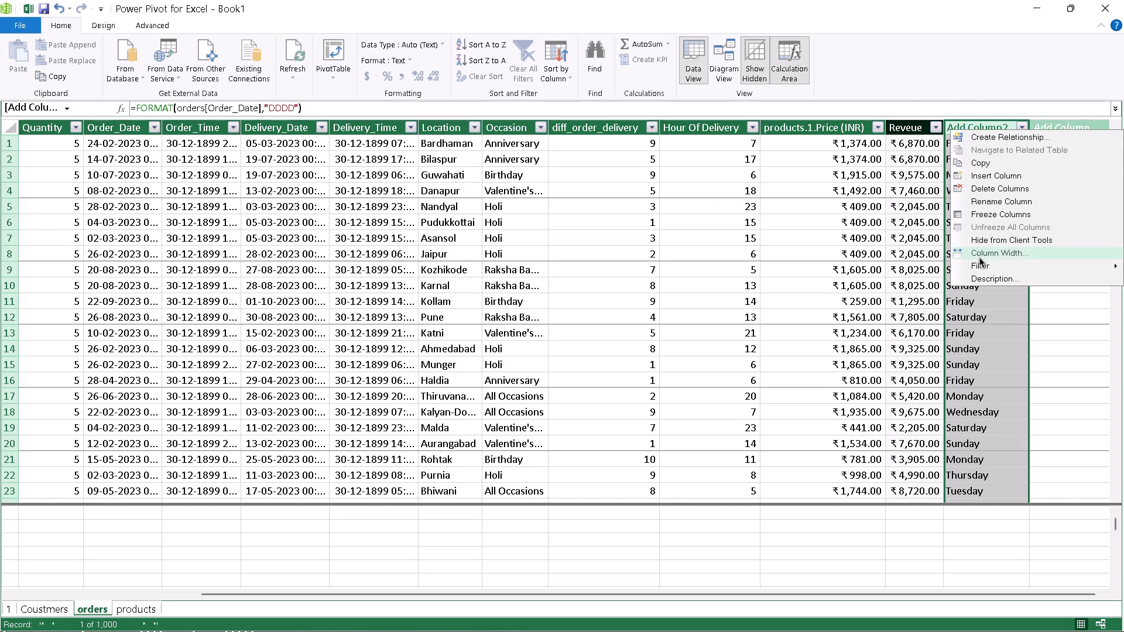
{"action": "left_click", "coordinate": [1003, 200]}
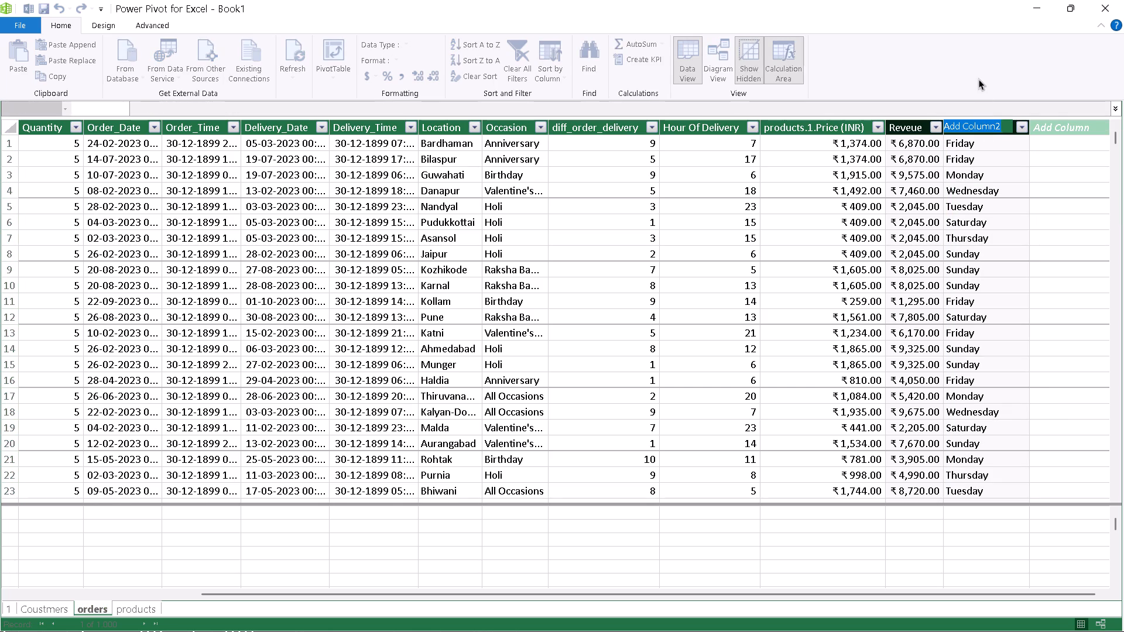
{"action": "type", "text": "days"}
{"action": "key", "text": "BackSpace"}
{"action": "key", "text": "space"}
{"action": "type", "text": "name of orda"}
{"action": "key", "text": "BackSpace"}
{"action": "type", "text": "er date"}
{"action": "key", "text": "Return"}
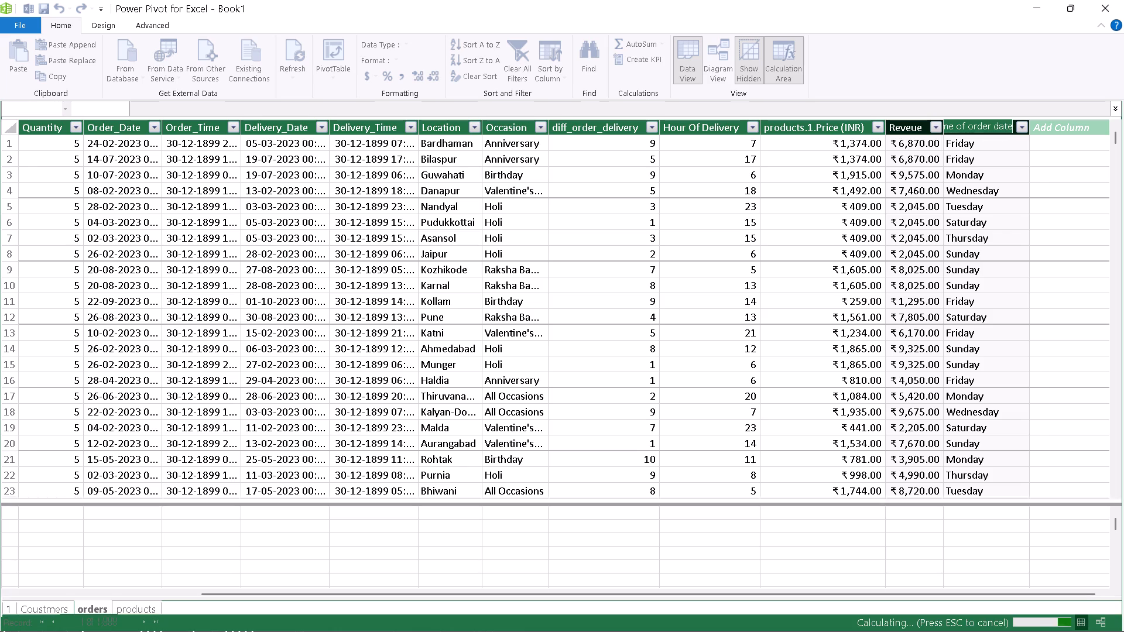
Switch from the Power Pivot window back to Sheet1 of the Book1 workbook.
{"action": "left_click", "coordinate": [1038, 2]}
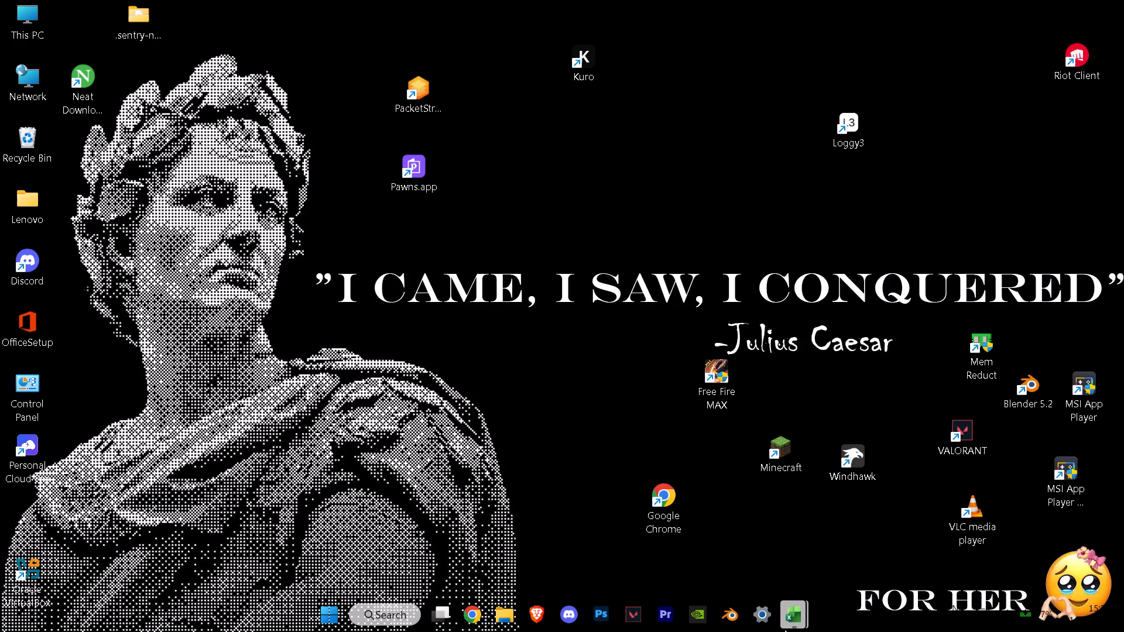
{"action": "left_click", "coordinate": [740, 561]}
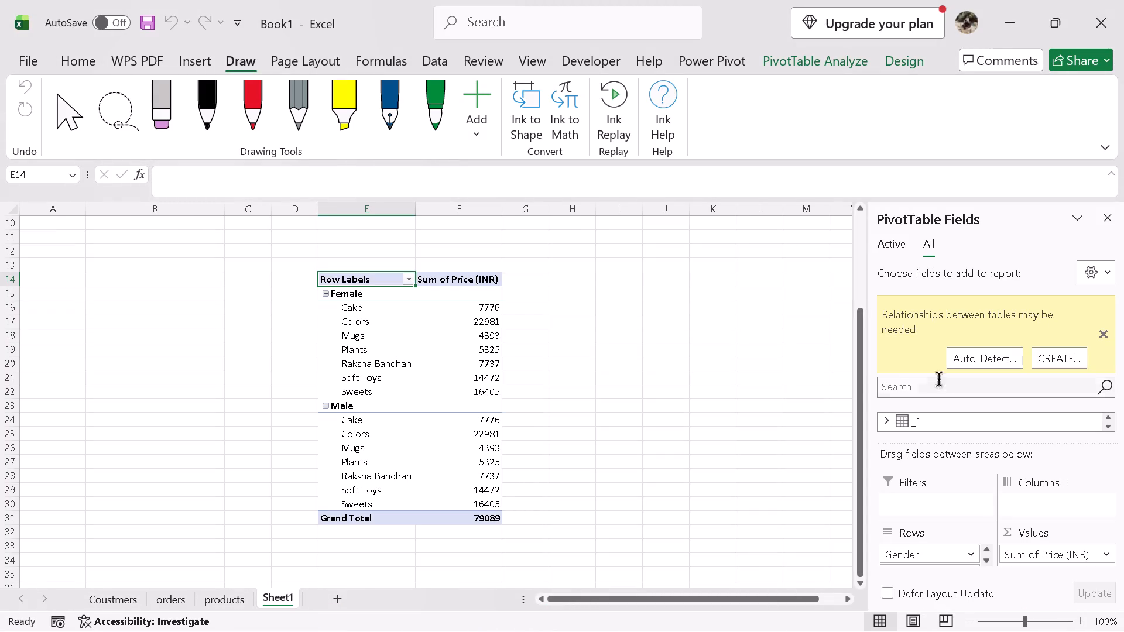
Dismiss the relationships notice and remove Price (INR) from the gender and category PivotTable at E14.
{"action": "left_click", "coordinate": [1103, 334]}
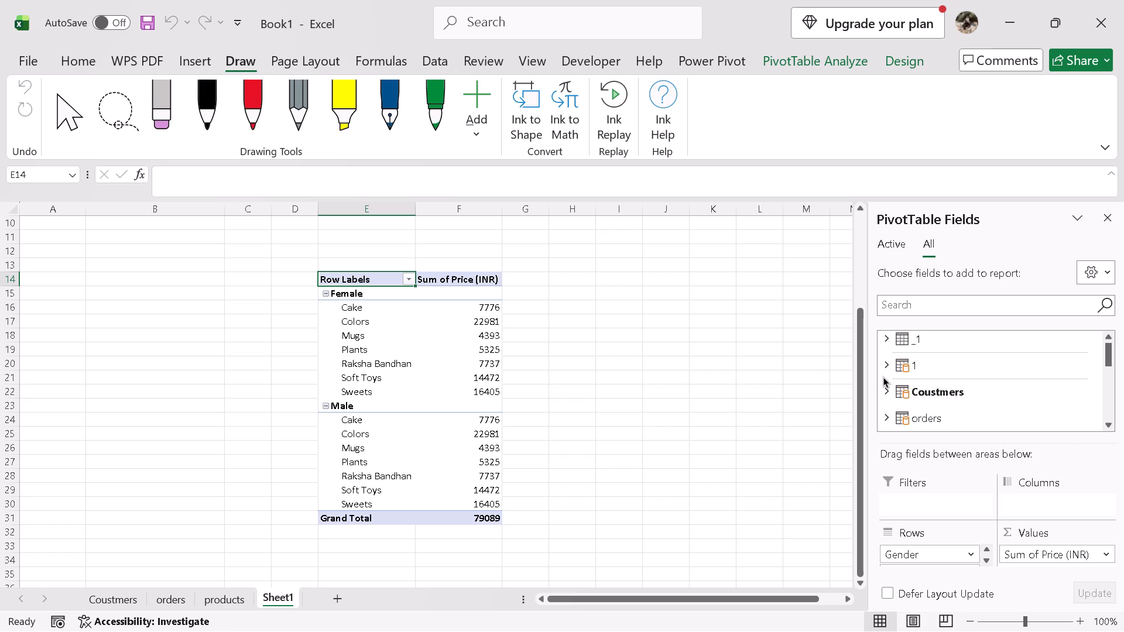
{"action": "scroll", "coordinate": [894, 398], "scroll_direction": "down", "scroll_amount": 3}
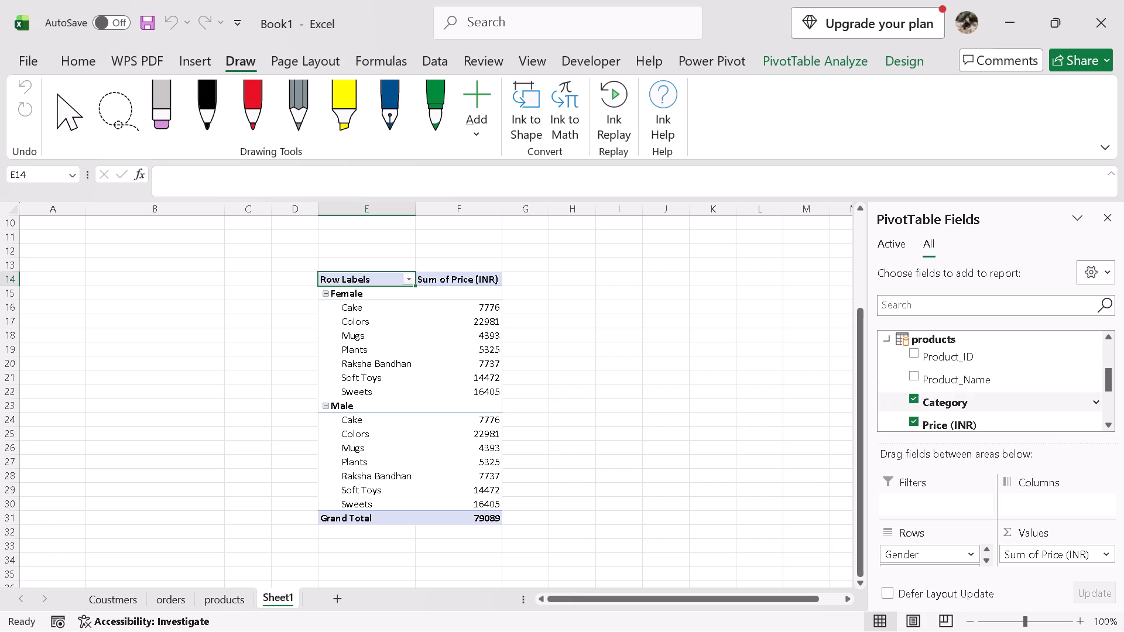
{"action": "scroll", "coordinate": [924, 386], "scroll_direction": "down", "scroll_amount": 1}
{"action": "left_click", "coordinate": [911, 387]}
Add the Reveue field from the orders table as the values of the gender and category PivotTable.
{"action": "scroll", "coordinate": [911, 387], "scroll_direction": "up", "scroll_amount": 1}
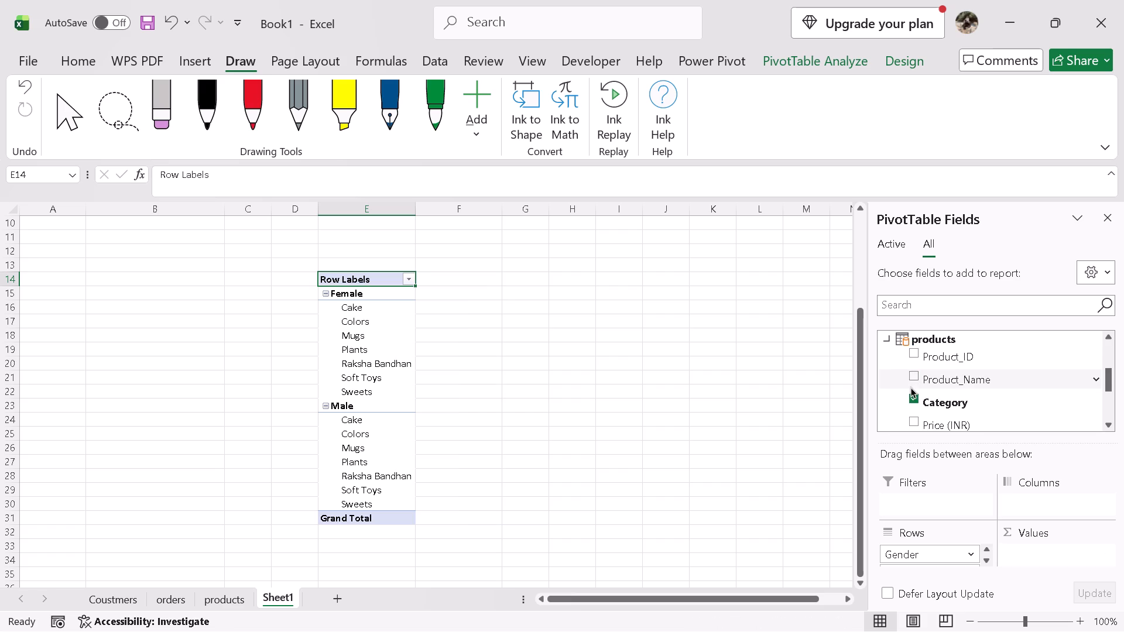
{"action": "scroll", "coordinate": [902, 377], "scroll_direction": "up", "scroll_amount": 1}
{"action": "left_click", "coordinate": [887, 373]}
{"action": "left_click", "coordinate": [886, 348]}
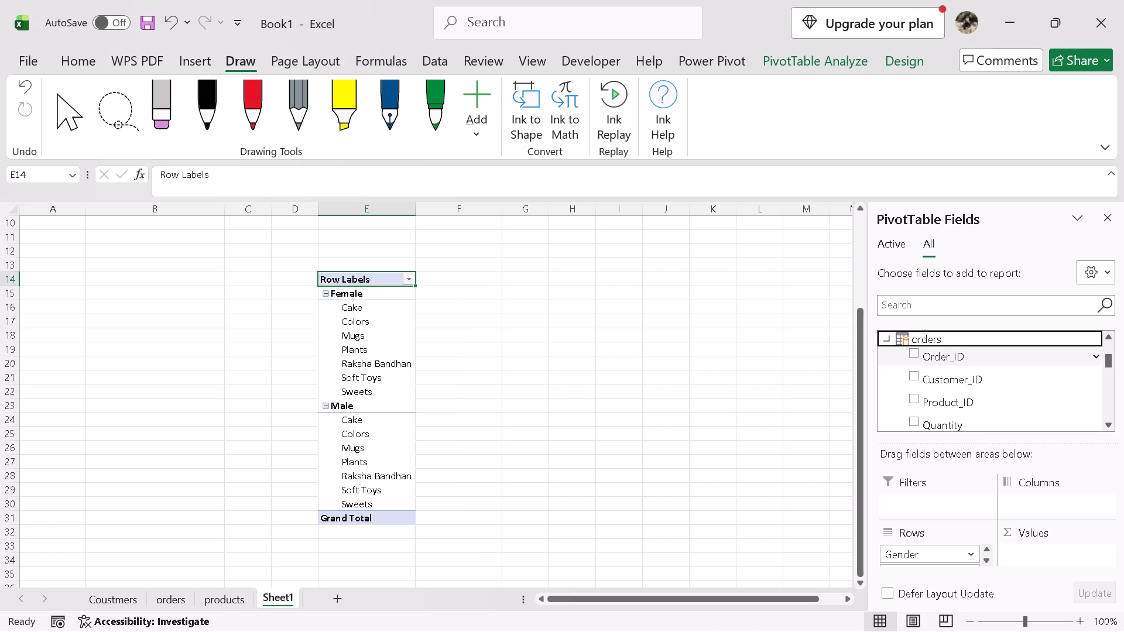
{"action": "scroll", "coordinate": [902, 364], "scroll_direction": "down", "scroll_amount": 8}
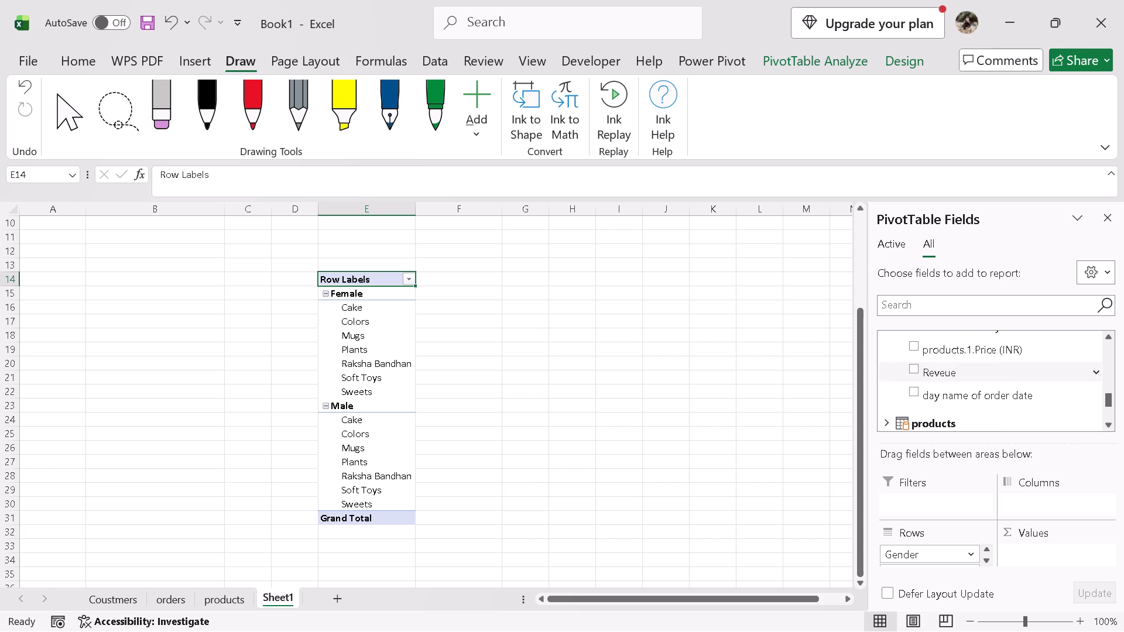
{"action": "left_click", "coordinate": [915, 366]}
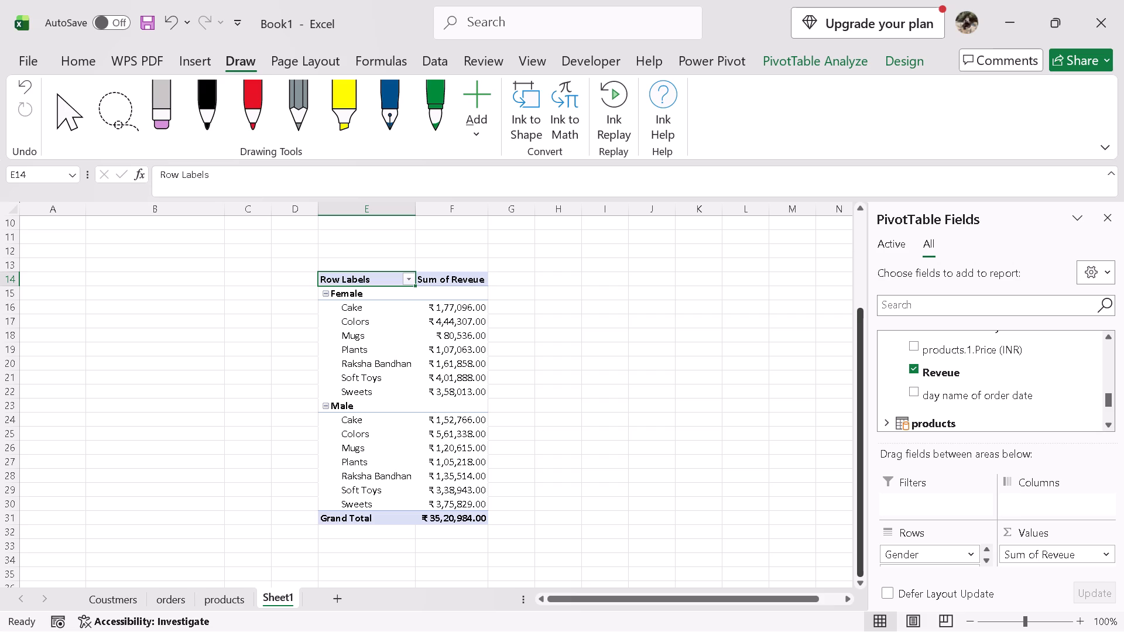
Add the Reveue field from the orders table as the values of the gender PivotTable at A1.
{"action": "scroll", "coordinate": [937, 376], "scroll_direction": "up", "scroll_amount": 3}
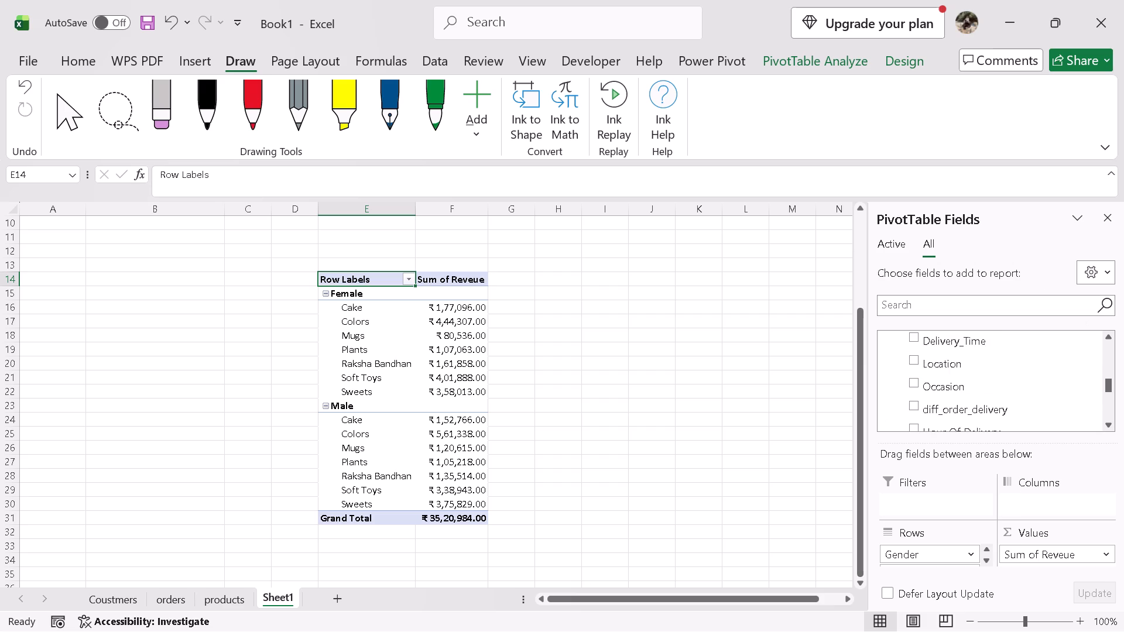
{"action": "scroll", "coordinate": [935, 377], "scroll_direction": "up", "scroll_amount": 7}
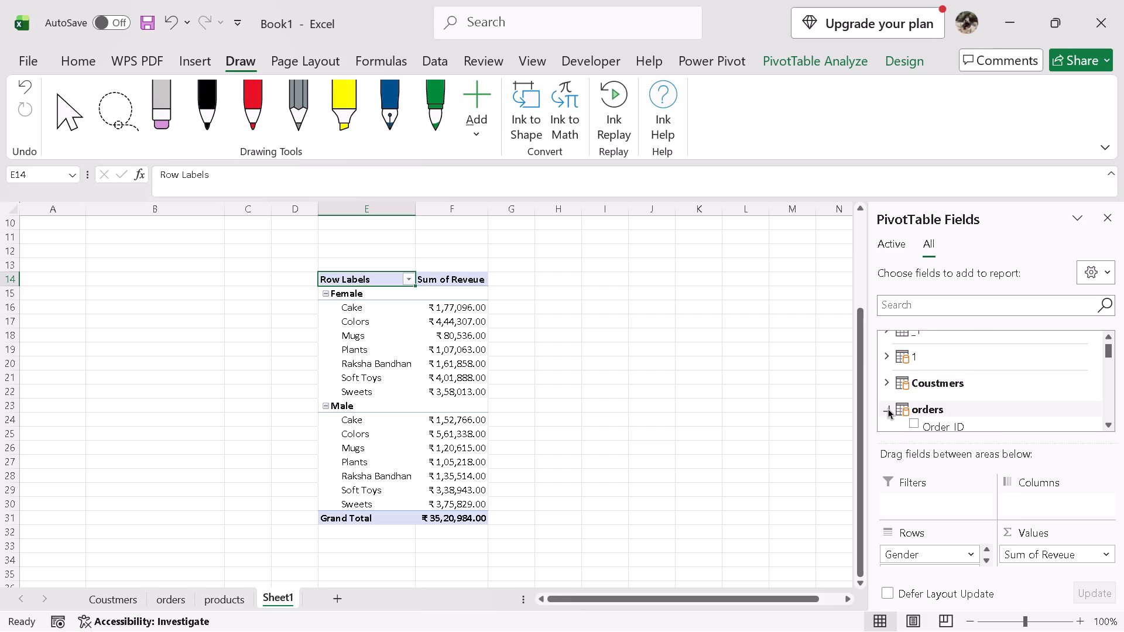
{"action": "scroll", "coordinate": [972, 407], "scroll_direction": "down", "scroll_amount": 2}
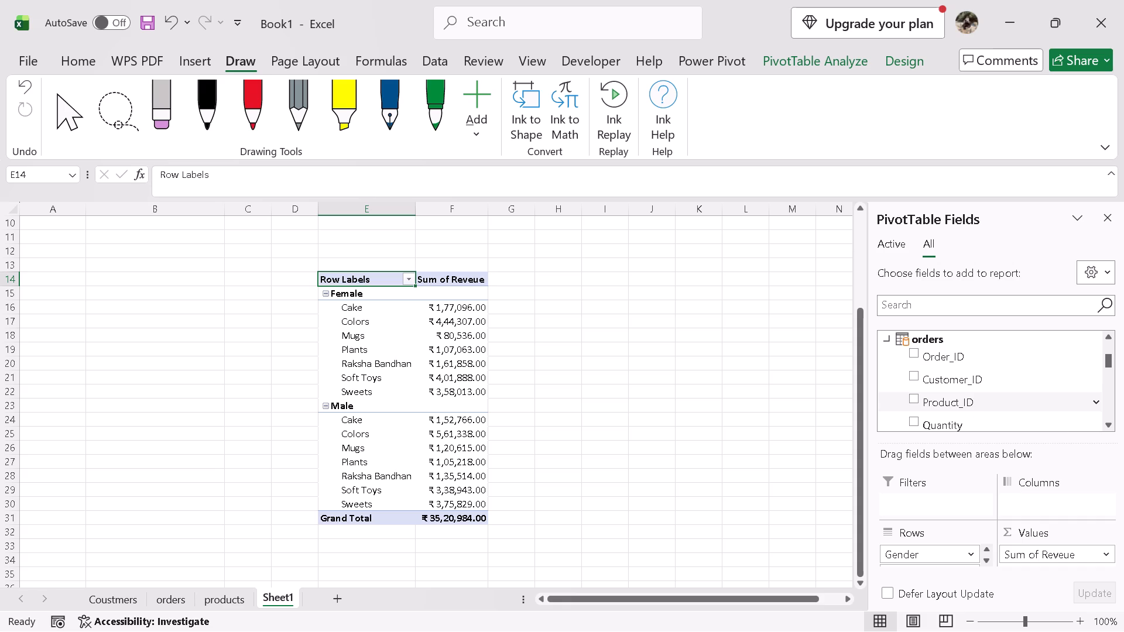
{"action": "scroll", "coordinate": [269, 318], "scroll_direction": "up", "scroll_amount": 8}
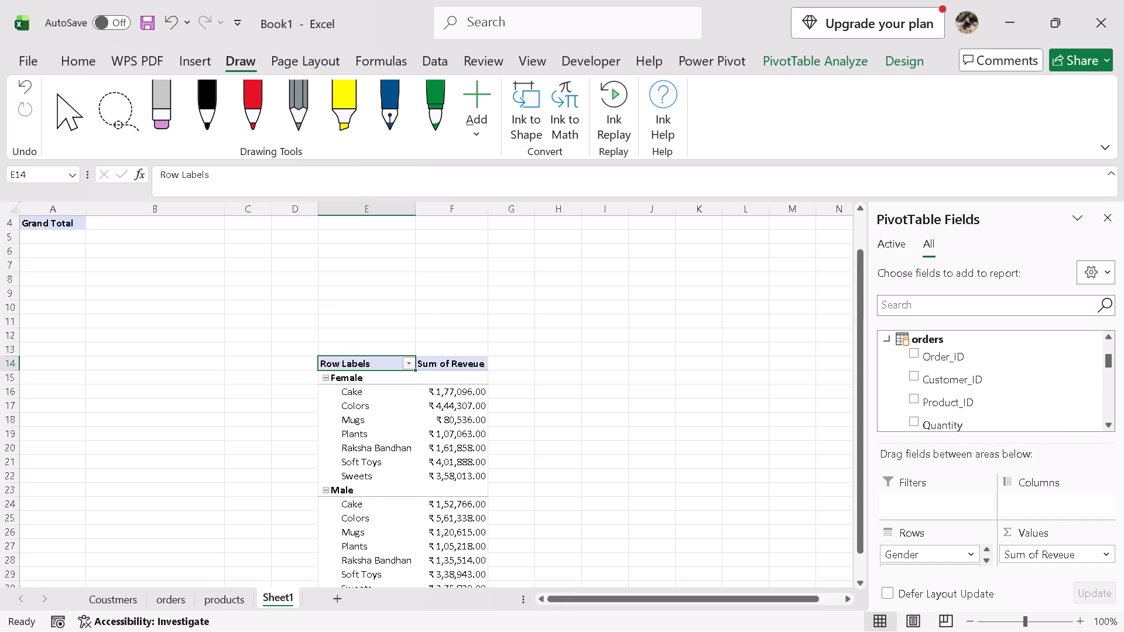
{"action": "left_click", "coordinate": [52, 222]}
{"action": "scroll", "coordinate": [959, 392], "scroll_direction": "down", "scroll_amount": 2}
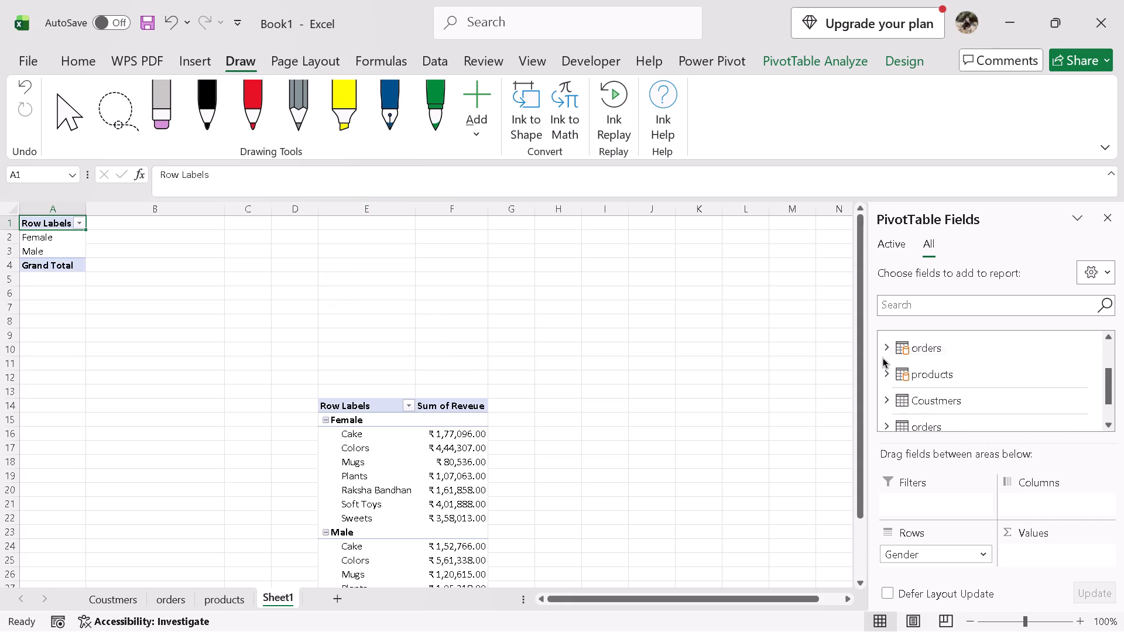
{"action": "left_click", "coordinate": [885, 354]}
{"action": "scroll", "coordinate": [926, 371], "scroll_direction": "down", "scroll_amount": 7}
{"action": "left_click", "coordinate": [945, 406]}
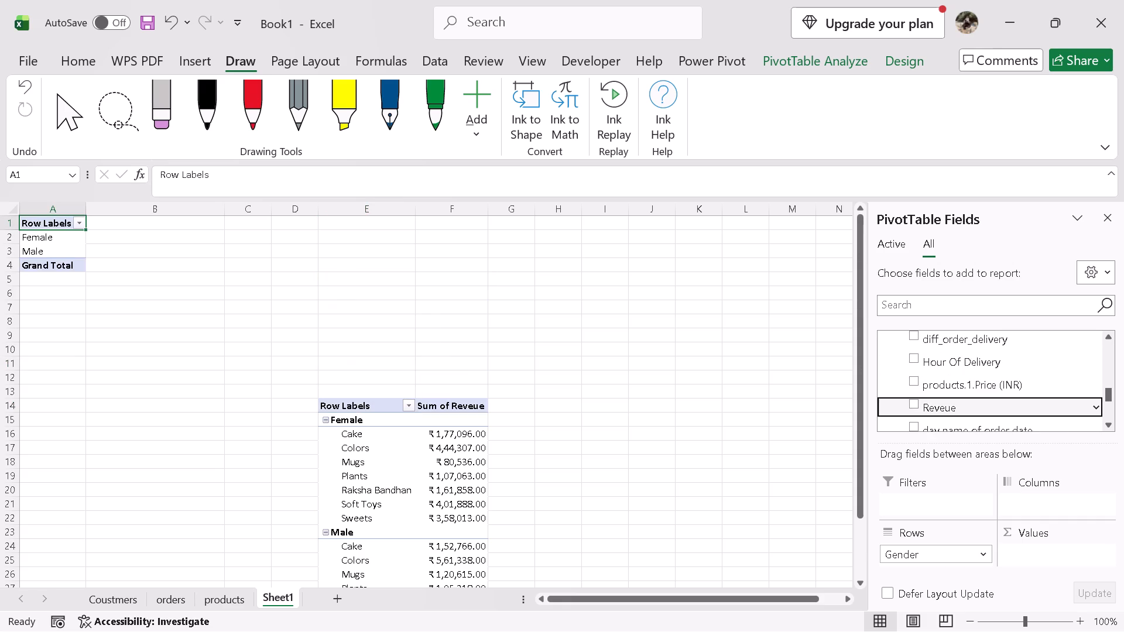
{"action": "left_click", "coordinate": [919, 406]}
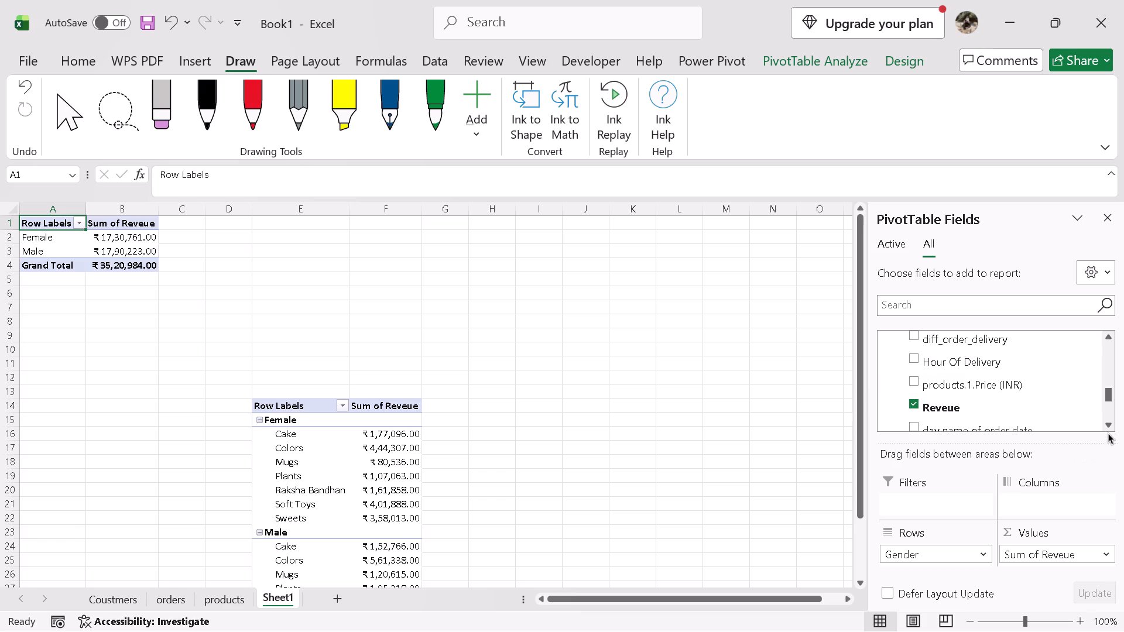
Set the PivotTable Fields layout to Fields Section and Areas Section Side-By-Side.
{"action": "left_click", "coordinate": [1097, 272]}
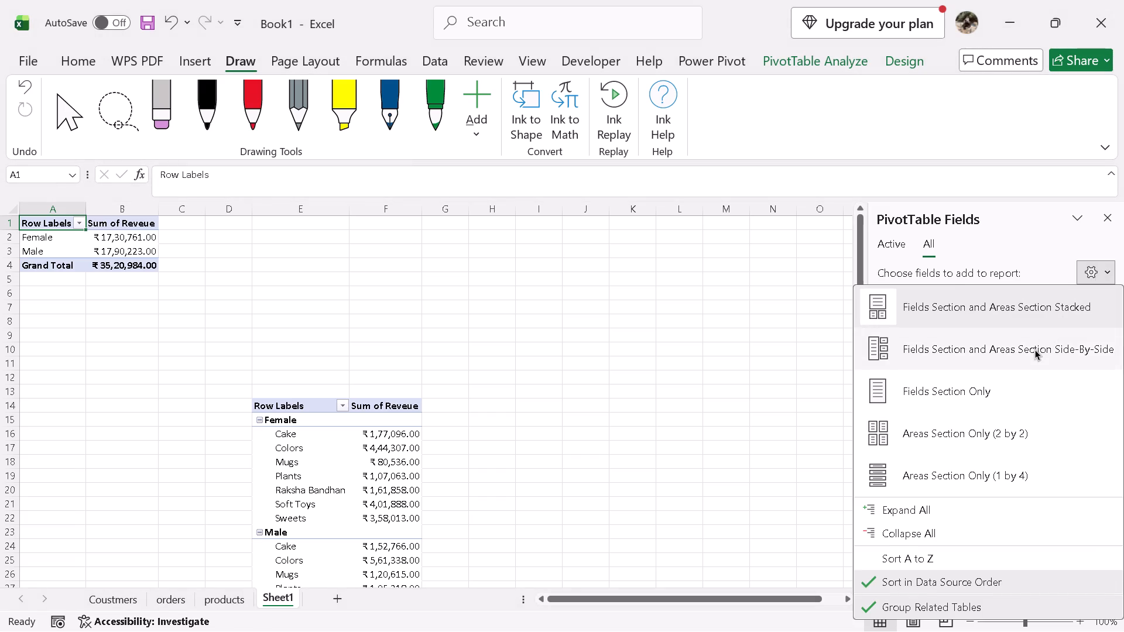
{"action": "left_click", "coordinate": [1035, 349]}
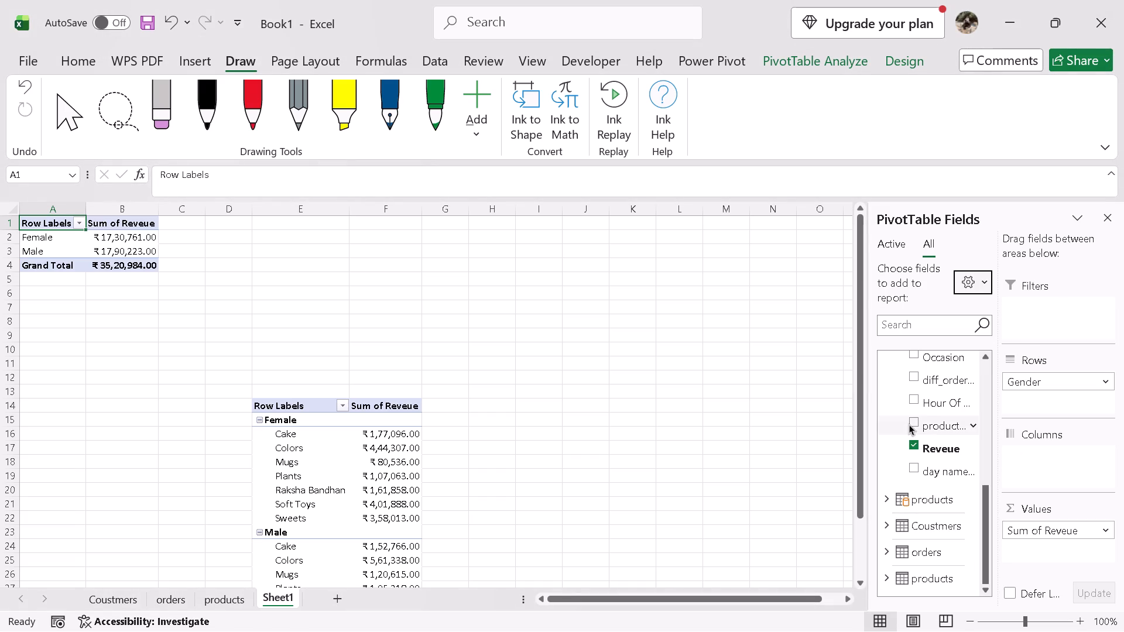
{"action": "scroll", "coordinate": [909, 424], "scroll_direction": "down", "scroll_amount": 4}
{"action": "left_click", "coordinate": [982, 283]}
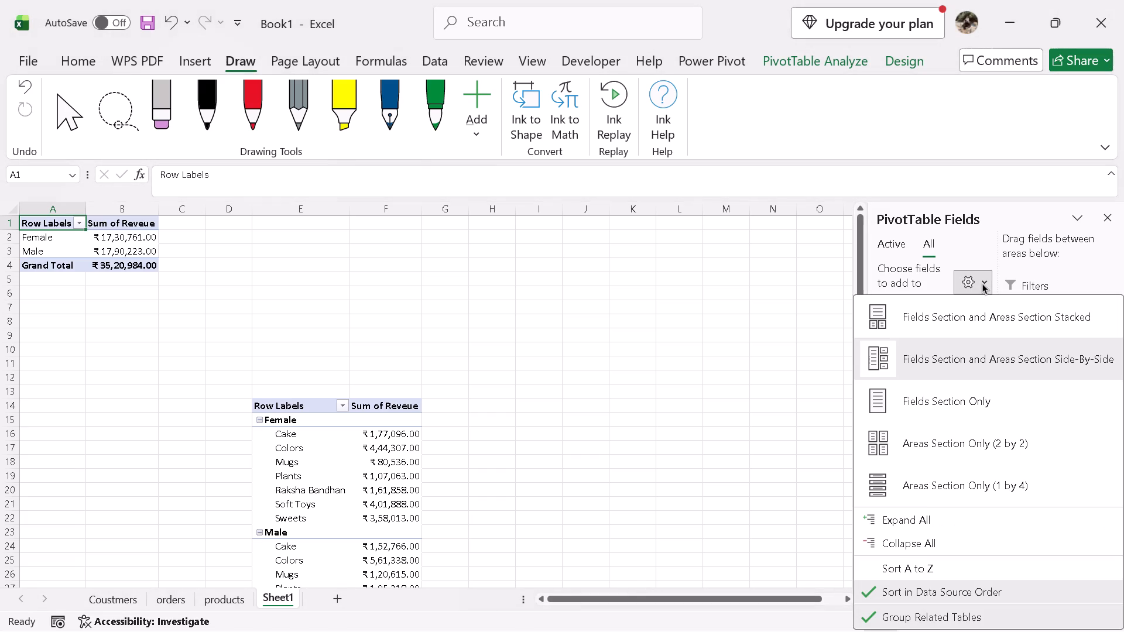
{"action": "left_click", "coordinate": [982, 283]}
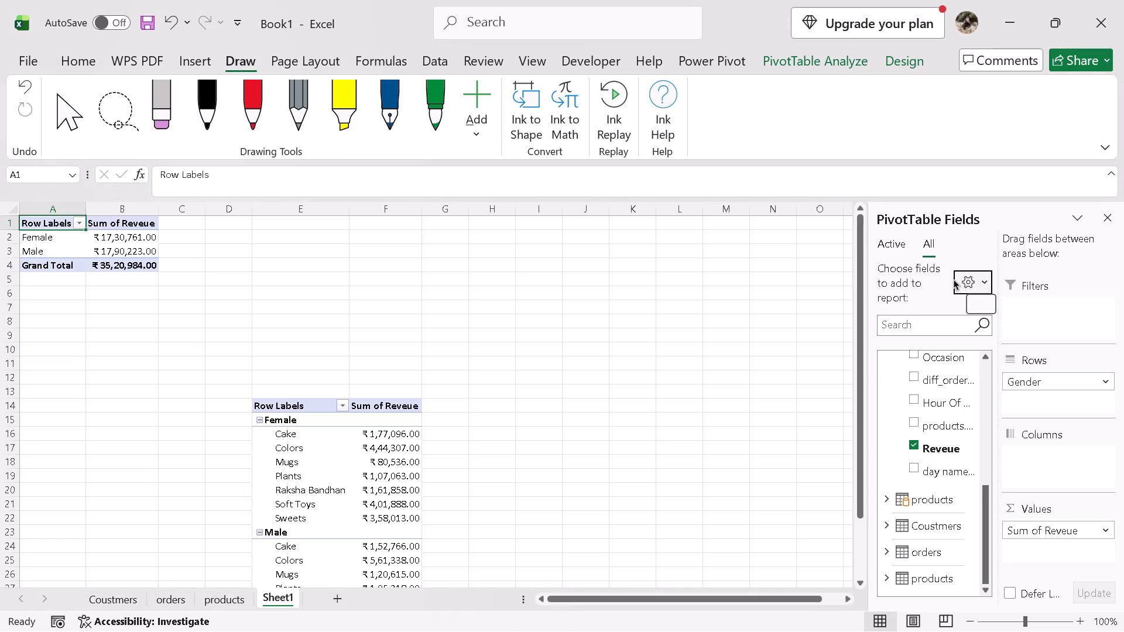
Collapse the orders table in the PivotTable field list and deselect the gender PivotTable.
{"action": "scroll", "coordinate": [628, 421], "scroll_direction": "down", "scroll_amount": 3}
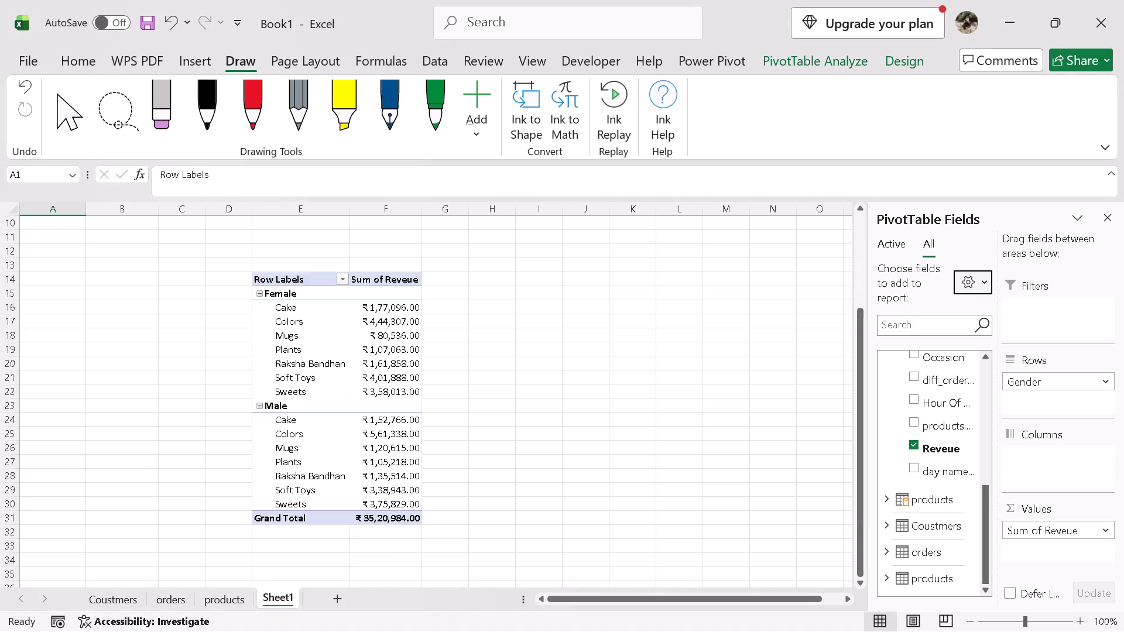
{"action": "scroll", "coordinate": [628, 411], "scroll_direction": "down", "scroll_amount": 2}
{"action": "scroll", "coordinate": [495, 400], "scroll_direction": "up", "scroll_amount": 2}
{"action": "scroll", "coordinate": [927, 441], "scroll_direction": "up", "scroll_amount": 8}
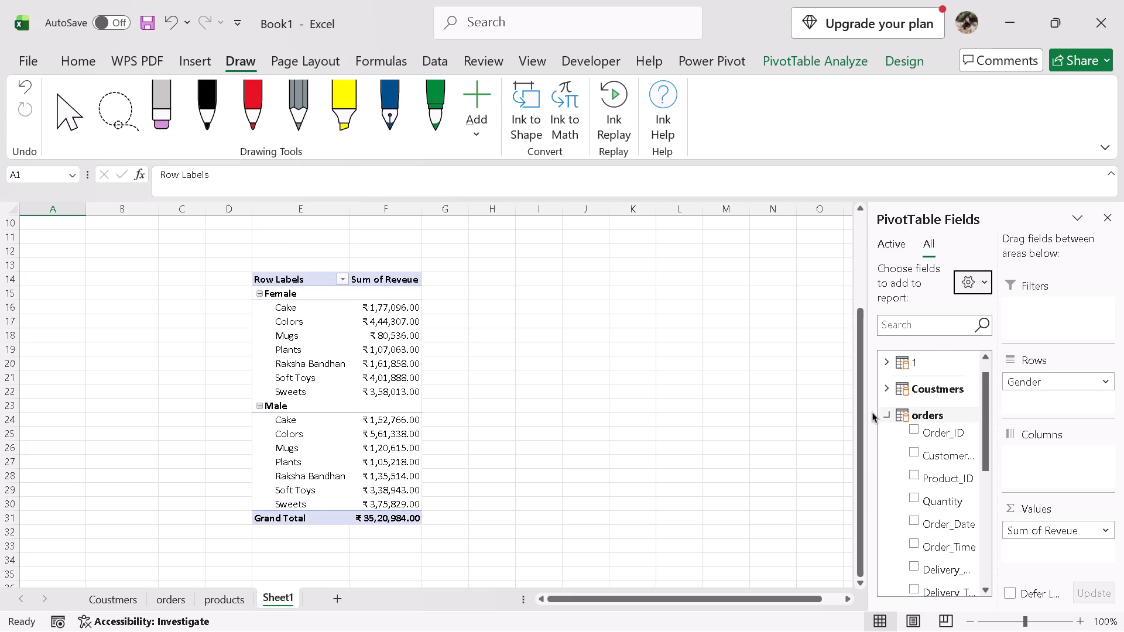
{"action": "left_click", "coordinate": [886, 414]}
{"action": "scroll", "coordinate": [952, 471], "scroll_direction": "up", "scroll_amount": 2}
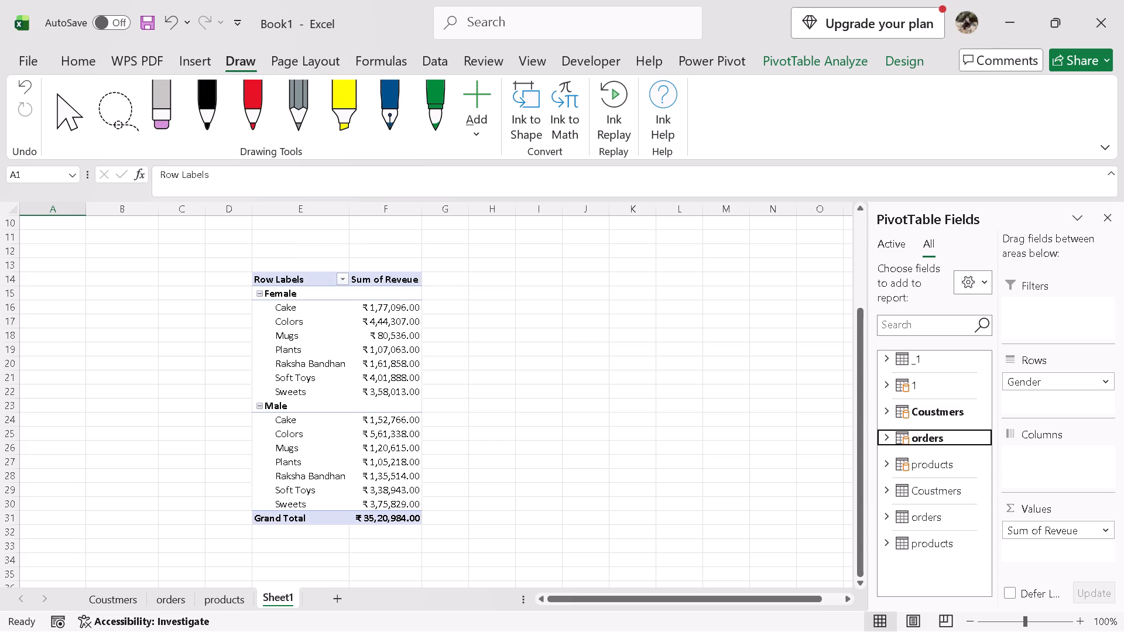
{"action": "scroll", "coordinate": [170, 351], "scroll_direction": "up", "scroll_amount": 4}
{"action": "left_click", "coordinate": [116, 322]}
{"action": "left_click", "coordinate": [275, 334]}
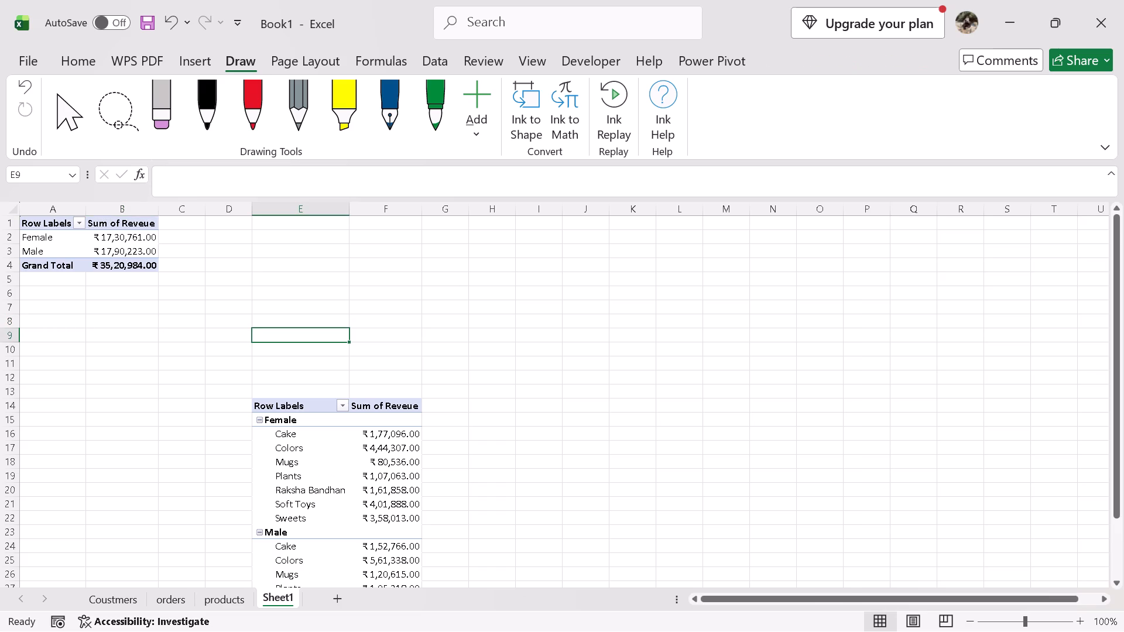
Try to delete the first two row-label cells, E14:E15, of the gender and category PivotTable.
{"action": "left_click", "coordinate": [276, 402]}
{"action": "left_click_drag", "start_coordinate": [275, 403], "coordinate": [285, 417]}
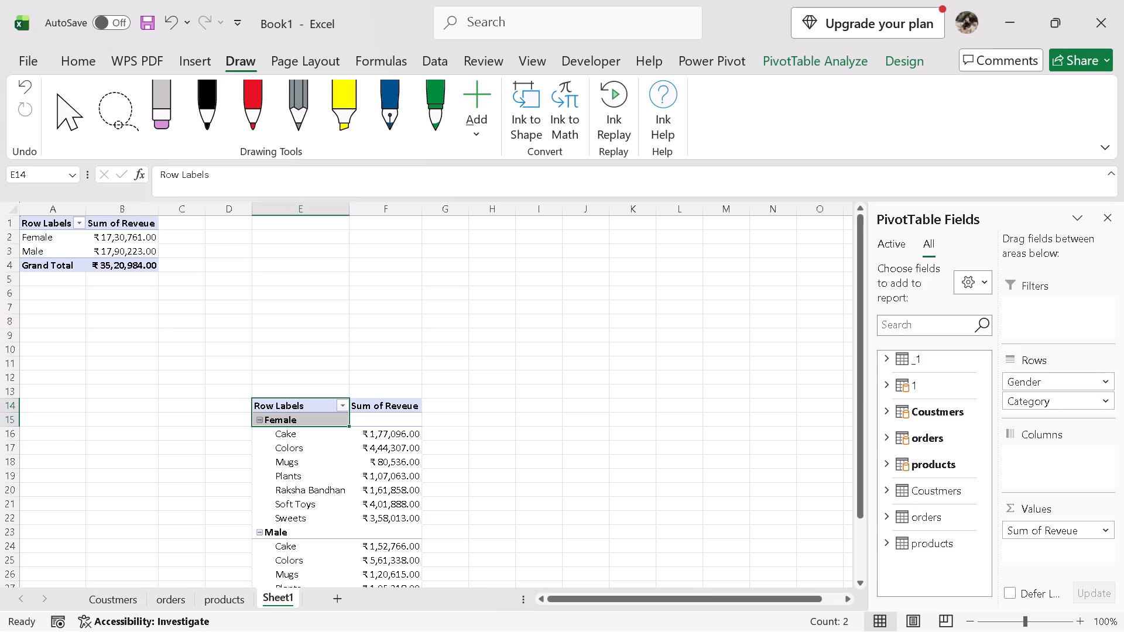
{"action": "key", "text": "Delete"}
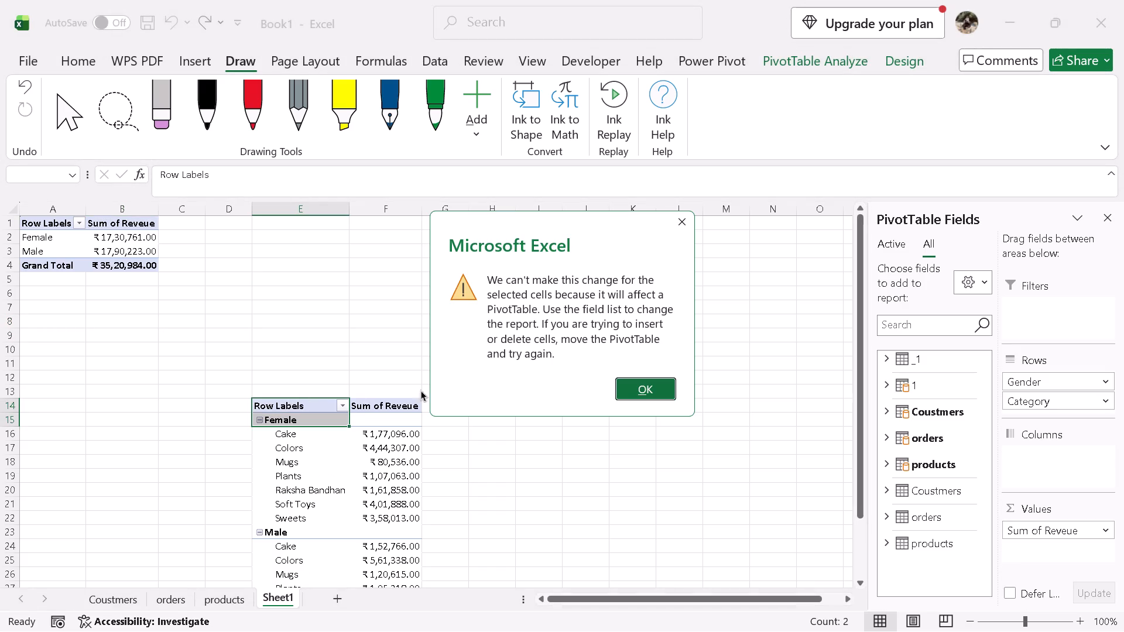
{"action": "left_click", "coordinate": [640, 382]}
Delete the entire gender and category PivotTable at E14:F31 on Sheet1.
{"action": "left_click_drag", "start_coordinate": [277, 418], "coordinate": [348, 499]}
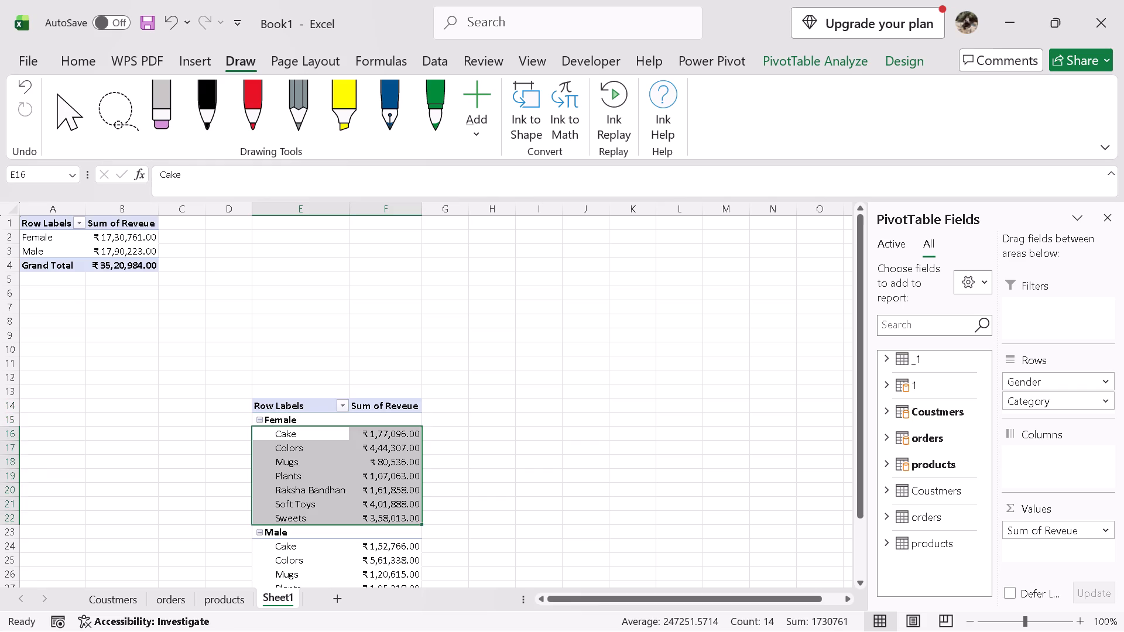
{"action": "left_click_drag", "start_coordinate": [348, 499], "coordinate": [361, 516]}
{"action": "scroll", "coordinate": [277, 408], "scroll_direction": "down", "scroll_amount": 3}
{"action": "left_click_drag", "start_coordinate": [268, 283], "coordinate": [397, 480]}
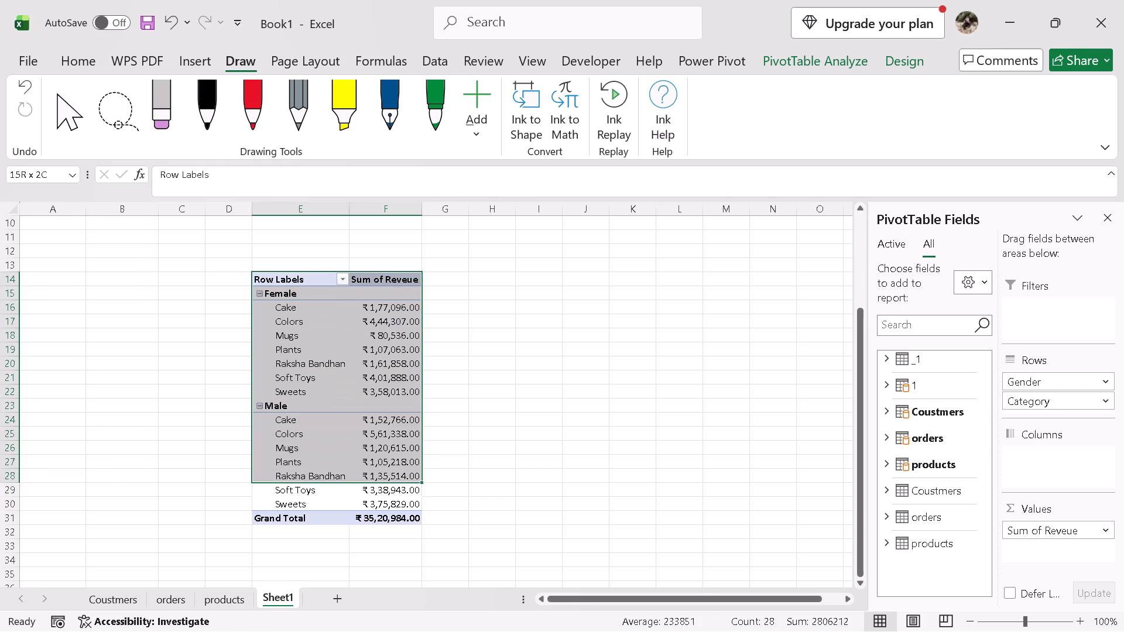
{"action": "left_click_drag", "start_coordinate": [397, 480], "coordinate": [402, 521]}
{"action": "key", "text": "Delete"}
Delete the gender PivotTable starting at cell A1 on Sheet1.
{"action": "scroll", "coordinate": [231, 453], "scroll_direction": "up", "scroll_amount": 8}
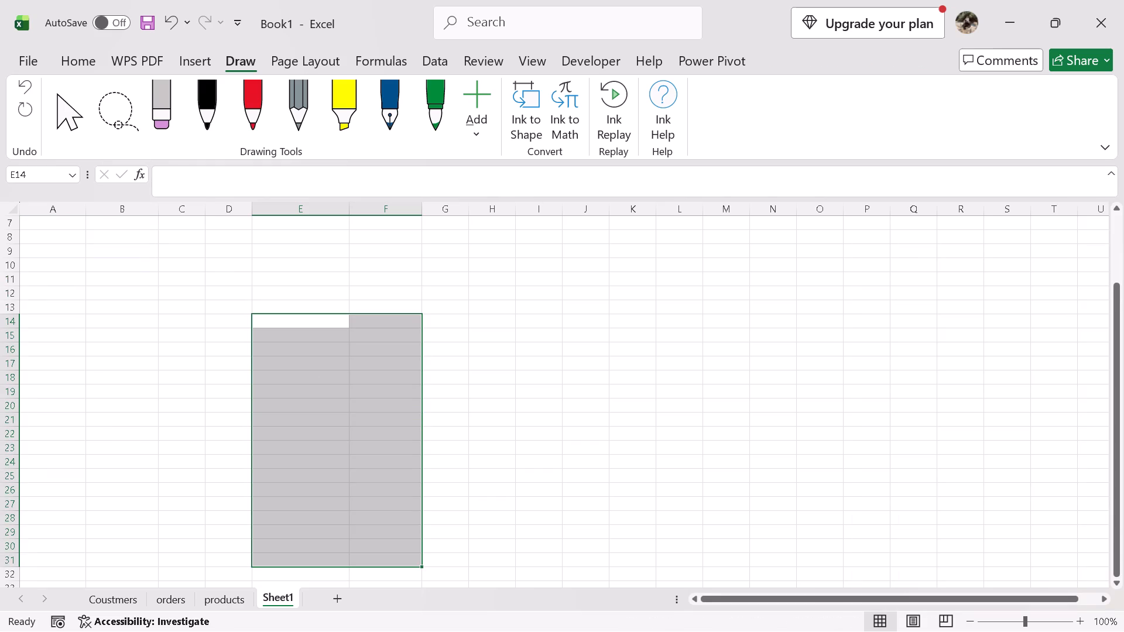
{"action": "left_click_drag", "start_coordinate": [169, 290], "coordinate": [14, 197]}
{"action": "key", "text": "Delete"}
{"action": "left_click", "coordinate": [371, 417]}
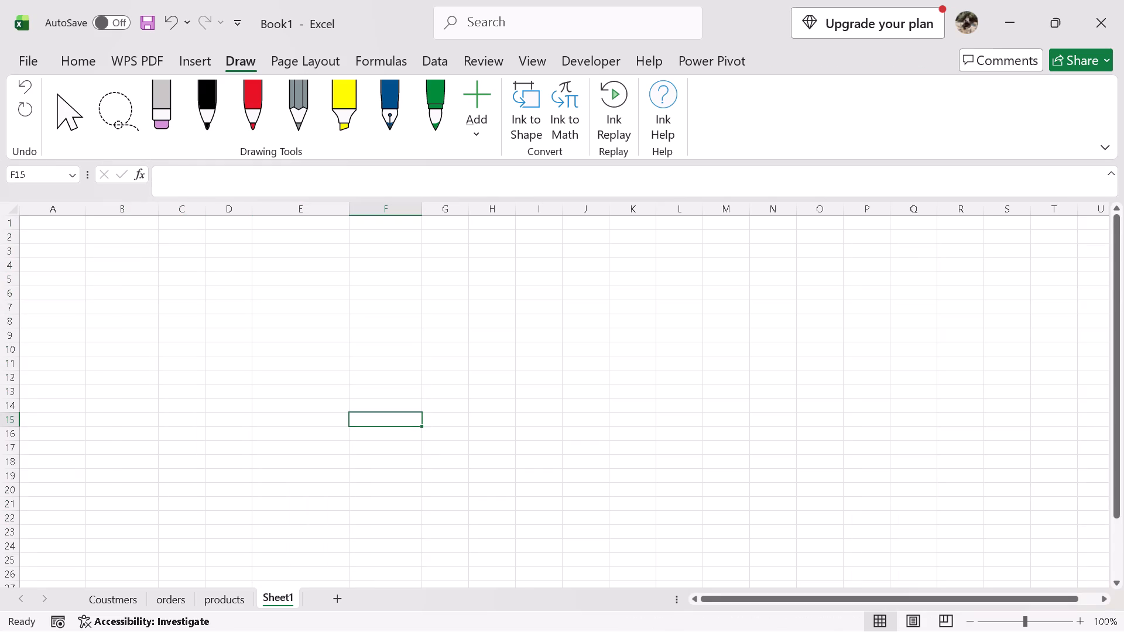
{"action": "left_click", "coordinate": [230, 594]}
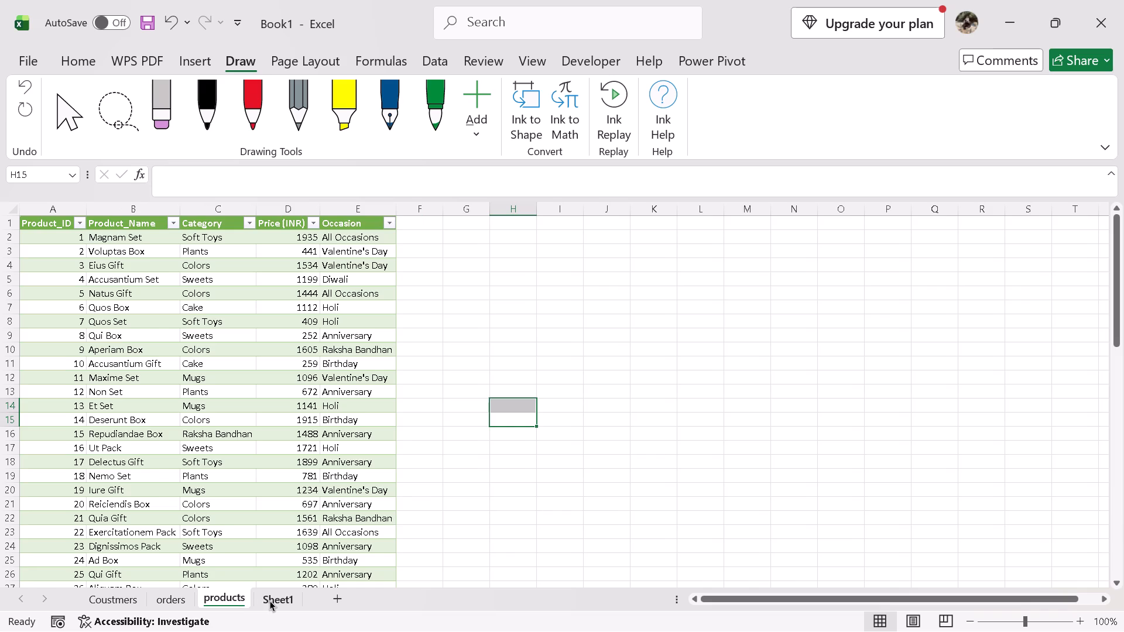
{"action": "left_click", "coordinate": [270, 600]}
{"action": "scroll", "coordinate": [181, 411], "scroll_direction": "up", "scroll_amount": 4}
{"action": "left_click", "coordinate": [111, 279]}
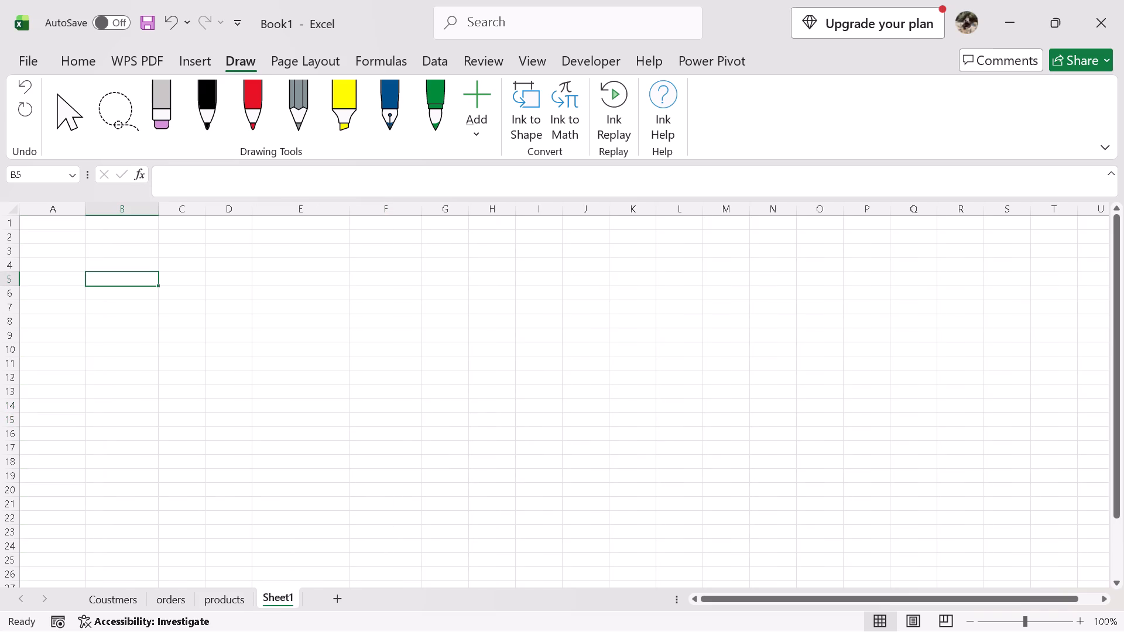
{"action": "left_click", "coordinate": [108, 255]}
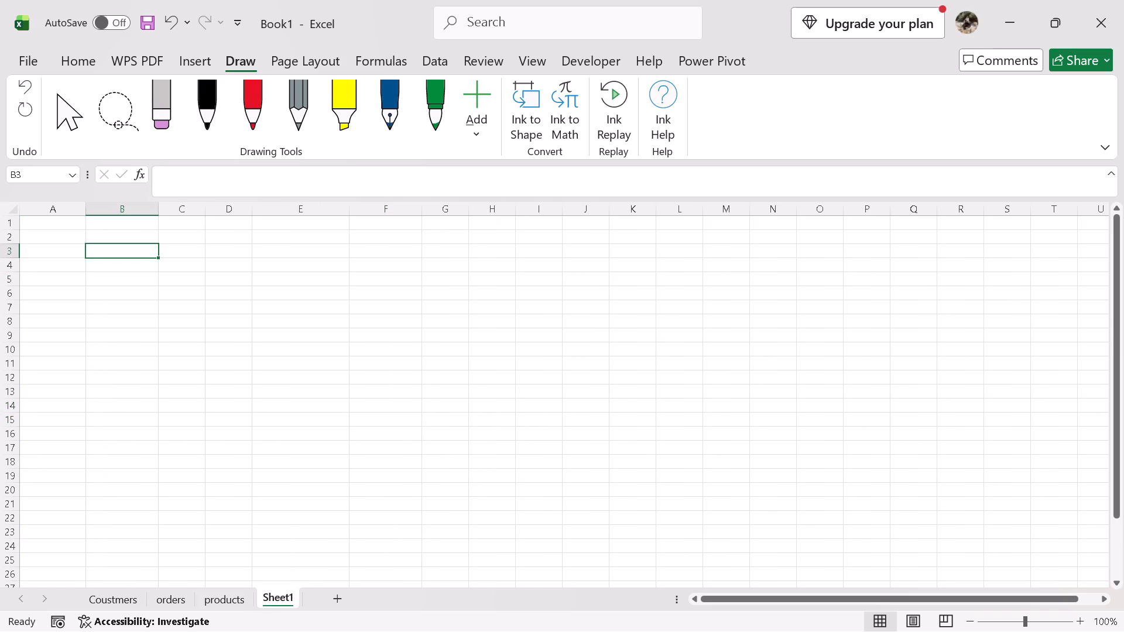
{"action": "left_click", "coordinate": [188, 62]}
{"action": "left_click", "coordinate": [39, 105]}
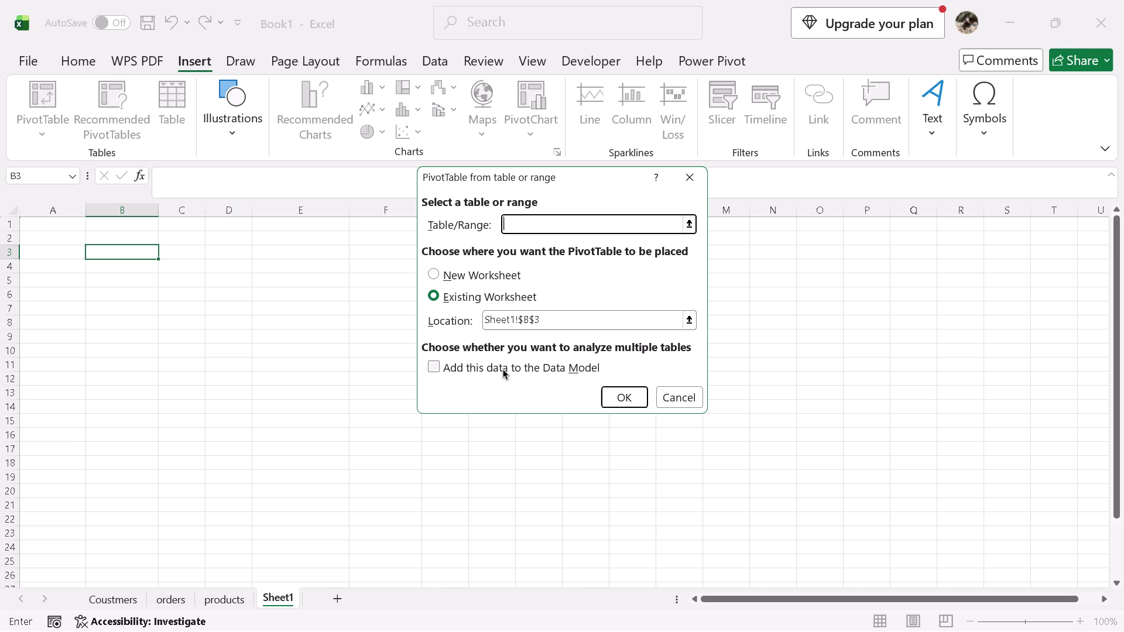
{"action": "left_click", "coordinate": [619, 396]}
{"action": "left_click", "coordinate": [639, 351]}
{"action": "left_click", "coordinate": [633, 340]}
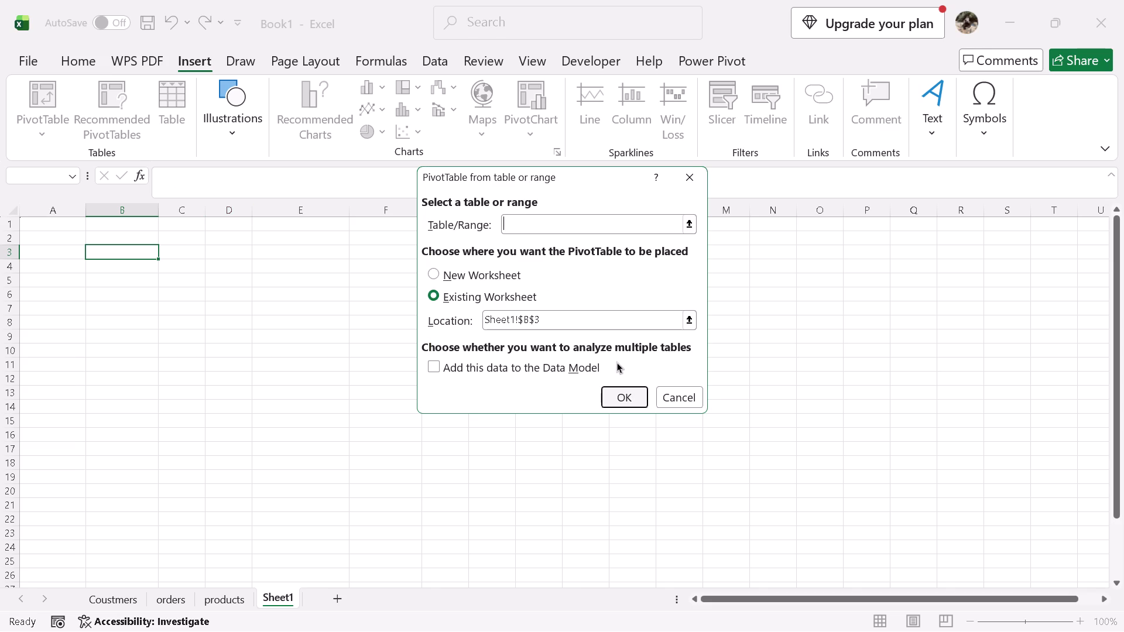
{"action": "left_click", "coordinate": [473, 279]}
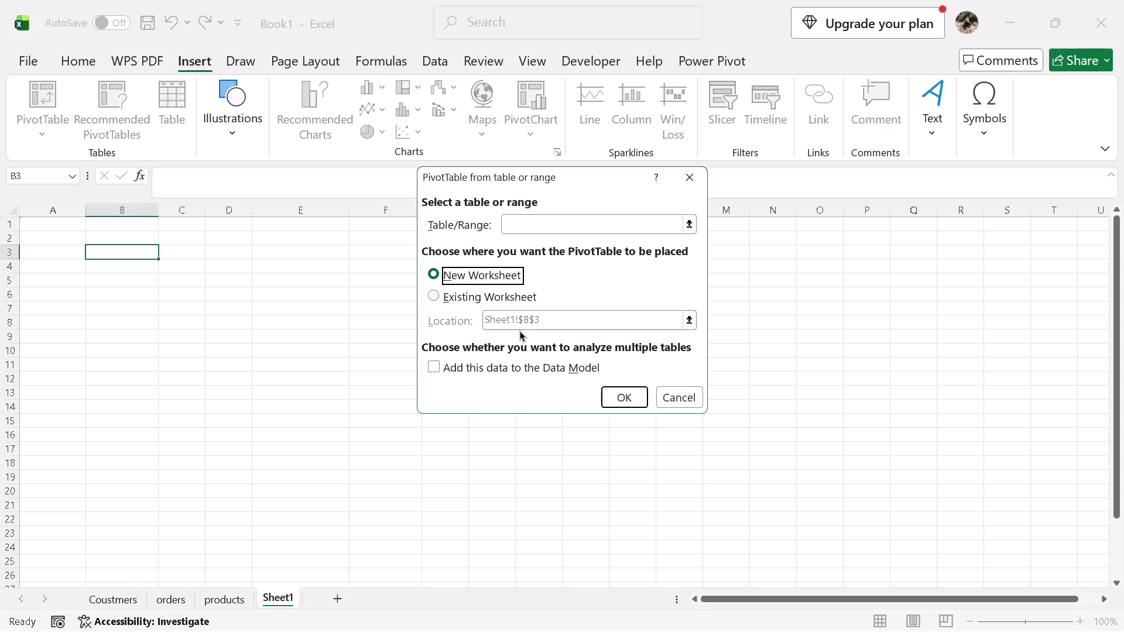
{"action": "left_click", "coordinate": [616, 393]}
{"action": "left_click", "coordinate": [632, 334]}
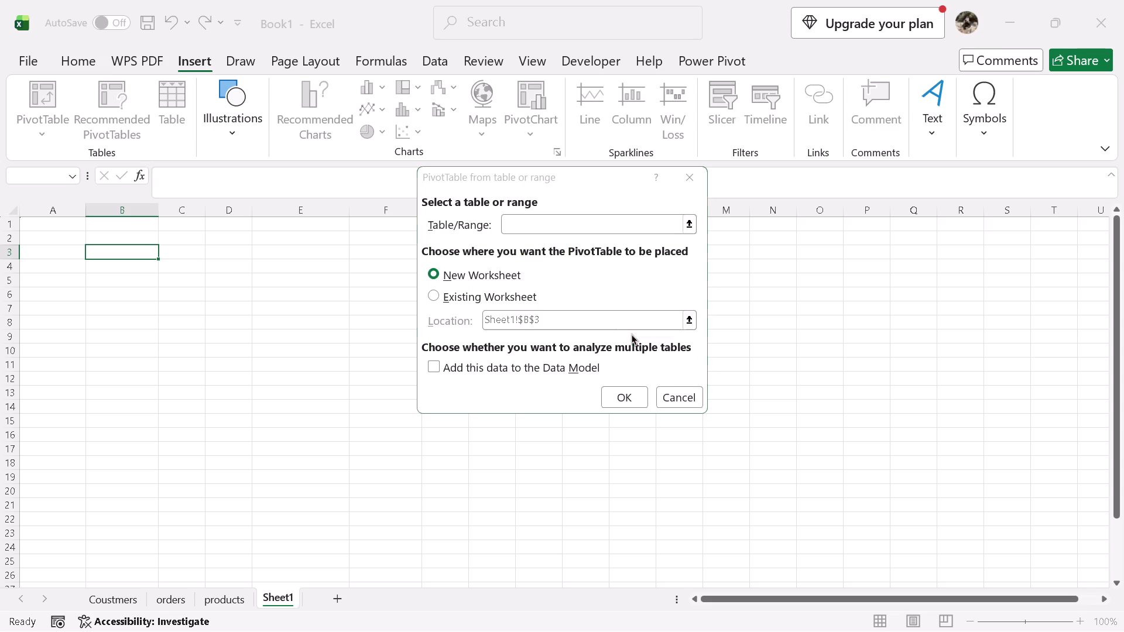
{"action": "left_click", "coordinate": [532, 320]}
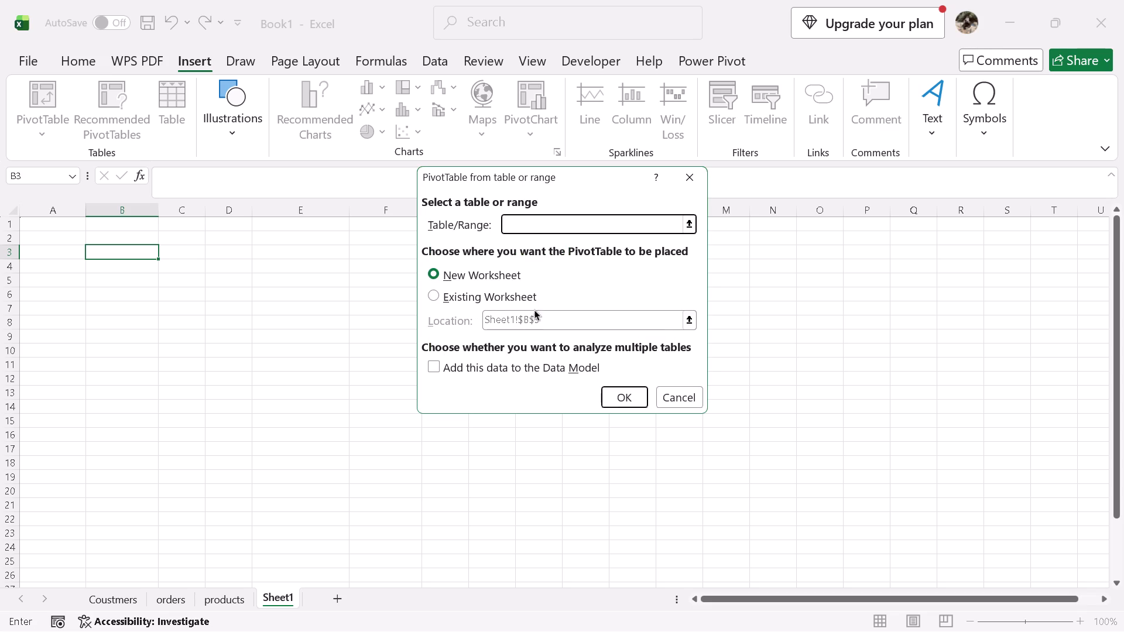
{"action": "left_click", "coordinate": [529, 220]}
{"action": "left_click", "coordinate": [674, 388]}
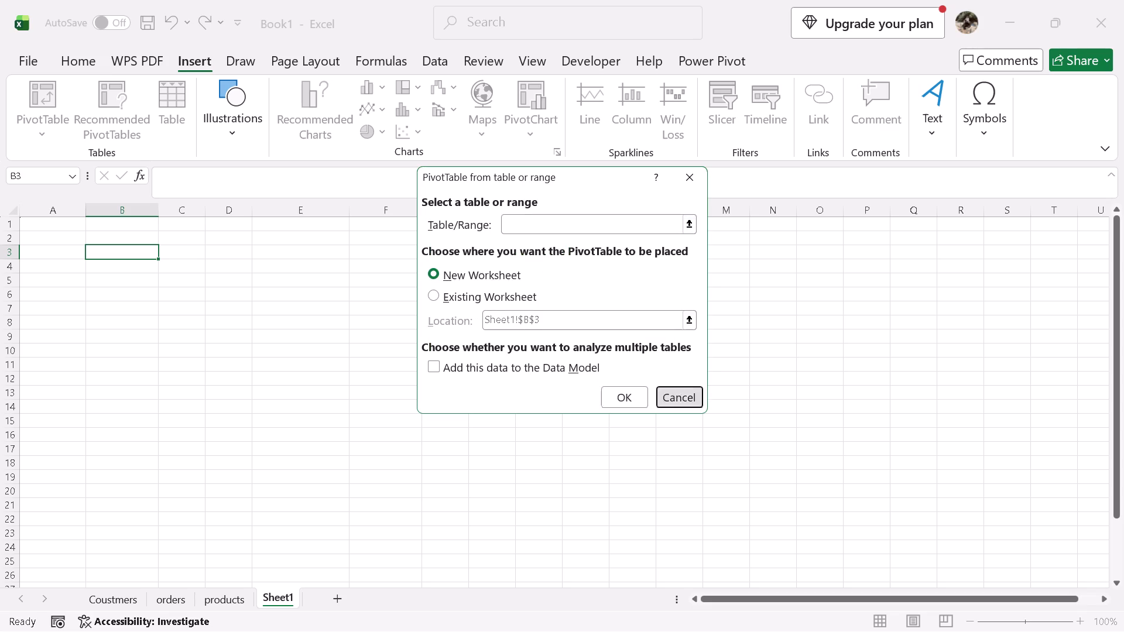
Delete the emptied Sheet1 worksheet from the workbook.
{"action": "right_click", "coordinate": [272, 596]}
{"action": "left_click", "coordinate": [328, 386]}
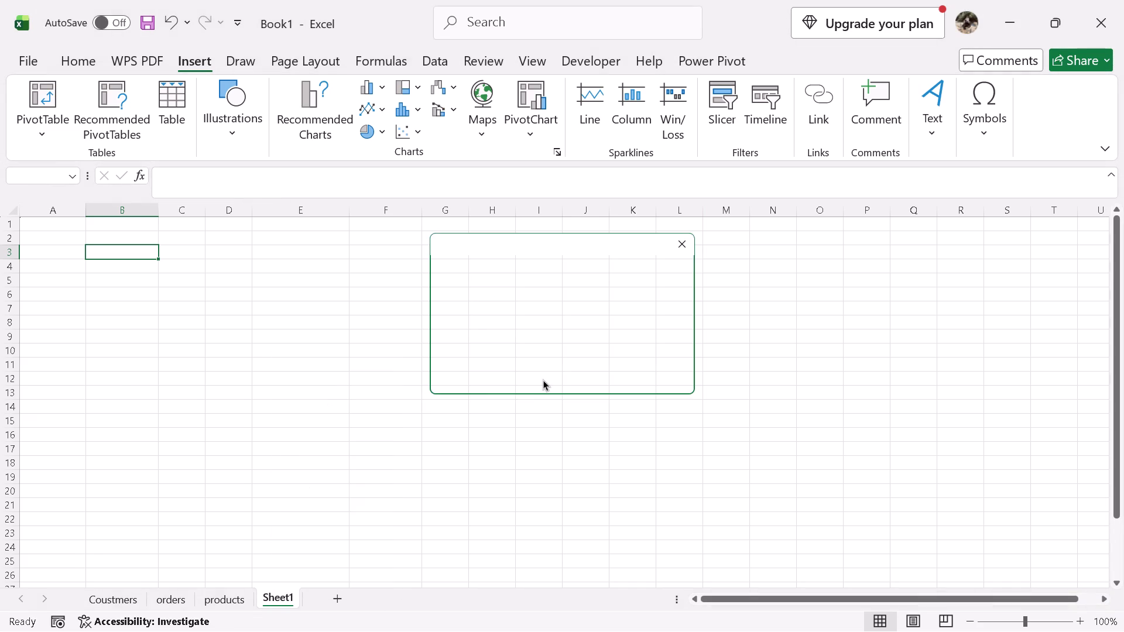
{"action": "left_click", "coordinate": [584, 369]}
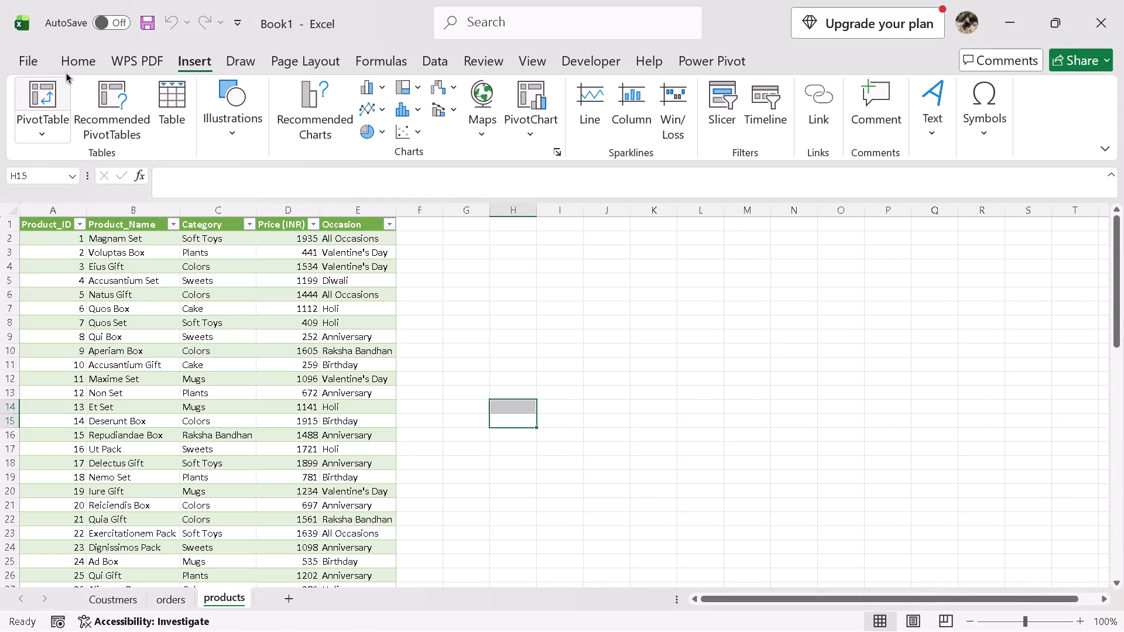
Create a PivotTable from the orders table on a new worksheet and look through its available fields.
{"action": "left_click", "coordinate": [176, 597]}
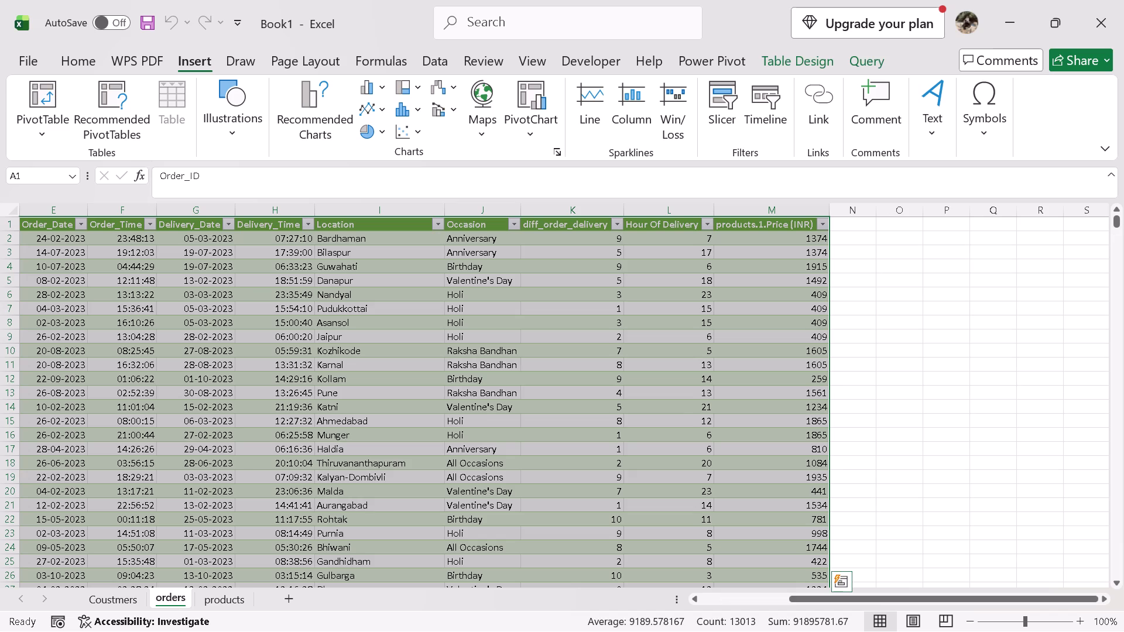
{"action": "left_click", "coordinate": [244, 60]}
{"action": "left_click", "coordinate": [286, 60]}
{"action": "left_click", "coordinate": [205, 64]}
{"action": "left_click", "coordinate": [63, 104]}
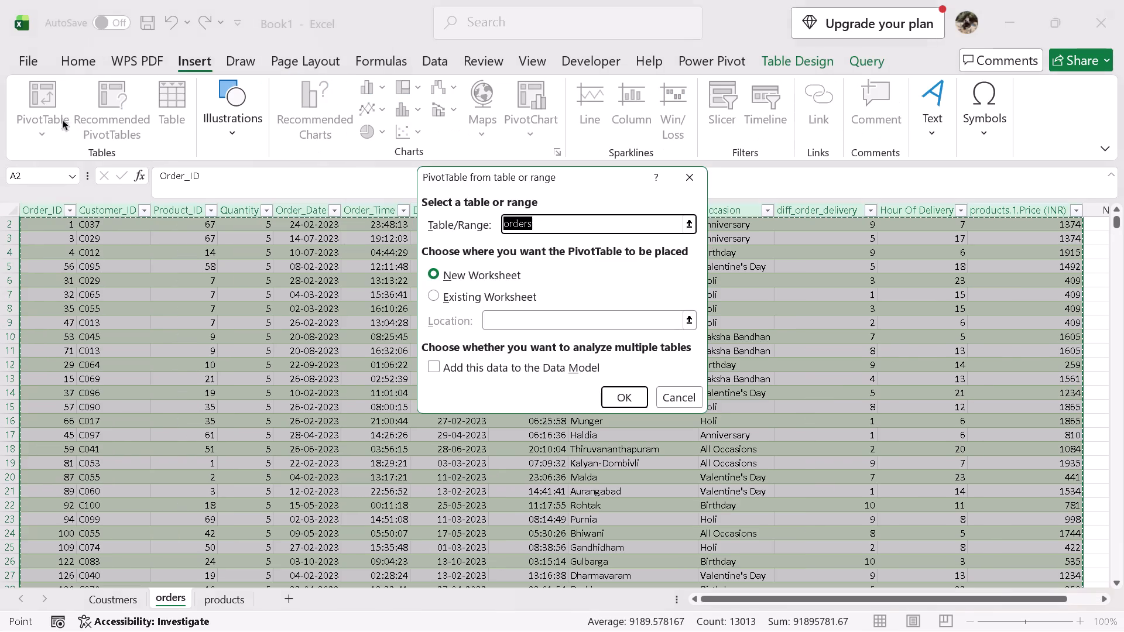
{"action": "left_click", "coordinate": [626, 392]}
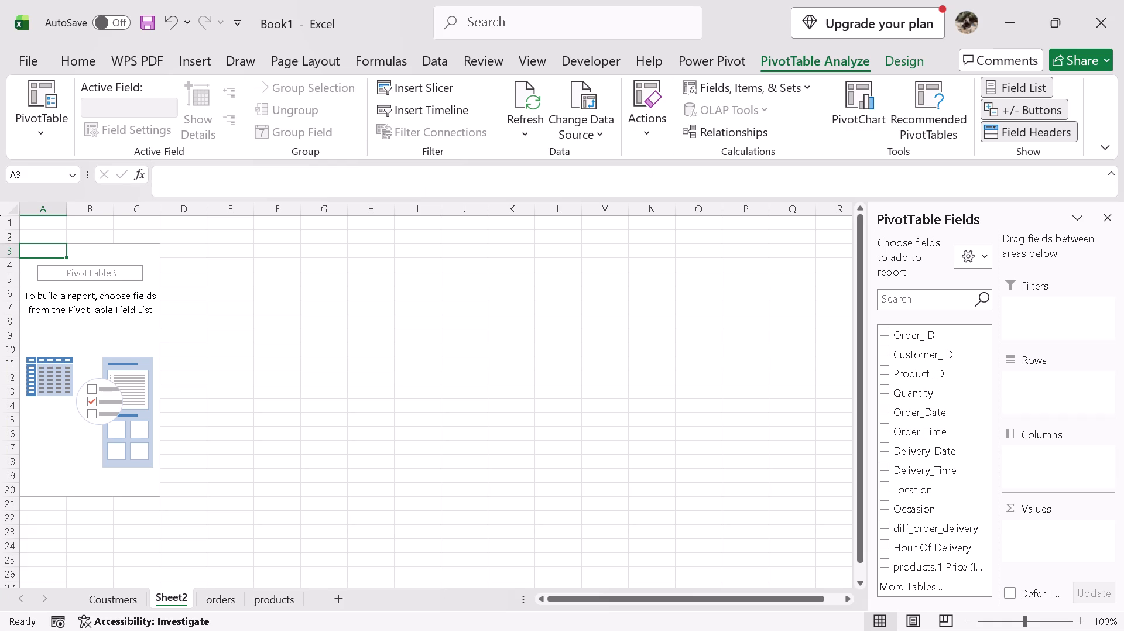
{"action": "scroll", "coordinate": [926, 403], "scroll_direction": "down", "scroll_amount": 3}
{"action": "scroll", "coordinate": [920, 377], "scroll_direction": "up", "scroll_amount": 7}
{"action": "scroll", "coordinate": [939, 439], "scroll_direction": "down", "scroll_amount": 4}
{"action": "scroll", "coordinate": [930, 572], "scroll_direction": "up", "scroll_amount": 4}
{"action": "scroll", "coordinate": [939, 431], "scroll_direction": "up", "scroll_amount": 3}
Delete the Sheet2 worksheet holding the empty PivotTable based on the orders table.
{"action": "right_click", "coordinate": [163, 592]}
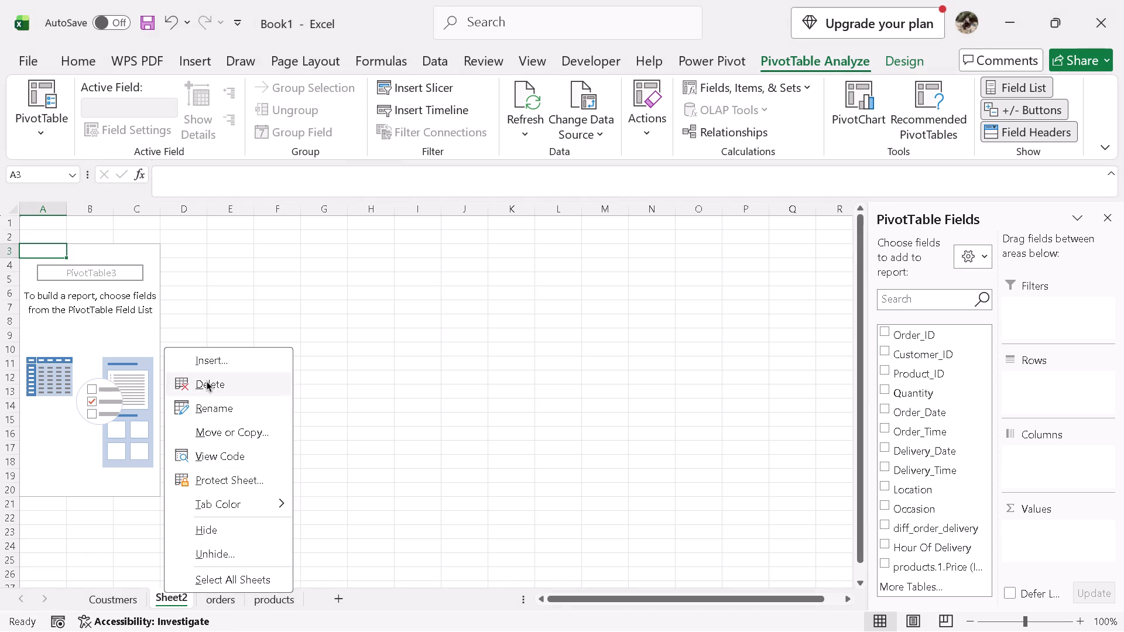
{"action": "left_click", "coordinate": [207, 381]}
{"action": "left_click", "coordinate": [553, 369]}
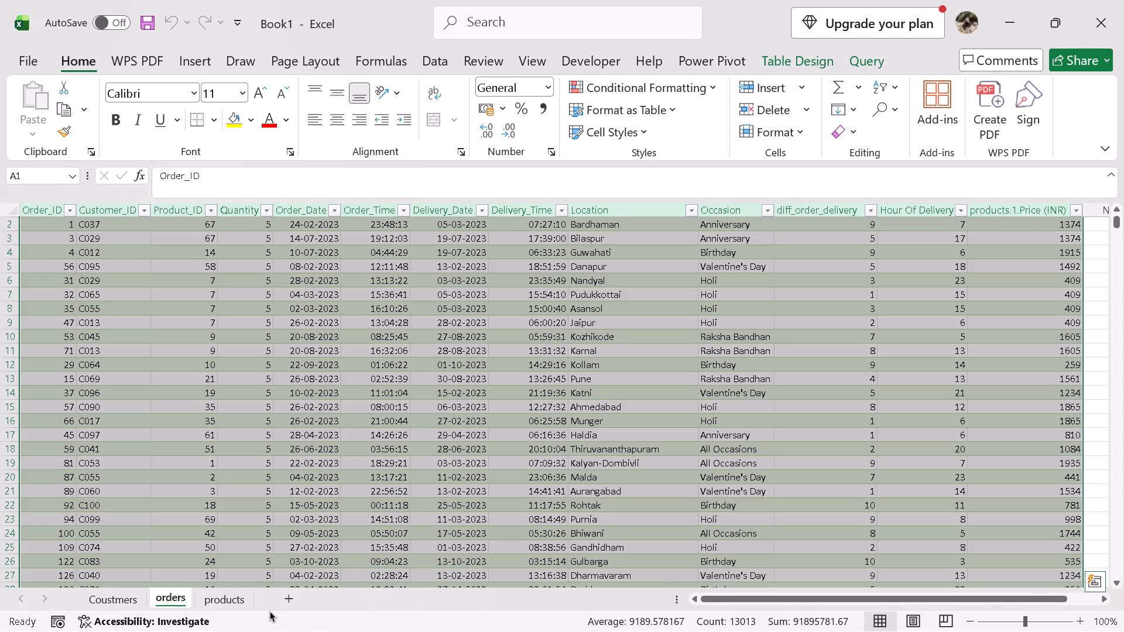
Add a new blank worksheet and insert a PivotTable from the Data Model at its cell A1.
{"action": "left_click", "coordinate": [286, 592]}
{"action": "left_click", "coordinate": [191, 53]}
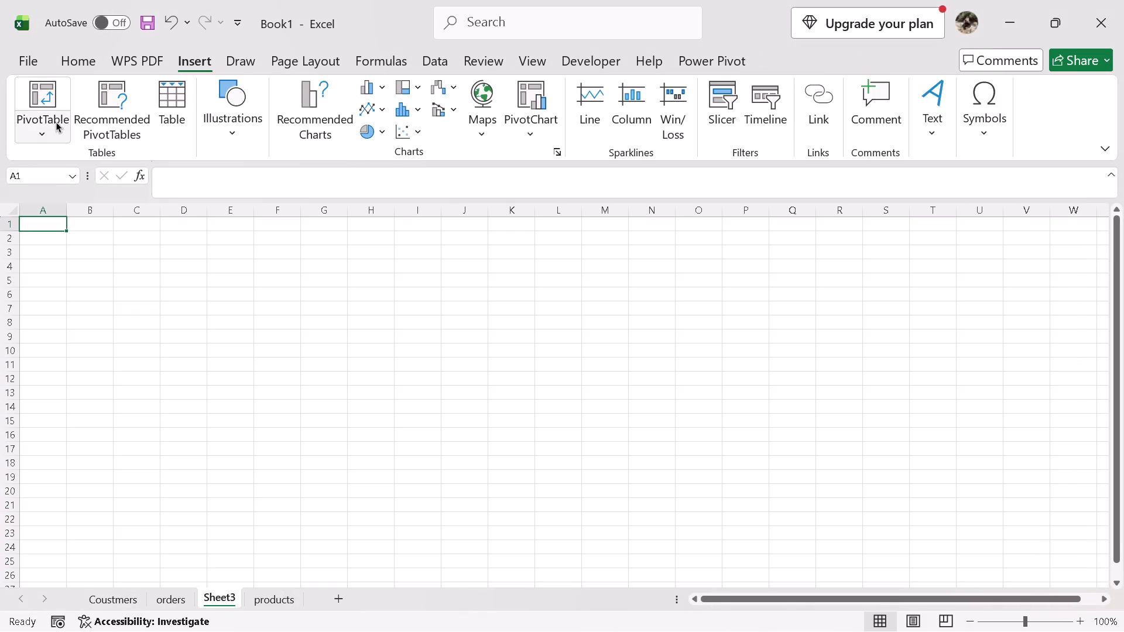
{"action": "left_click", "coordinate": [34, 115]}
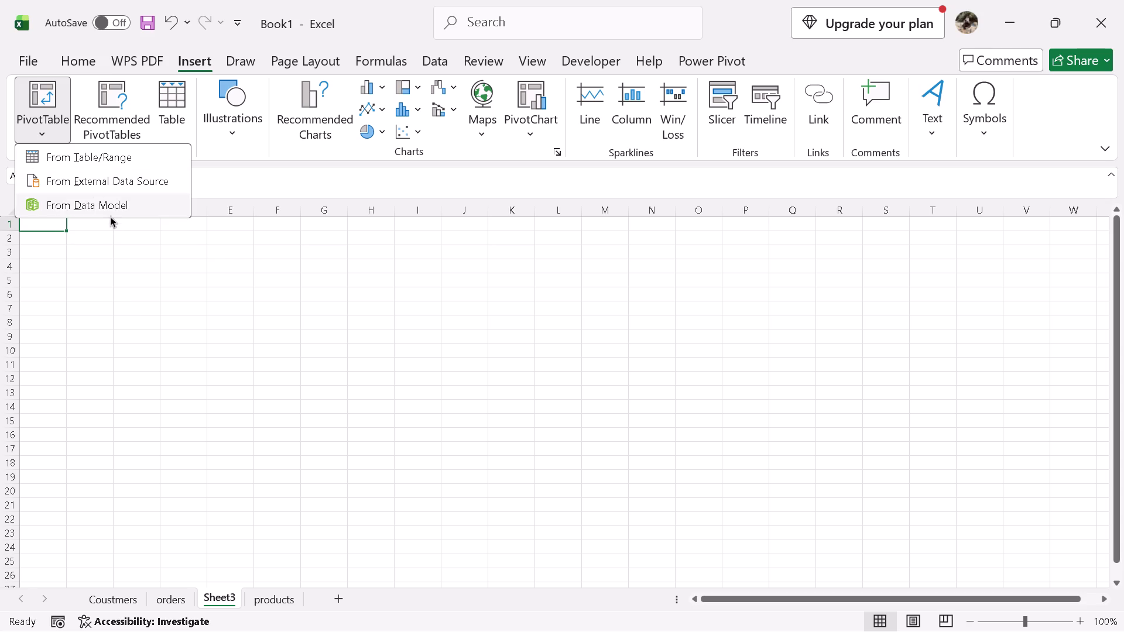
{"action": "left_click", "coordinate": [102, 203]}
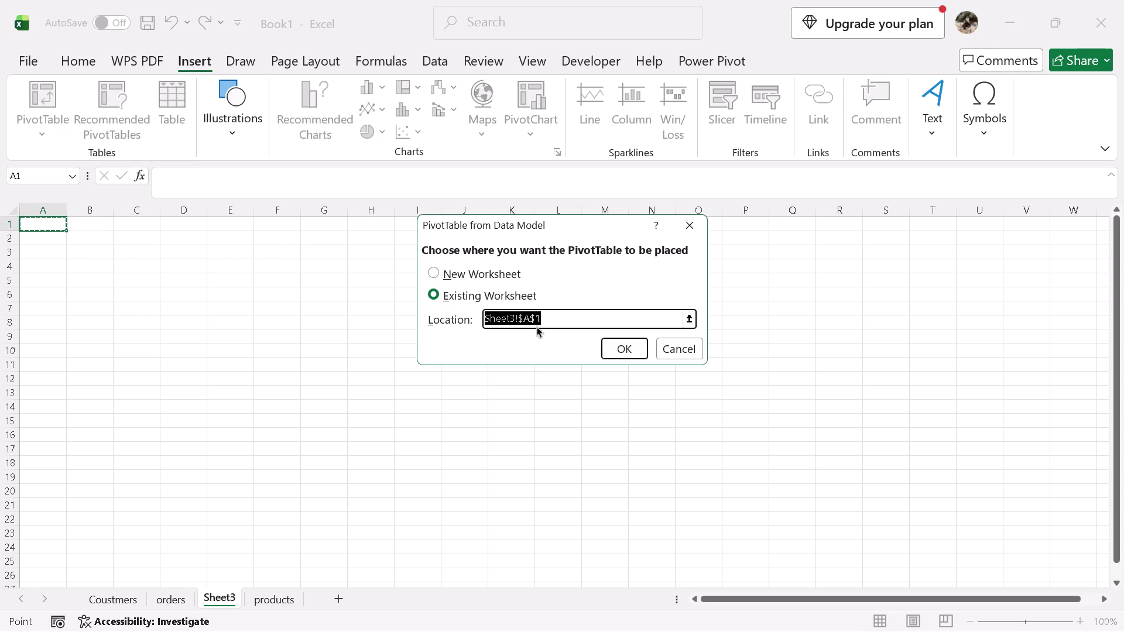
{"action": "left_click", "coordinate": [637, 348]}
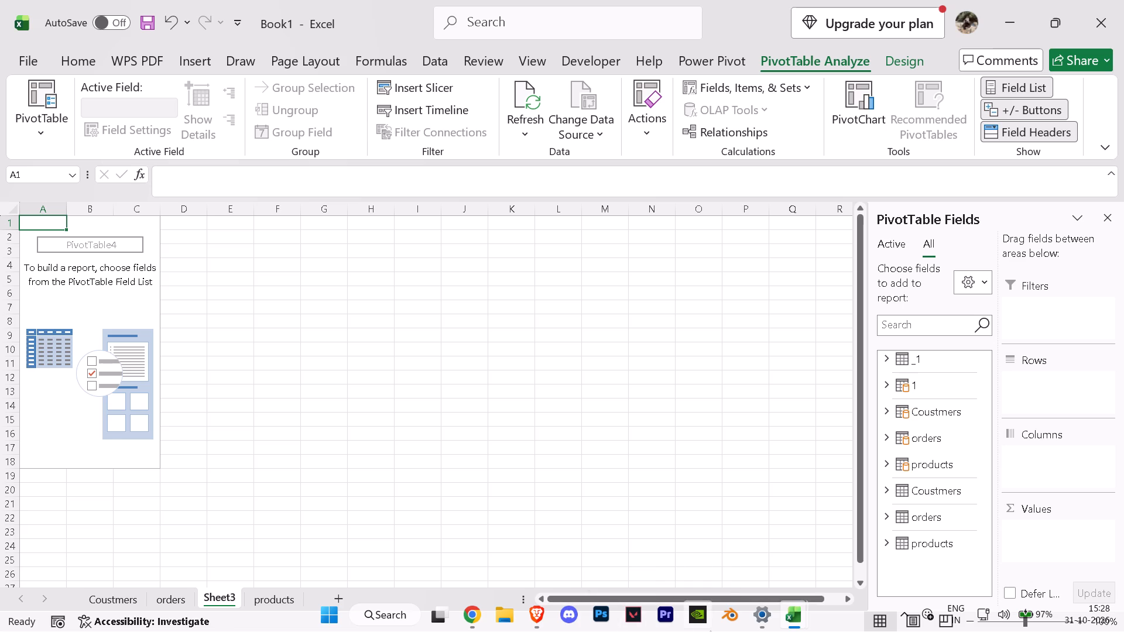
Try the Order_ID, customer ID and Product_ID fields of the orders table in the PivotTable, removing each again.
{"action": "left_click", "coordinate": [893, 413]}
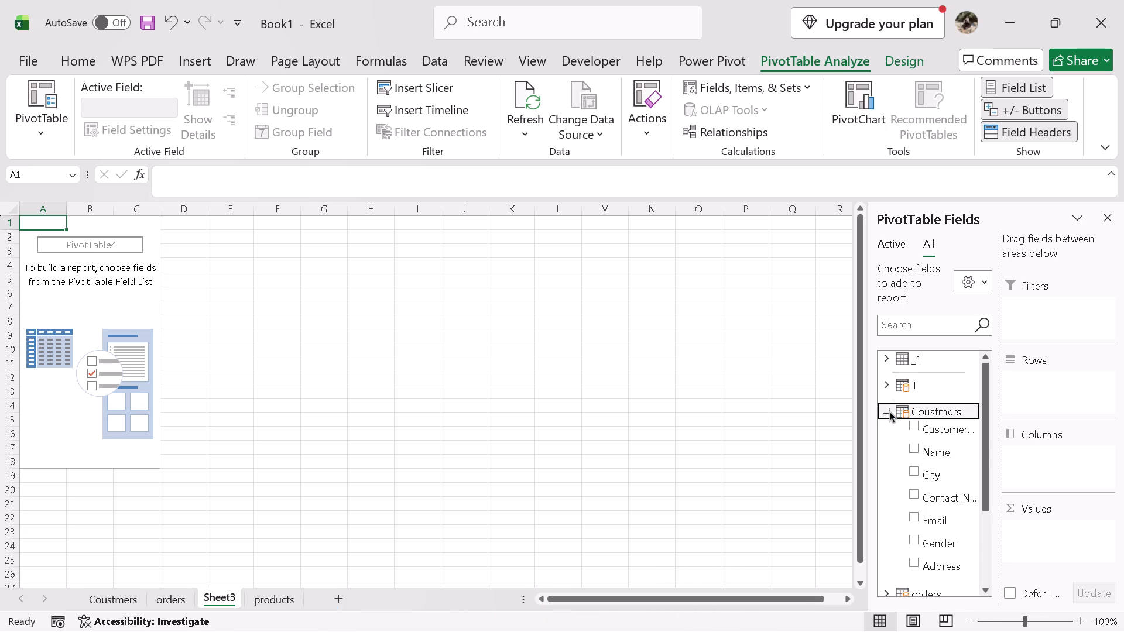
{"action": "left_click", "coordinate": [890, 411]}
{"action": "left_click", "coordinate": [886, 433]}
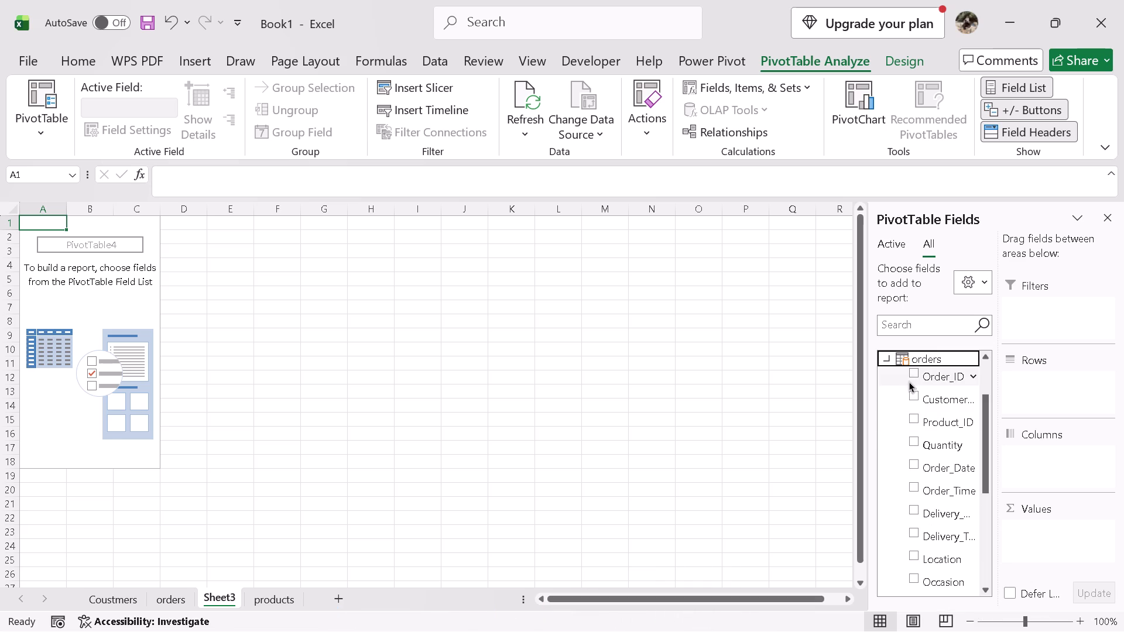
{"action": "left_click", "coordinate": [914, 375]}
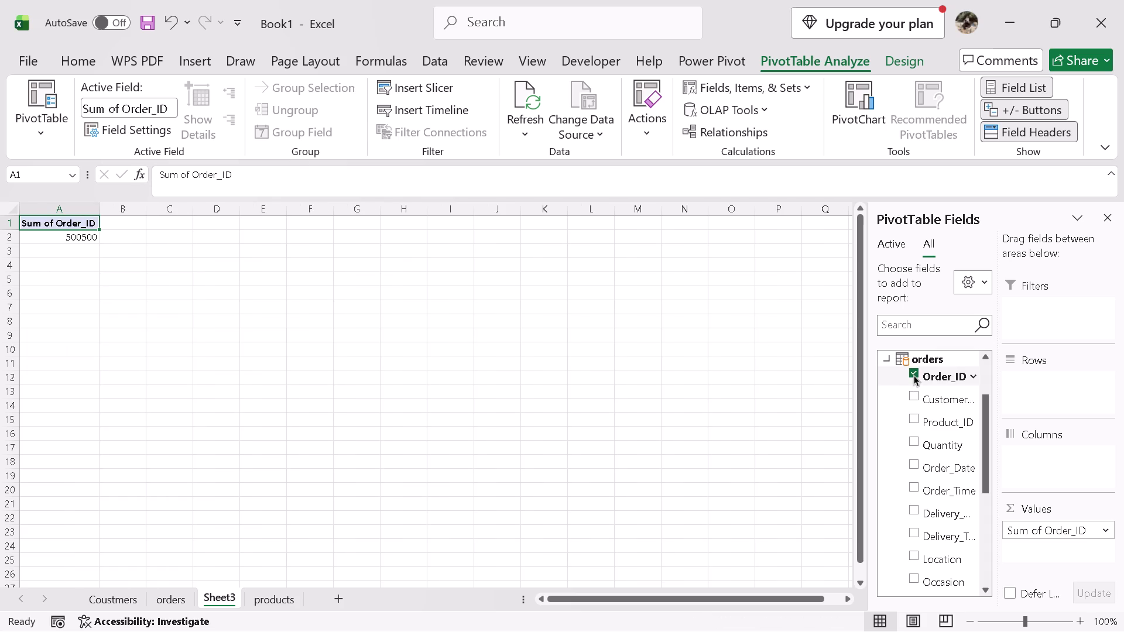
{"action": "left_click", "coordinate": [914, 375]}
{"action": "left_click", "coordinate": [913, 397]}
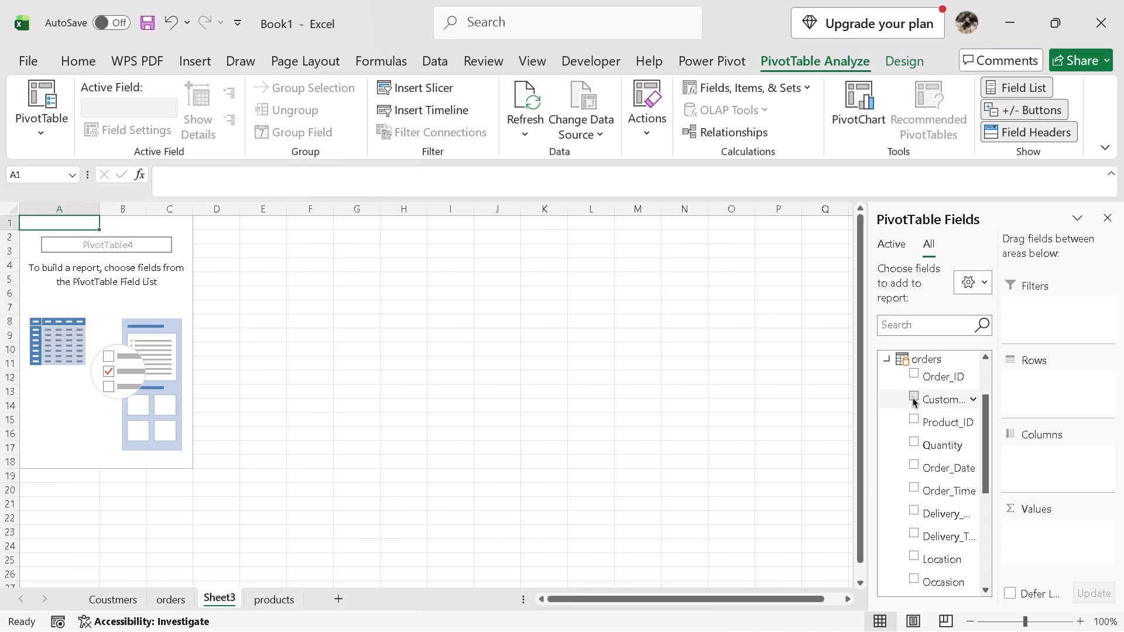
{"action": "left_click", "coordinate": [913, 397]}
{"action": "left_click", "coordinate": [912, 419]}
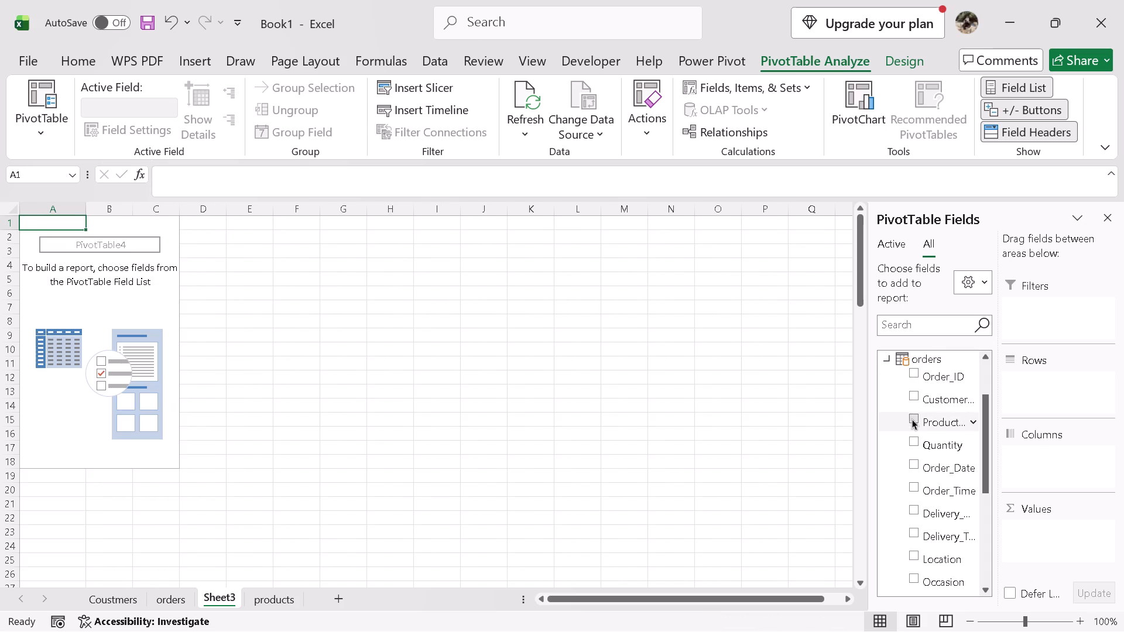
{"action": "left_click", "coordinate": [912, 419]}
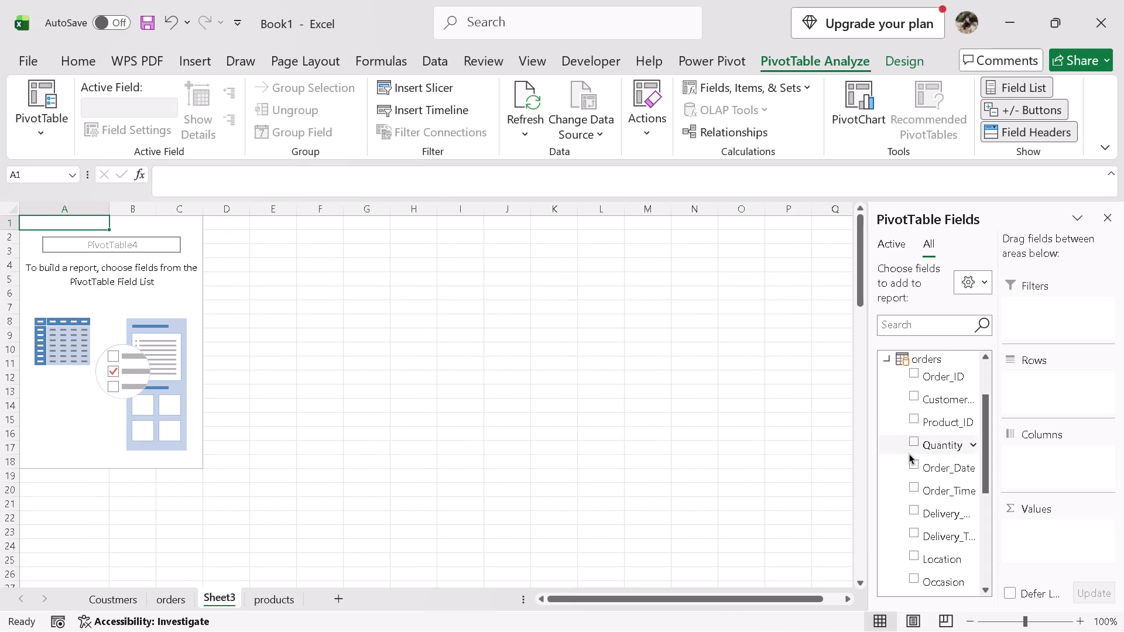
Expand the products table in the PivotTable field list and widen the pane so field names are easier to read.
{"action": "scroll", "coordinate": [906, 463], "scroll_direction": "down", "scroll_amount": 4}
{"action": "scroll", "coordinate": [906, 513], "scroll_direction": "down", "scroll_amount": 1}
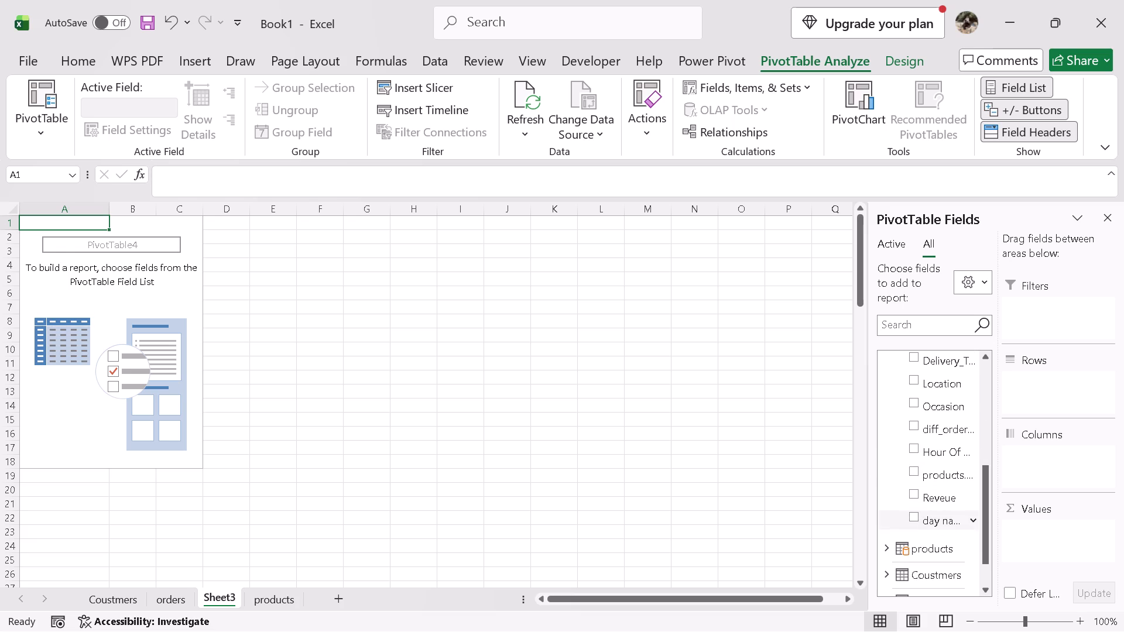
{"action": "left_click", "coordinate": [886, 548]}
{"action": "scroll", "coordinate": [884, 542], "scroll_direction": "down", "scroll_amount": 2}
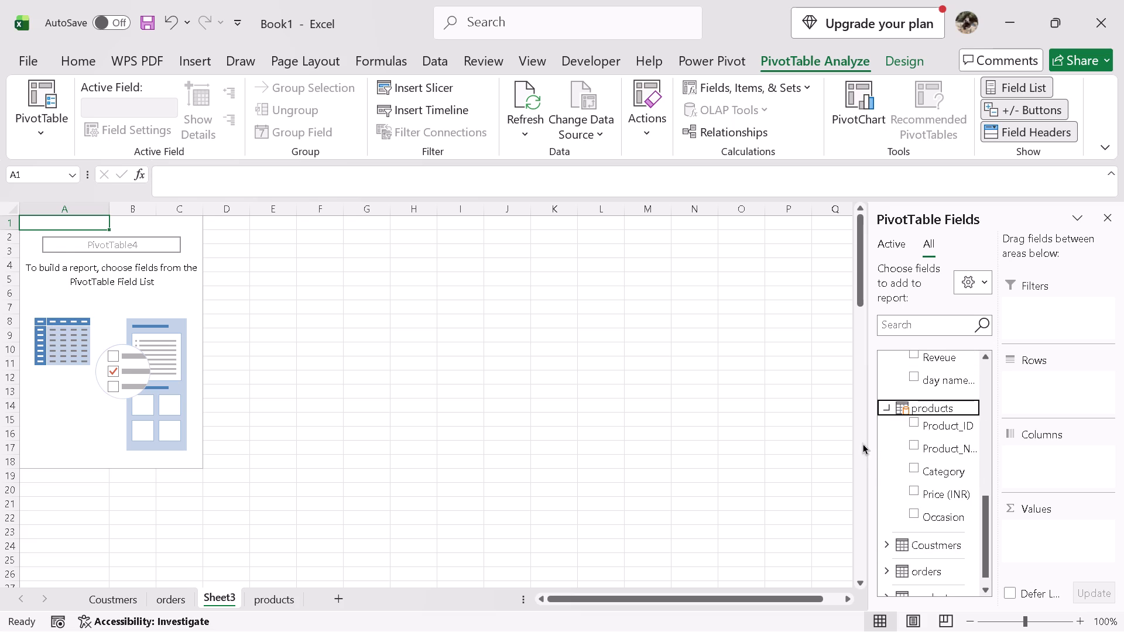
{"action": "left_click_drag", "start_coordinate": [868, 448], "coordinate": [773, 448]}
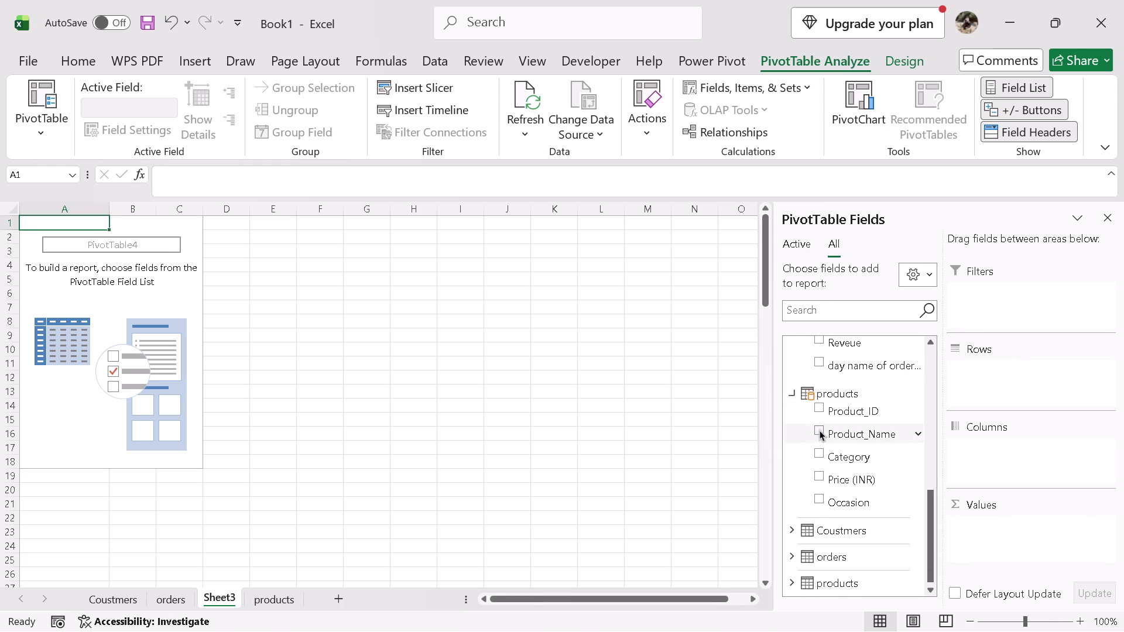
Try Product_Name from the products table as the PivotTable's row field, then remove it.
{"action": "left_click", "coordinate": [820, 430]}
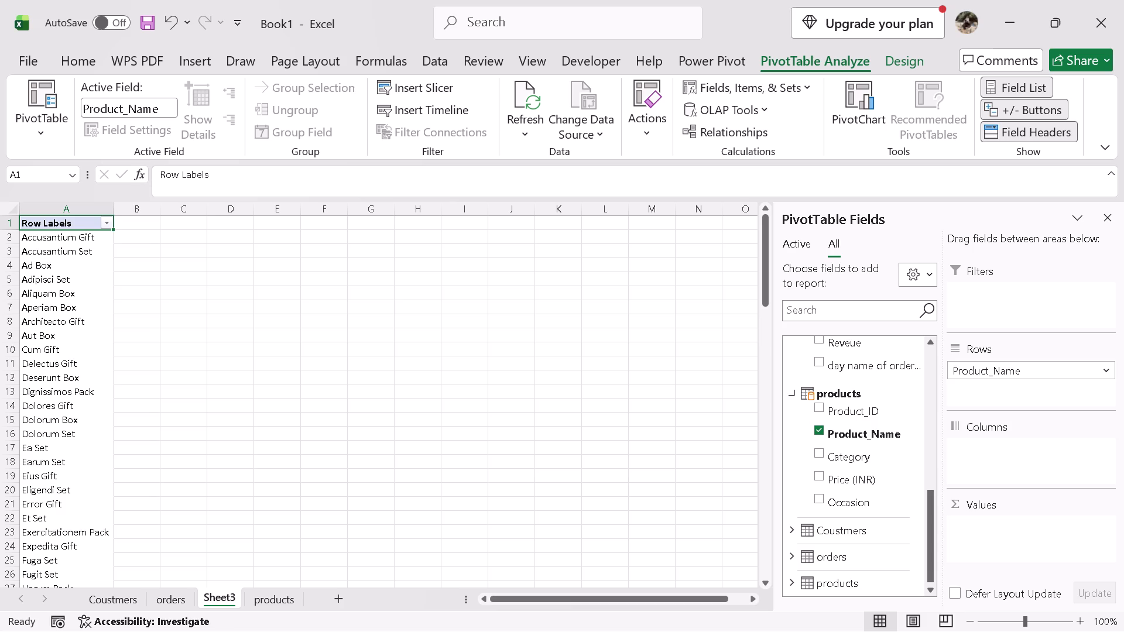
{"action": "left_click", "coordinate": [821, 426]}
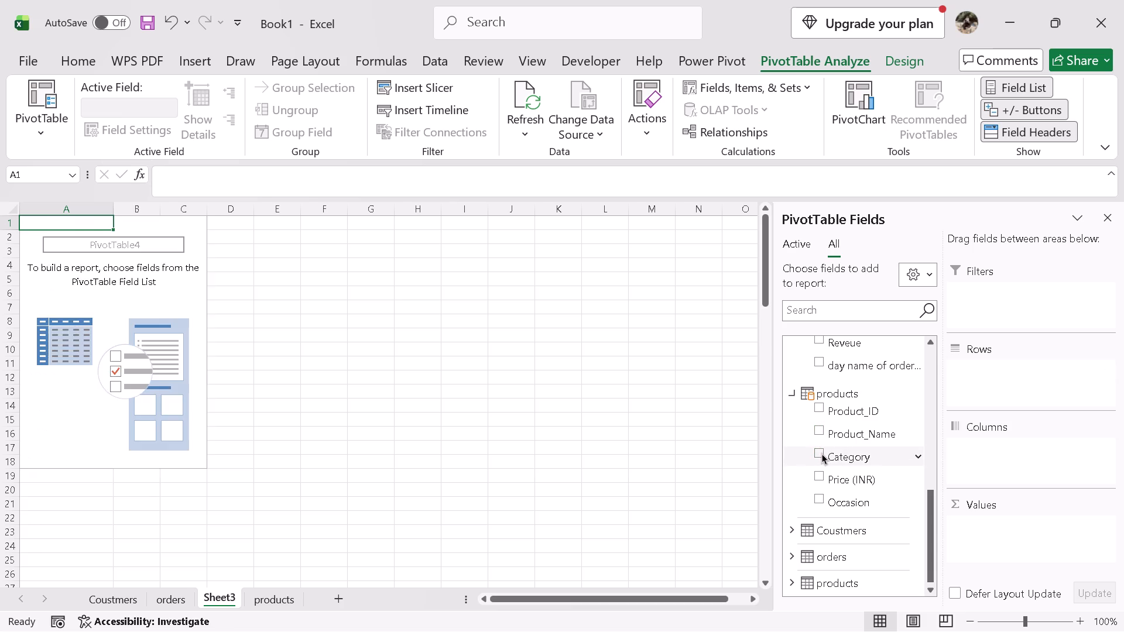
Add the Category field from the products table to the PivotTable's rows.
{"action": "left_click", "coordinate": [822, 454]}
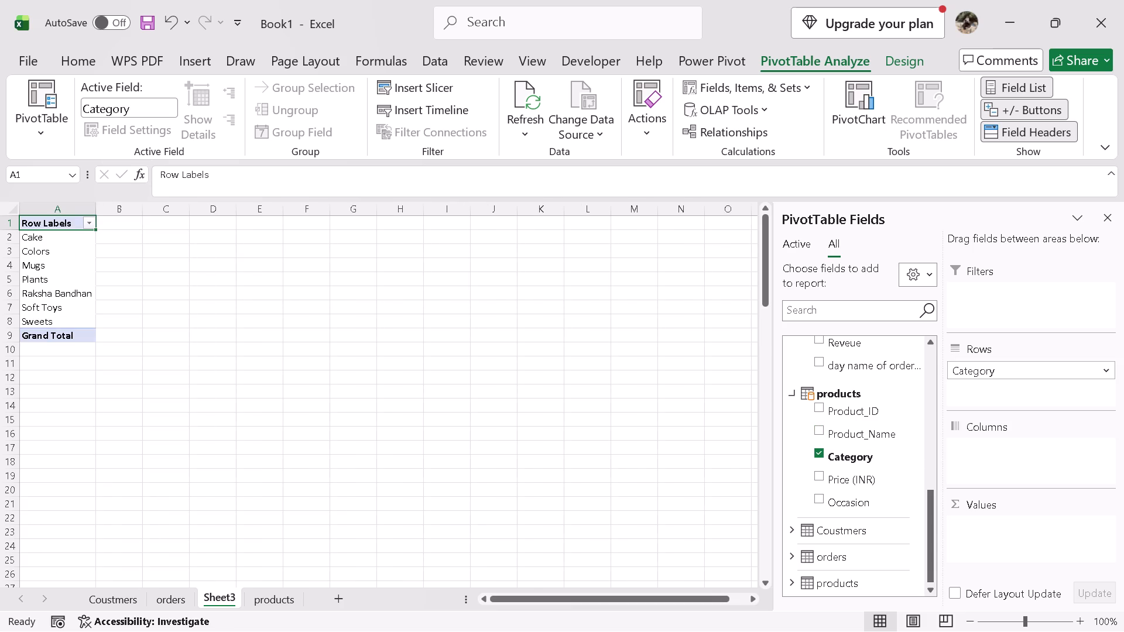
Add the Reveue field from the orders table to the PivotTable's values.
{"action": "scroll", "coordinate": [777, 391], "scroll_direction": "up", "scroll_amount": 4}
{"action": "left_click", "coordinate": [822, 408]}
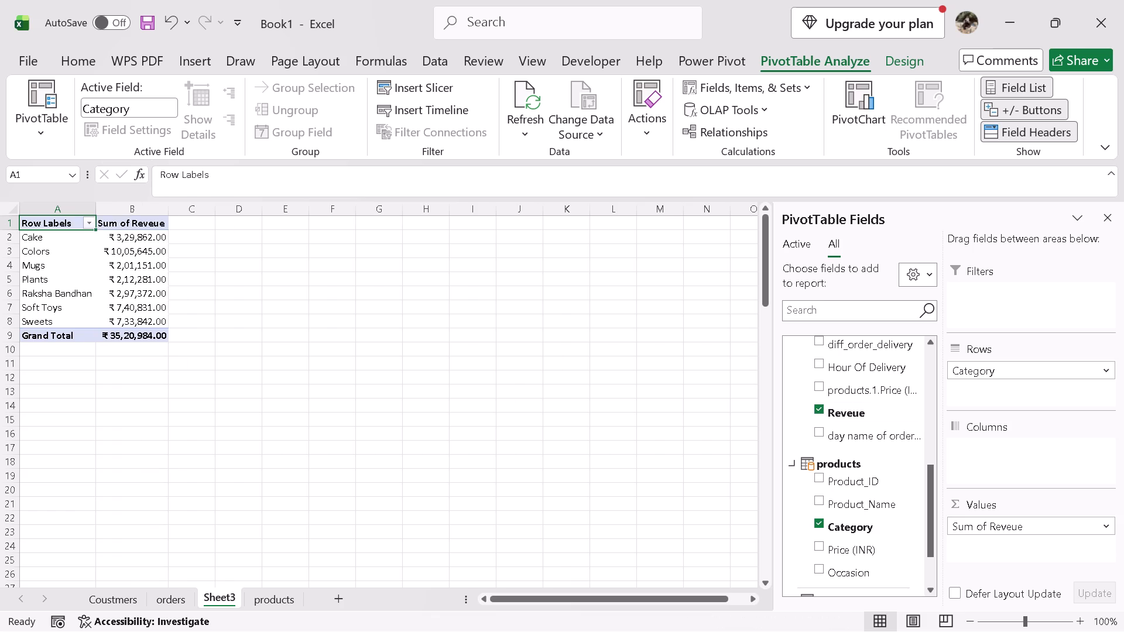
Copy the category revenue PivotTable to cell F3 and widen column G enough for its revenue amounts.
{"action": "left_click_drag", "start_coordinate": [56, 221], "coordinate": [131, 334]}
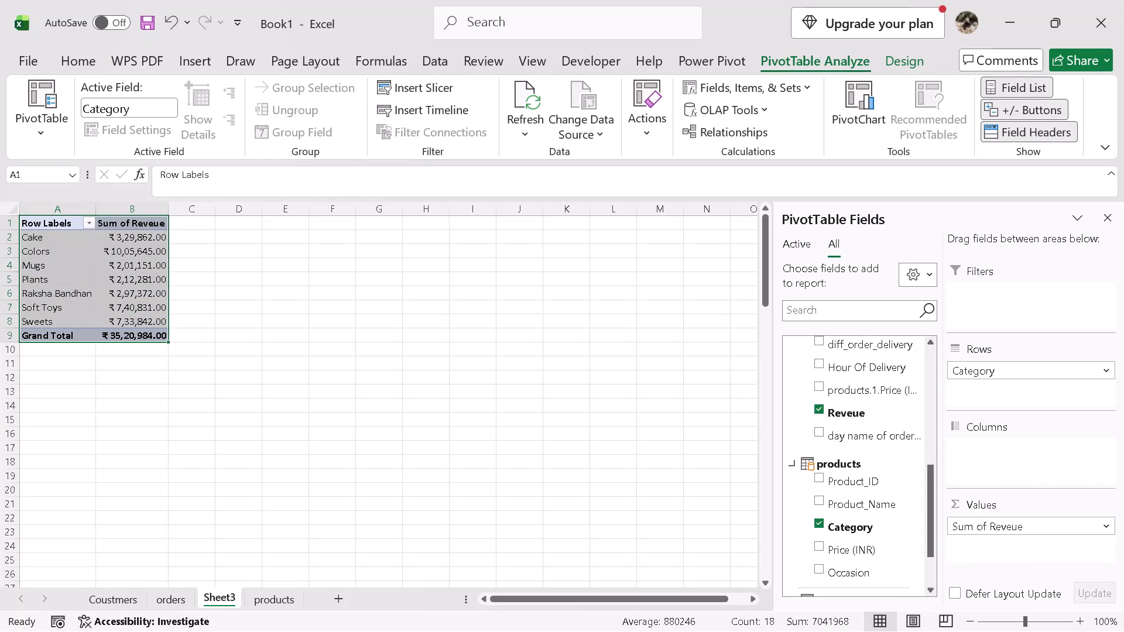
{"action": "key", "text": "ctrl+c"}
{"action": "left_click", "coordinate": [253, 240]}
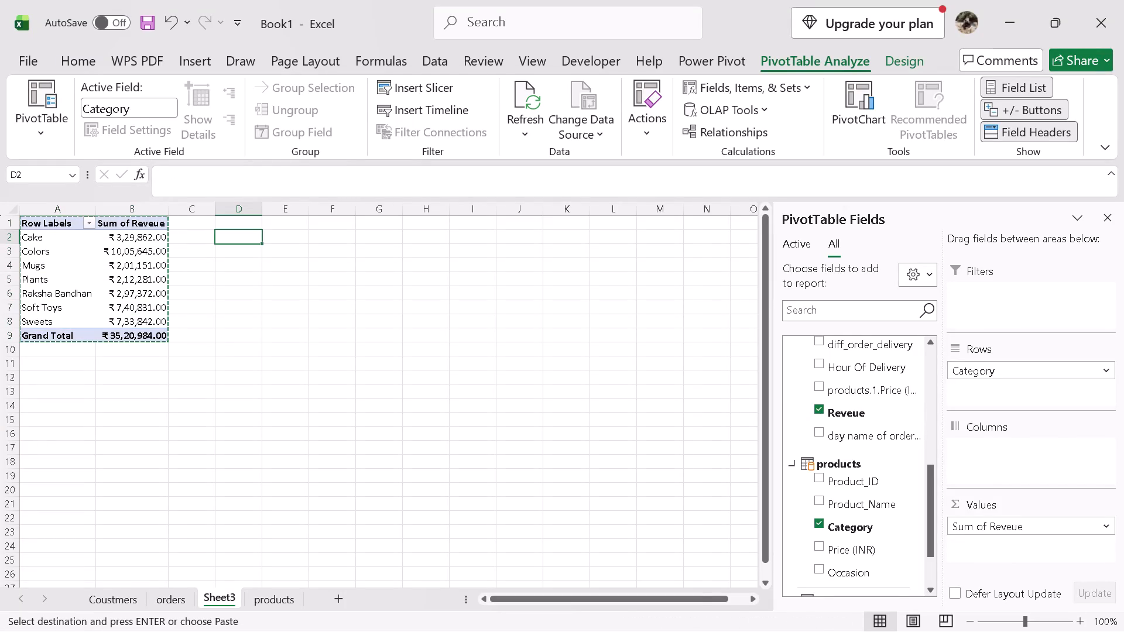
{"action": "left_click", "coordinate": [330, 249]}
{"action": "key", "text": "ctrl+v"}
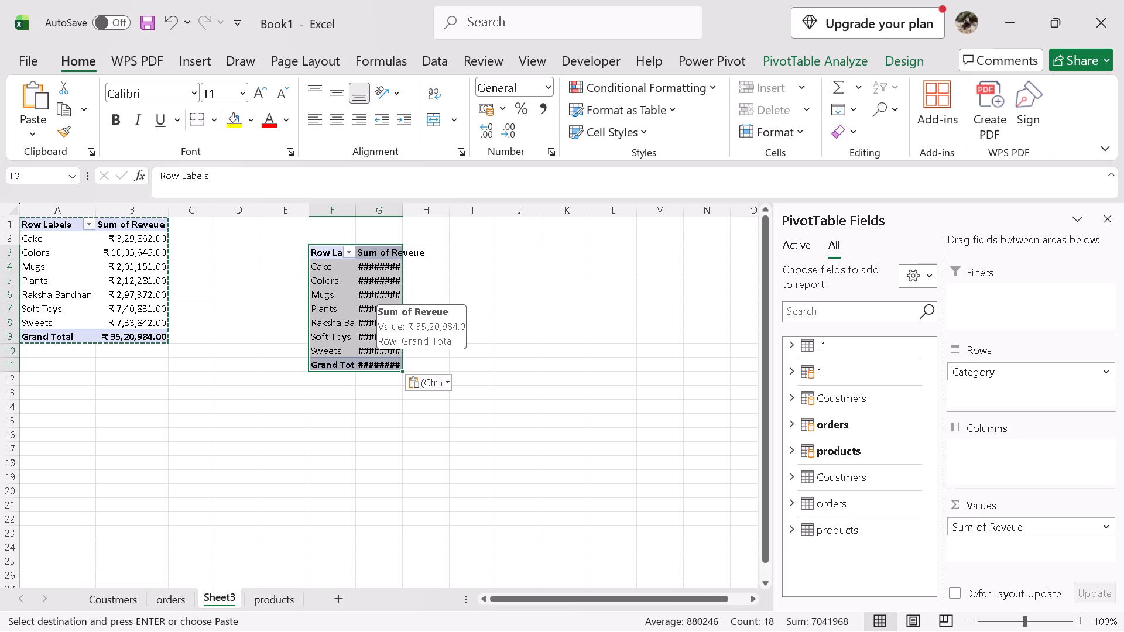
{"action": "left_click", "coordinate": [405, 250]}
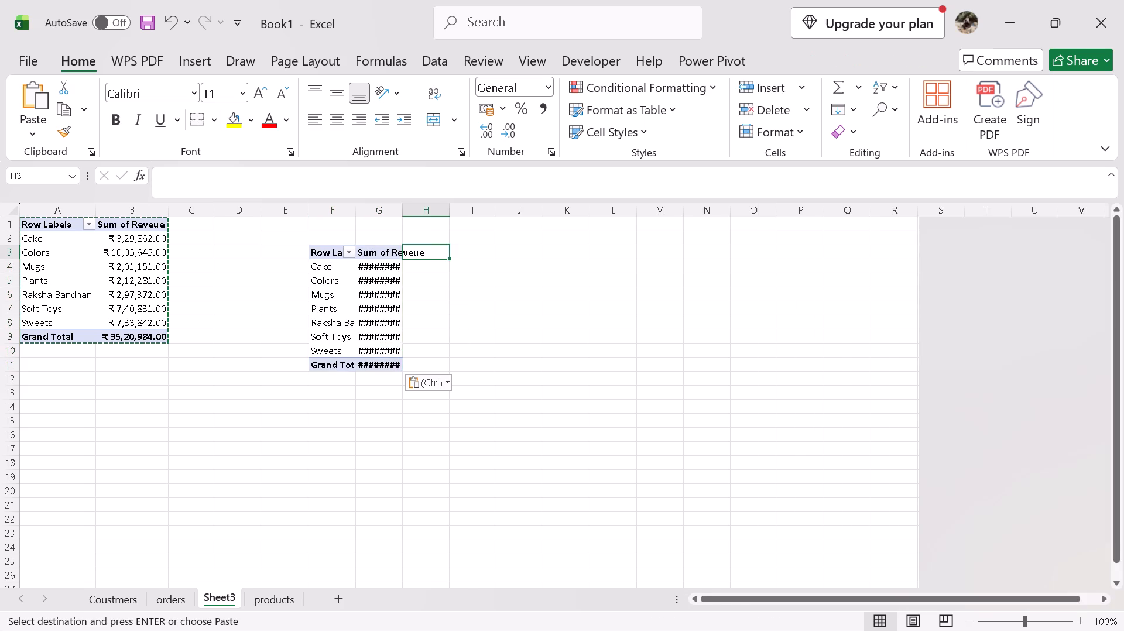
{"action": "left_click", "coordinate": [392, 249]}
{"action": "left_click_drag", "start_coordinate": [402, 211], "coordinate": [429, 215]}
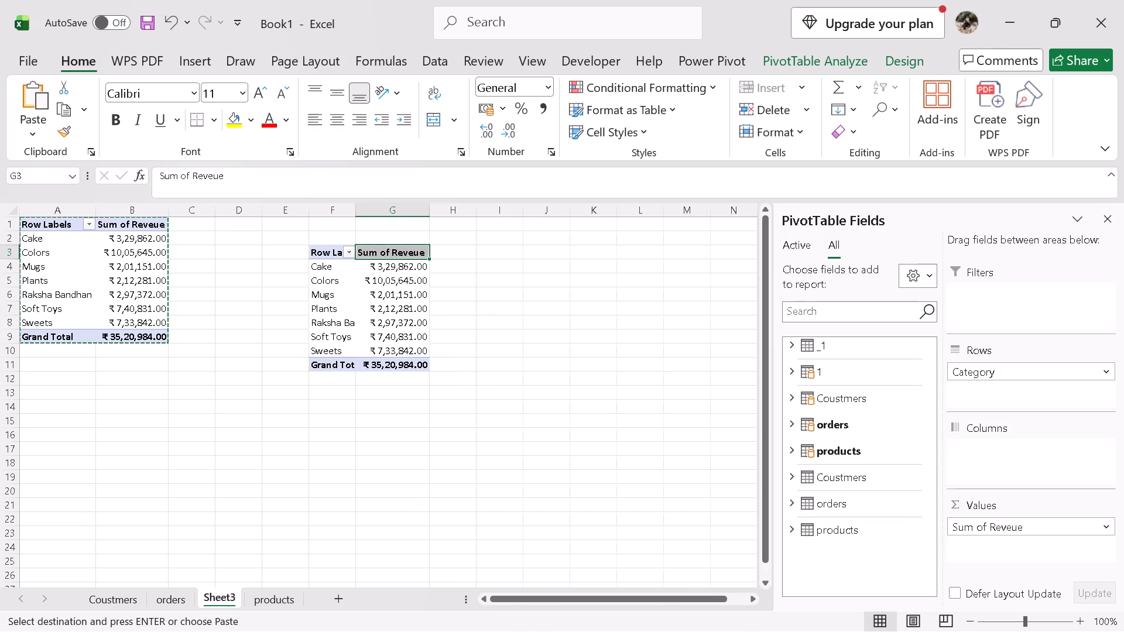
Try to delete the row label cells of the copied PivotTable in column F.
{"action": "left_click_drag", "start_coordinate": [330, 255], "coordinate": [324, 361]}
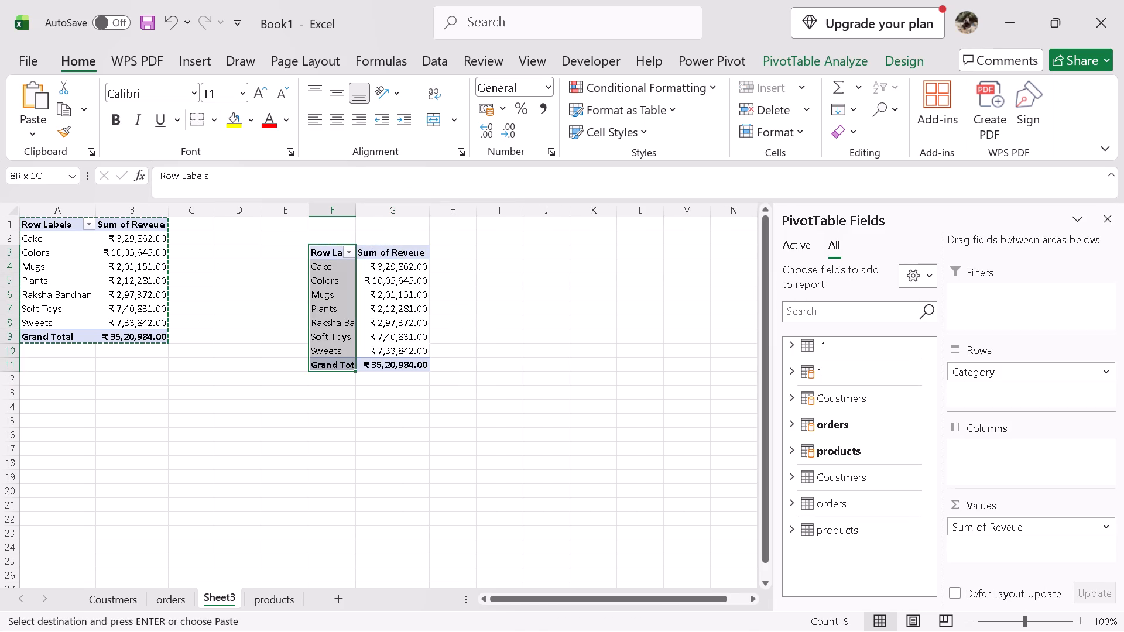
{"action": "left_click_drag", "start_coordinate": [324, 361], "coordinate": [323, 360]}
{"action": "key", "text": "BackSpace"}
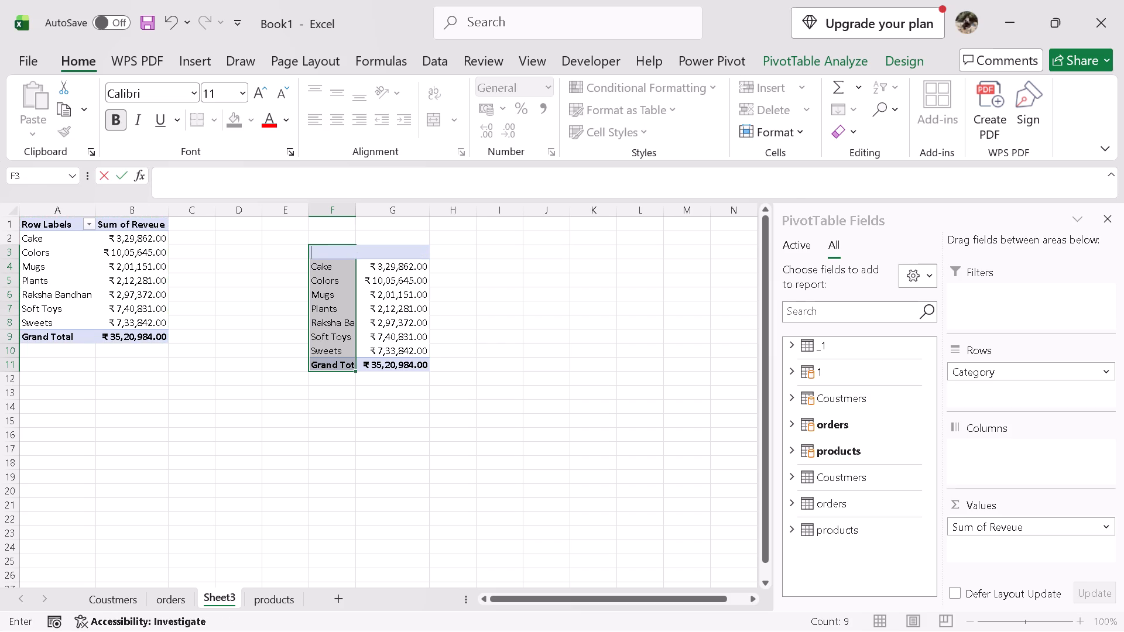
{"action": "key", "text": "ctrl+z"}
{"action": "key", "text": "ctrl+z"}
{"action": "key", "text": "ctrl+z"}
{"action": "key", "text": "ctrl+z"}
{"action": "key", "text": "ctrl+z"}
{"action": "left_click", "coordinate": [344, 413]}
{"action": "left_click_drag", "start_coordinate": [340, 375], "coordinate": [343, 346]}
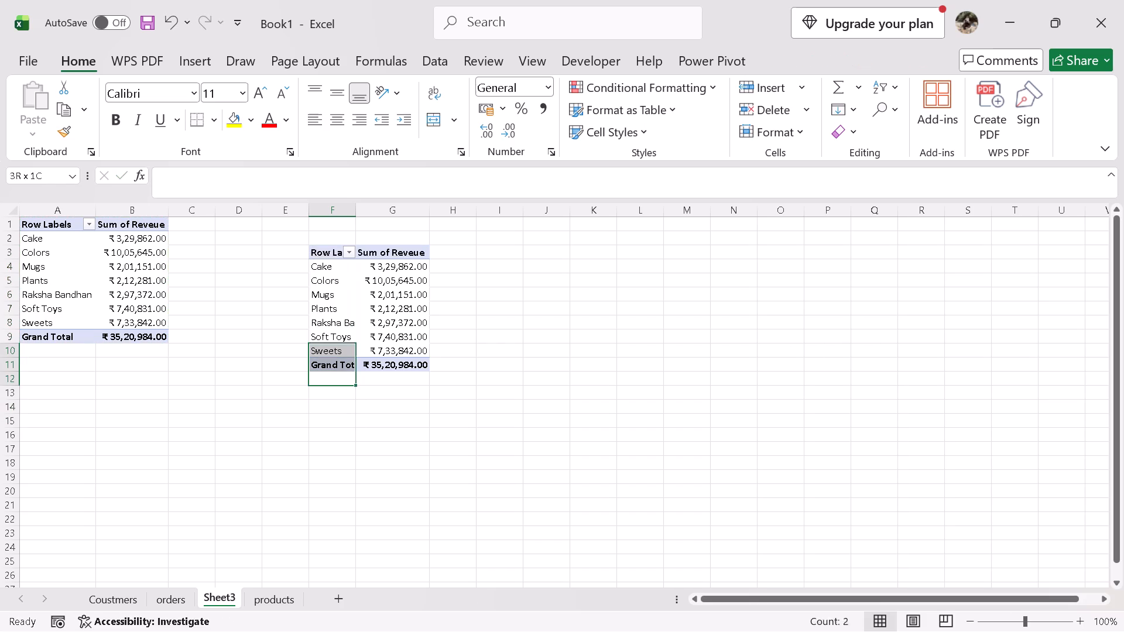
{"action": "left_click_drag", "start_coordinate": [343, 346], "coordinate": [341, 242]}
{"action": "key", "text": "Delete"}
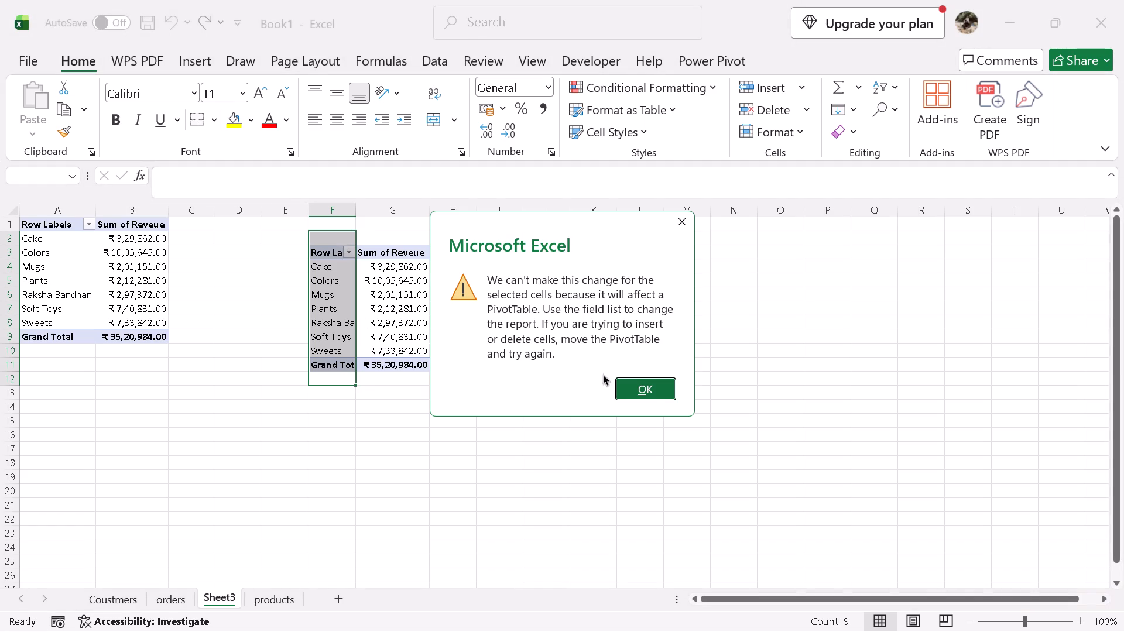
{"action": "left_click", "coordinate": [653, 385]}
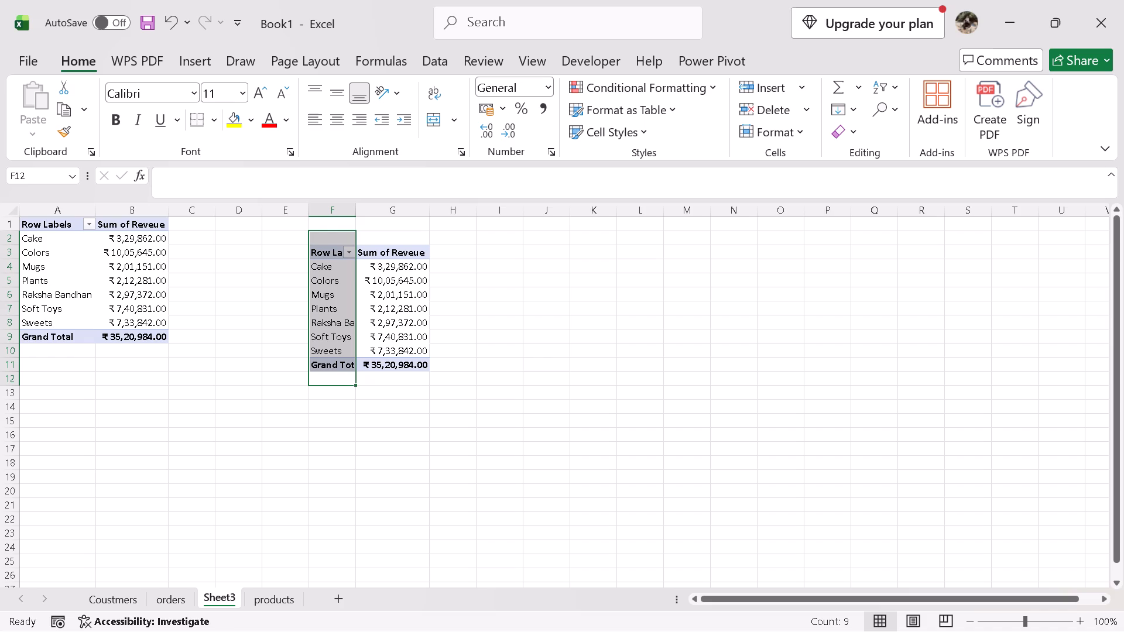
Remove Category from the copied PivotTable's rows, keeping only Sum of Reveue, and close the field list.
{"action": "left_click", "coordinate": [376, 316]}
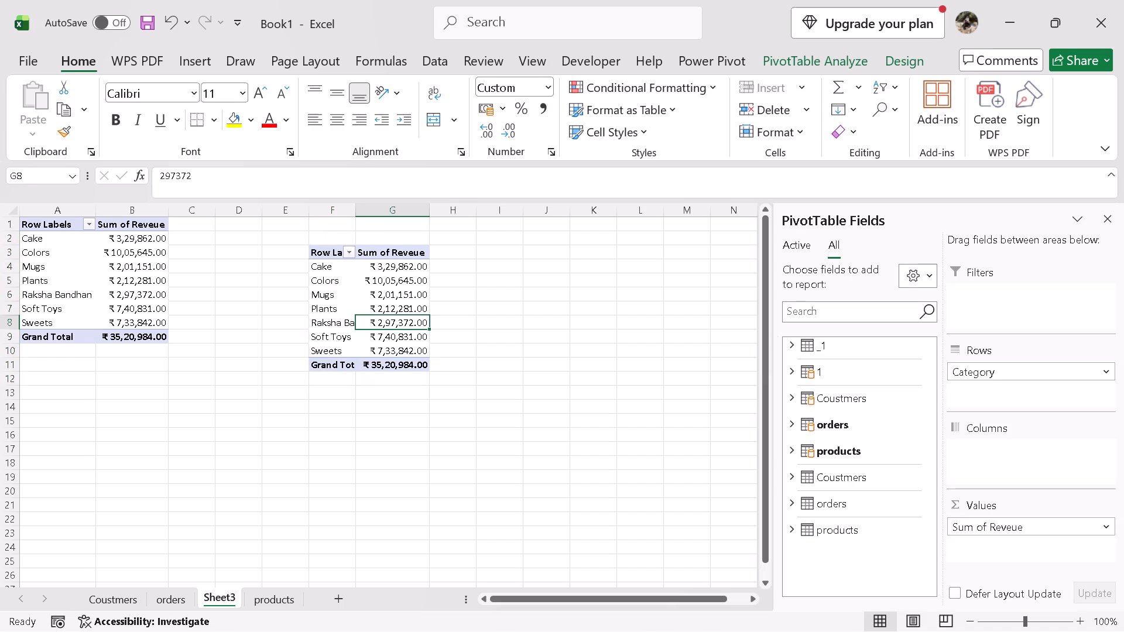
{"action": "left_click_drag", "start_coordinate": [1002, 367], "coordinate": [834, 375]}
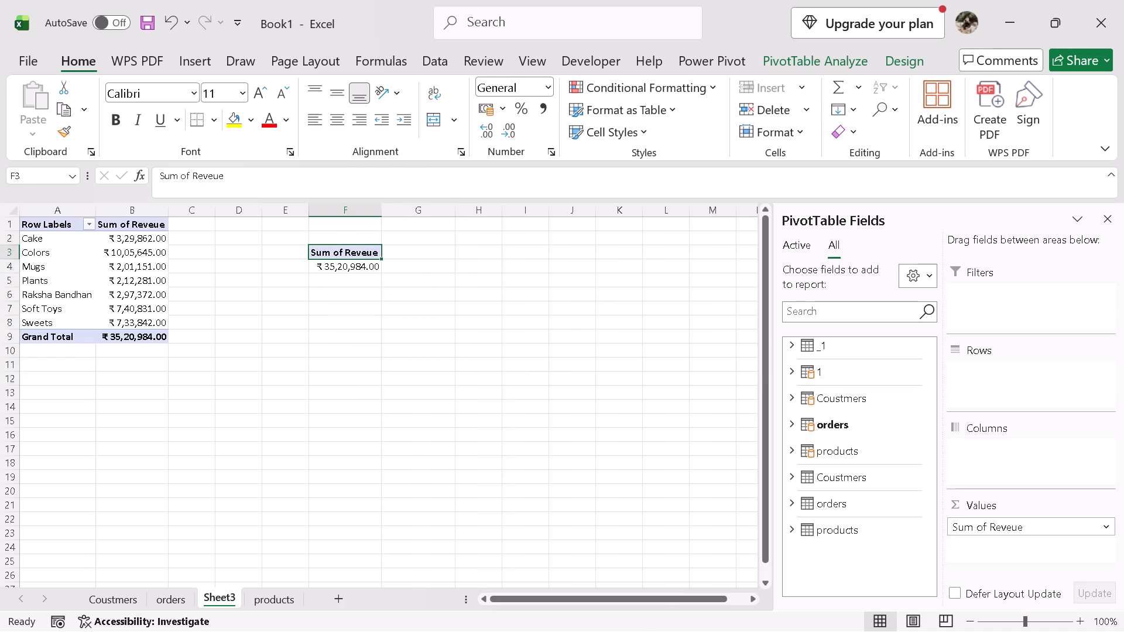
{"action": "left_click", "coordinate": [1108, 224]}
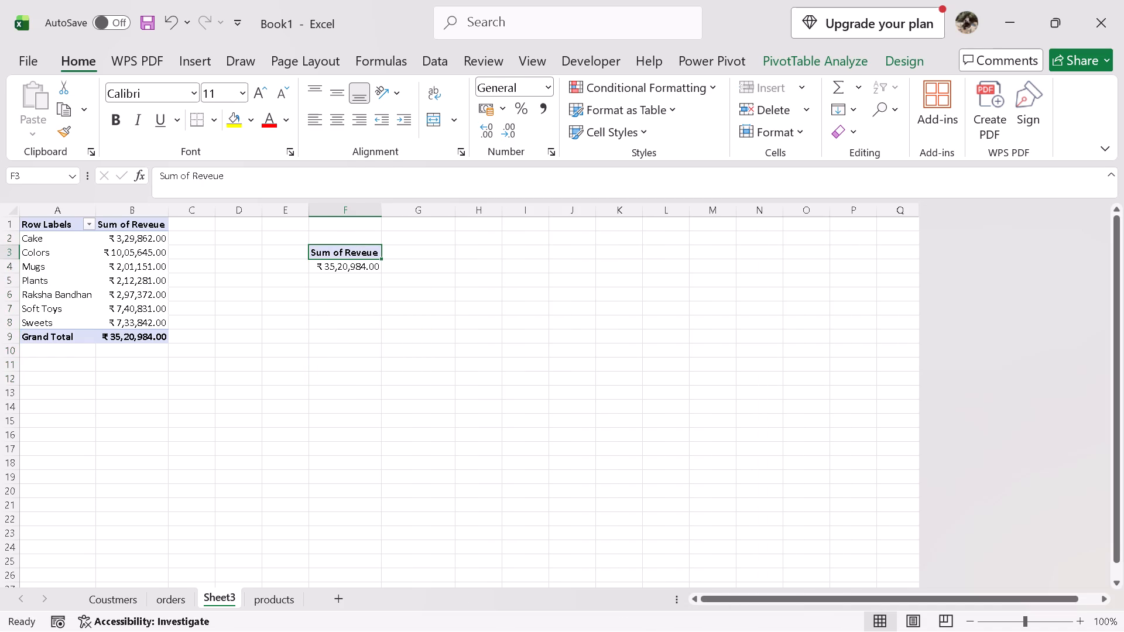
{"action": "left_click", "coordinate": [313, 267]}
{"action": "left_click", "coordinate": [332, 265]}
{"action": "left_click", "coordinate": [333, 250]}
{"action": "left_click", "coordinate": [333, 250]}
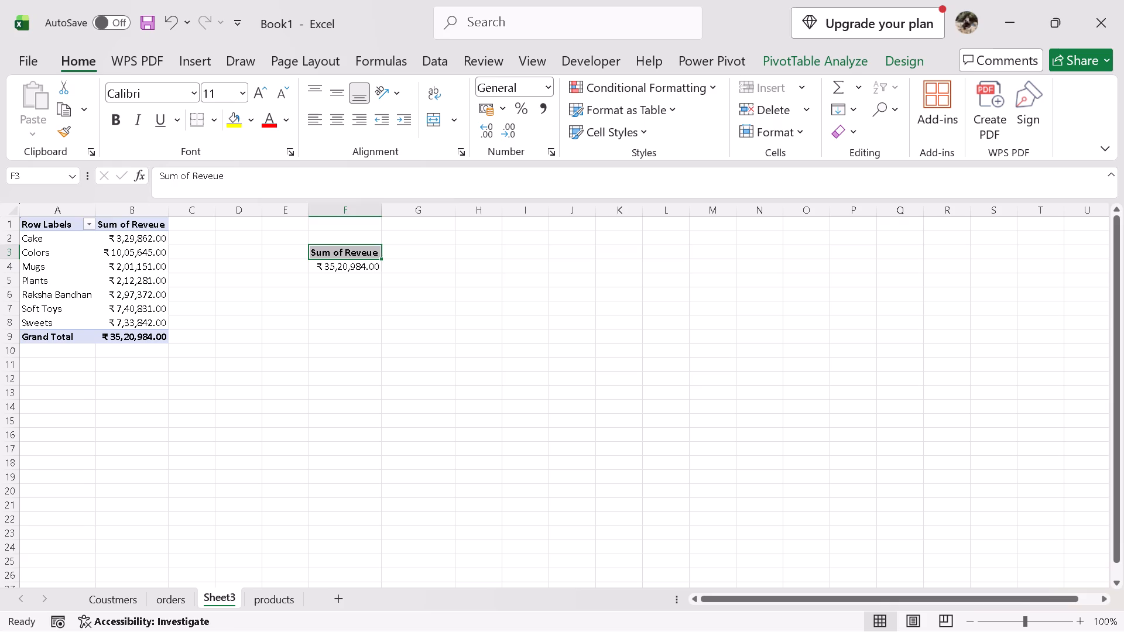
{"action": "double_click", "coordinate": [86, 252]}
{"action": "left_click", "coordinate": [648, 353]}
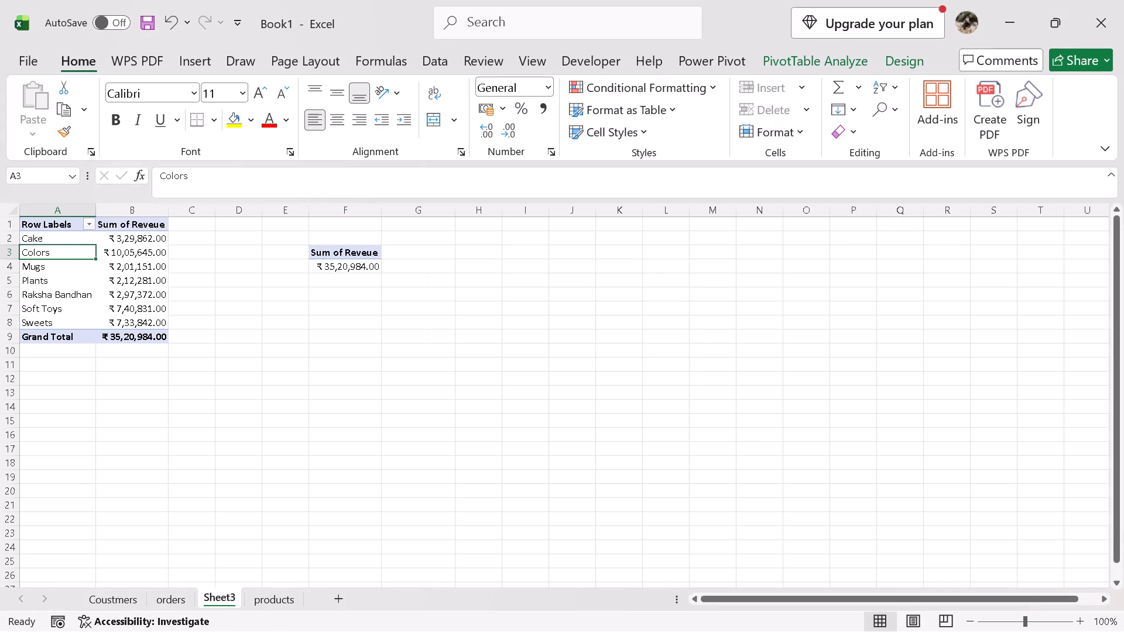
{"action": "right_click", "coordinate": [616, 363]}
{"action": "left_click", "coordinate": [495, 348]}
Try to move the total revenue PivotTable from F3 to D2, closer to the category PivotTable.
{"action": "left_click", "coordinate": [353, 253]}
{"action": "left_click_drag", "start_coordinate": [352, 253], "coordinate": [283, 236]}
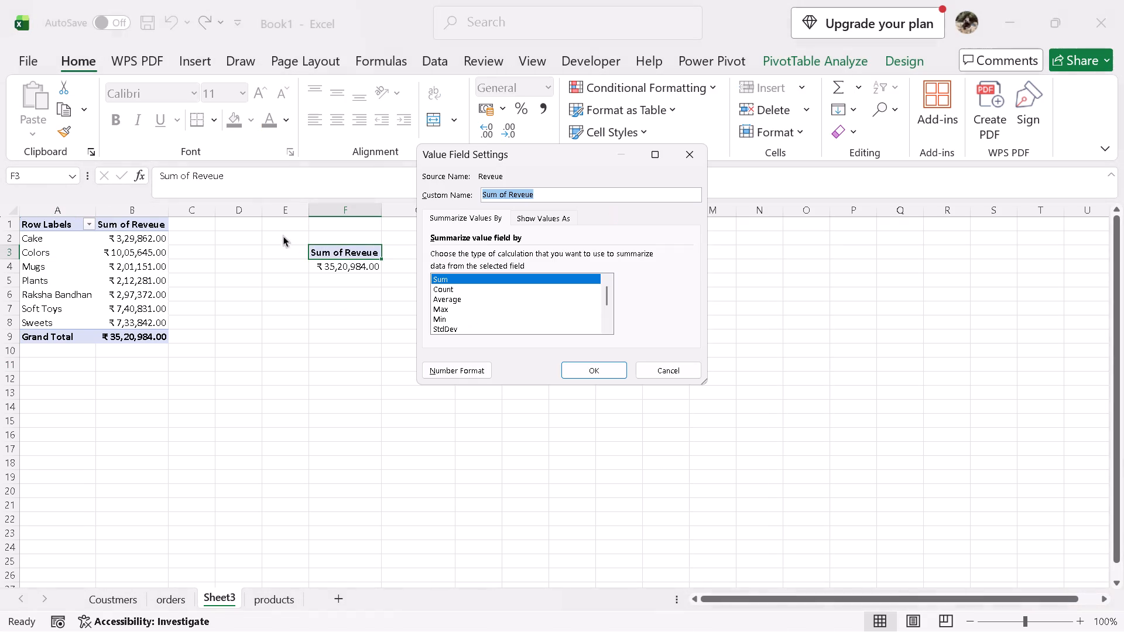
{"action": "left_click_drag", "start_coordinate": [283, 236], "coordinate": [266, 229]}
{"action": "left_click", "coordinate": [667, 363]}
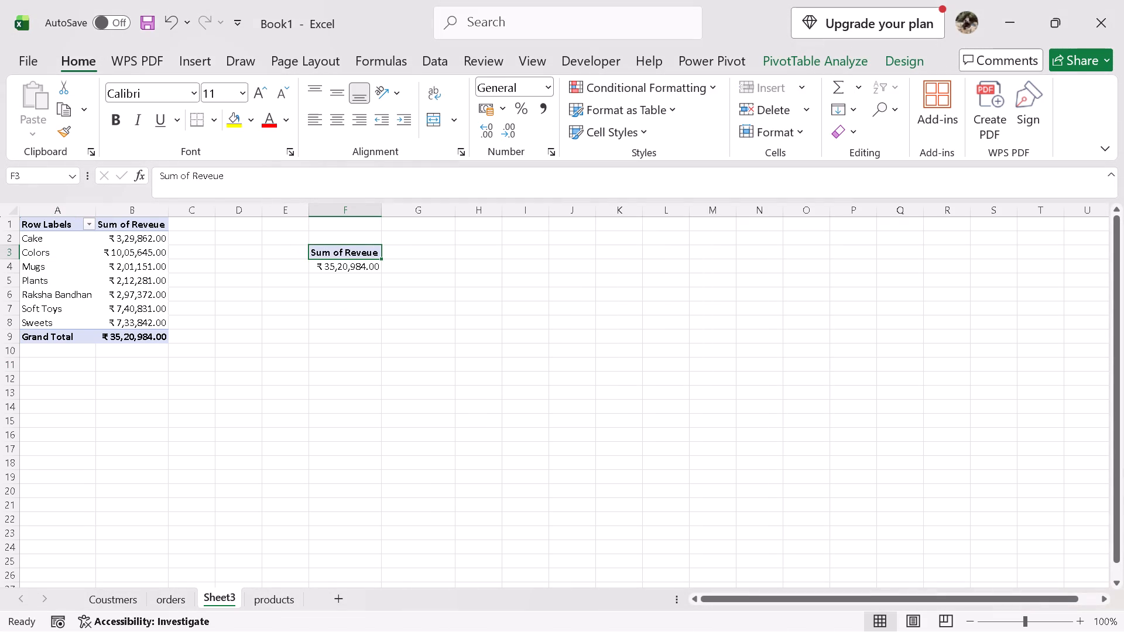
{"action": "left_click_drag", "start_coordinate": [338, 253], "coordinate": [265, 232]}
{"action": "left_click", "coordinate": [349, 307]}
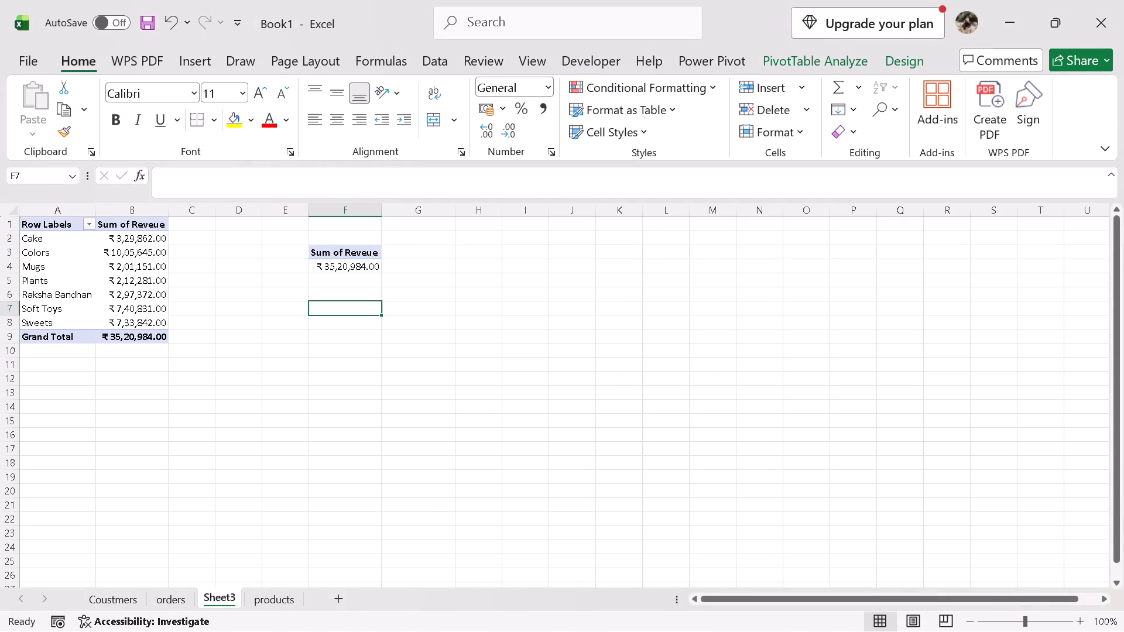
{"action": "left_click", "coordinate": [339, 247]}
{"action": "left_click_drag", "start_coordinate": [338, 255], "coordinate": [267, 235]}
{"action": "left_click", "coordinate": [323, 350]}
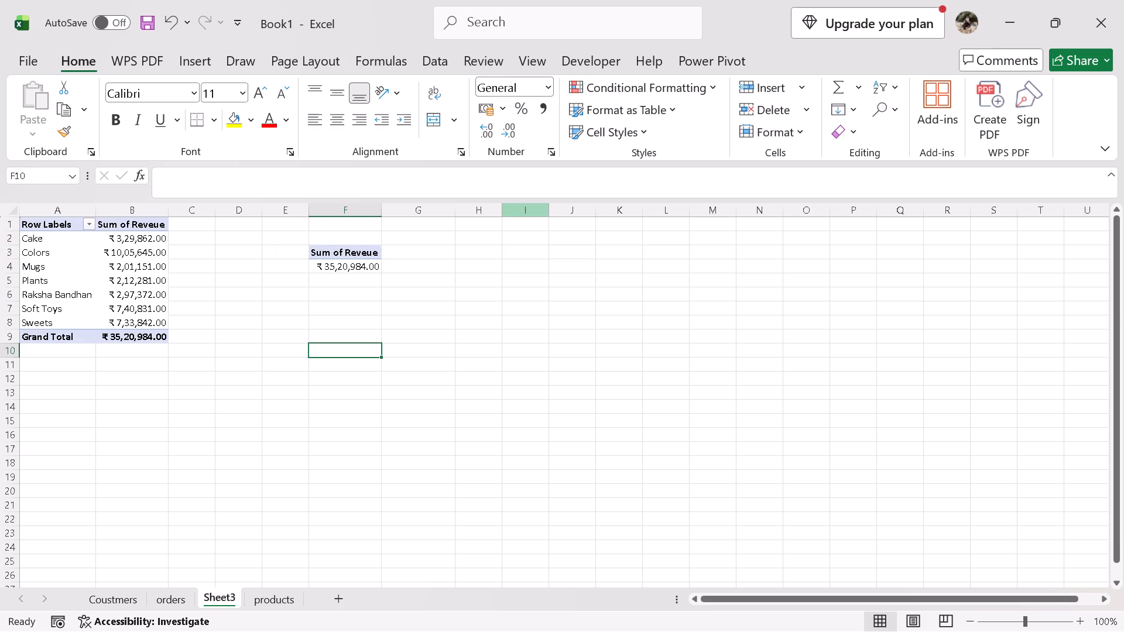
Move Sheet3 after the products sheet.
{"action": "scroll", "coordinate": [279, 468], "scroll_direction": "down", "scroll_amount": 1}
{"action": "left_click", "coordinate": [173, 596]}
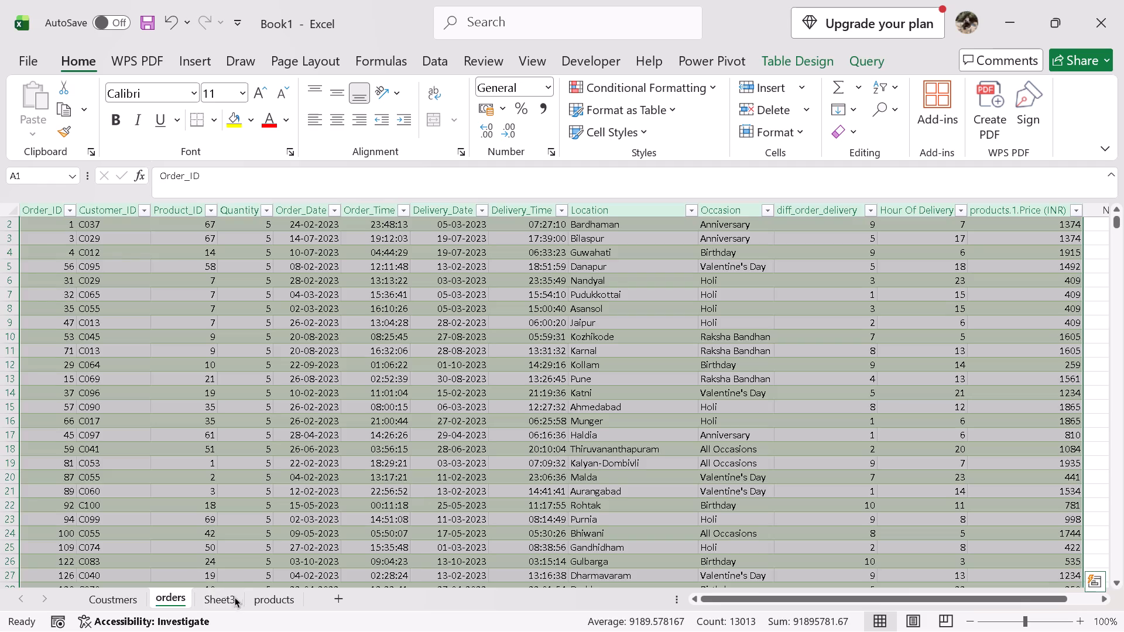
{"action": "left_click", "coordinate": [206, 594]}
{"action": "left_click_drag", "start_coordinate": [211, 594], "coordinate": [306, 596]}
Rename Sheet3 as revenue.
{"action": "right_click", "coordinate": [283, 595]}
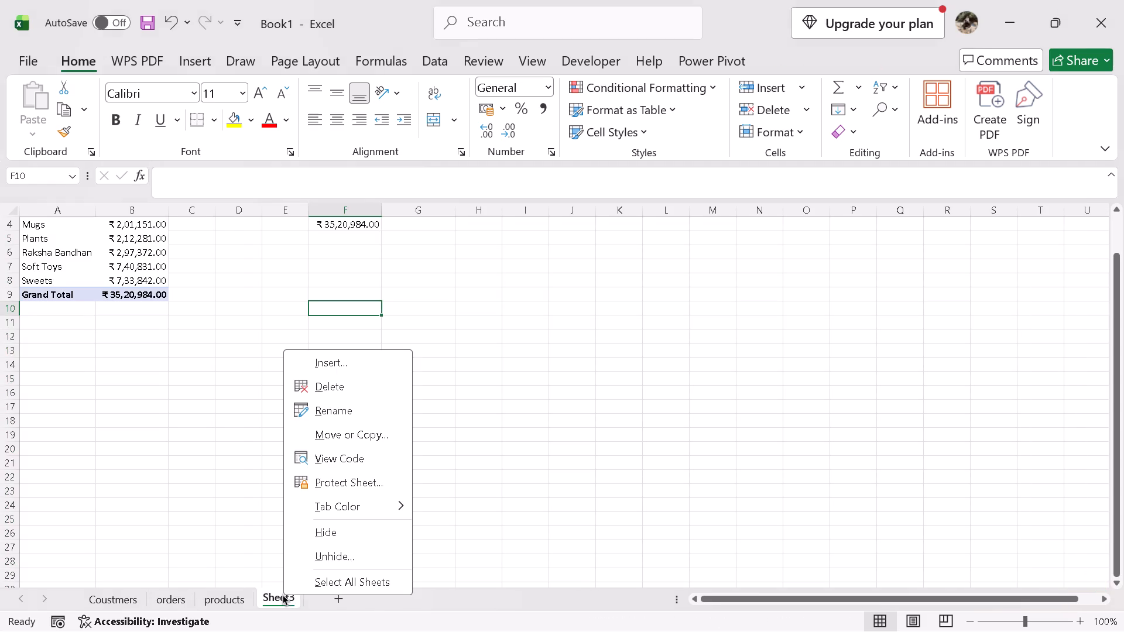
{"action": "left_click", "coordinate": [338, 411]}
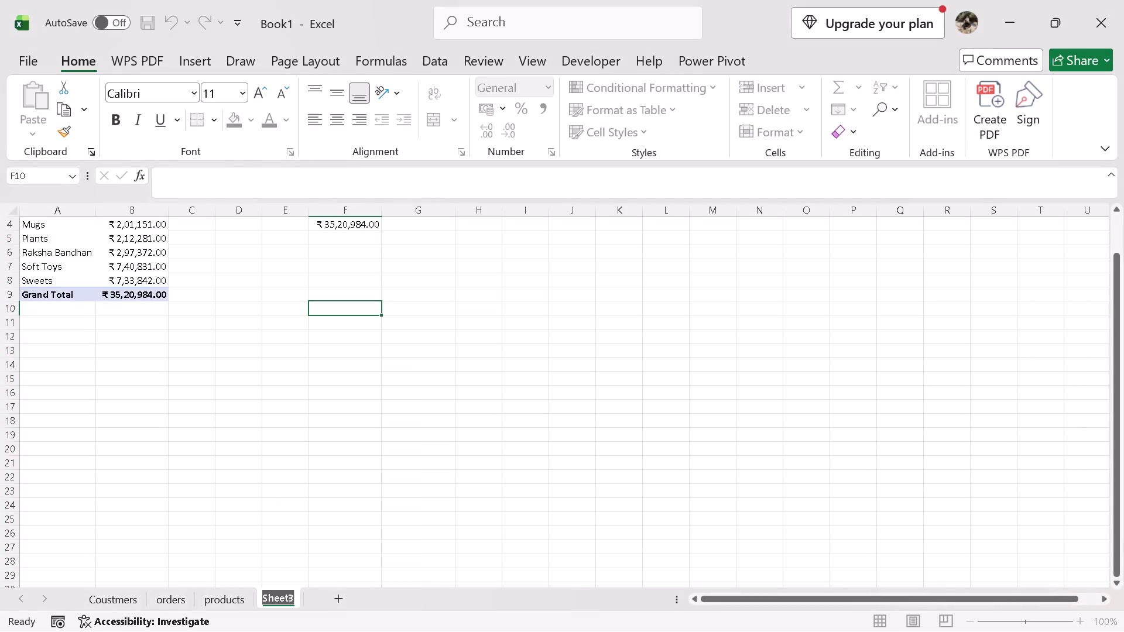
{"action": "type", "text": "re"}
{"action": "type", "text": "venue"}
{"action": "key", "text": "Return"}
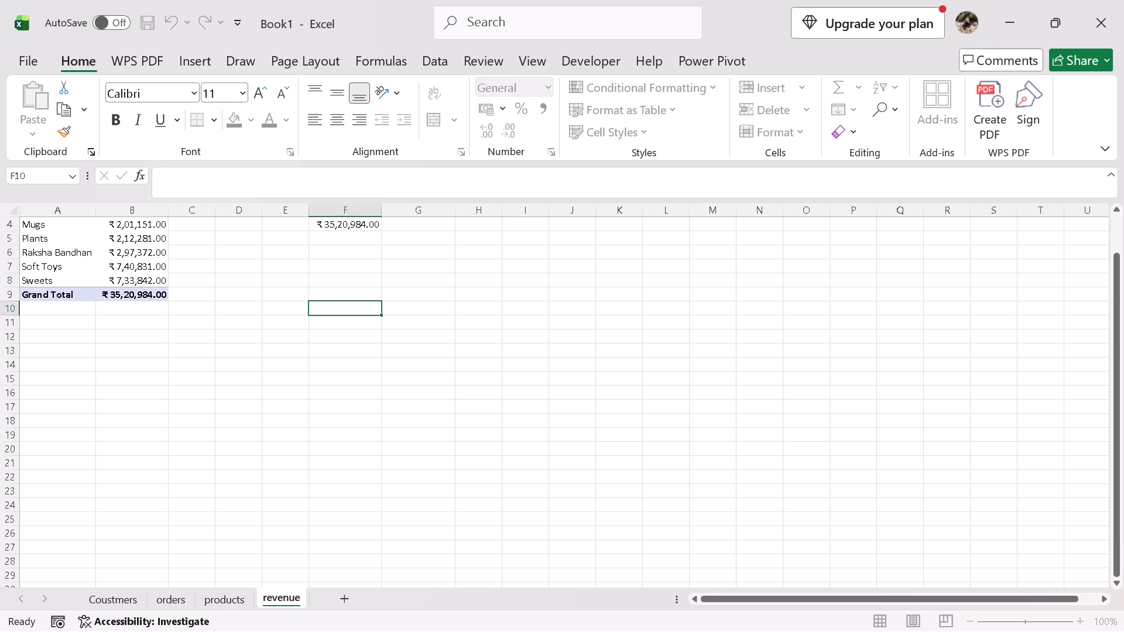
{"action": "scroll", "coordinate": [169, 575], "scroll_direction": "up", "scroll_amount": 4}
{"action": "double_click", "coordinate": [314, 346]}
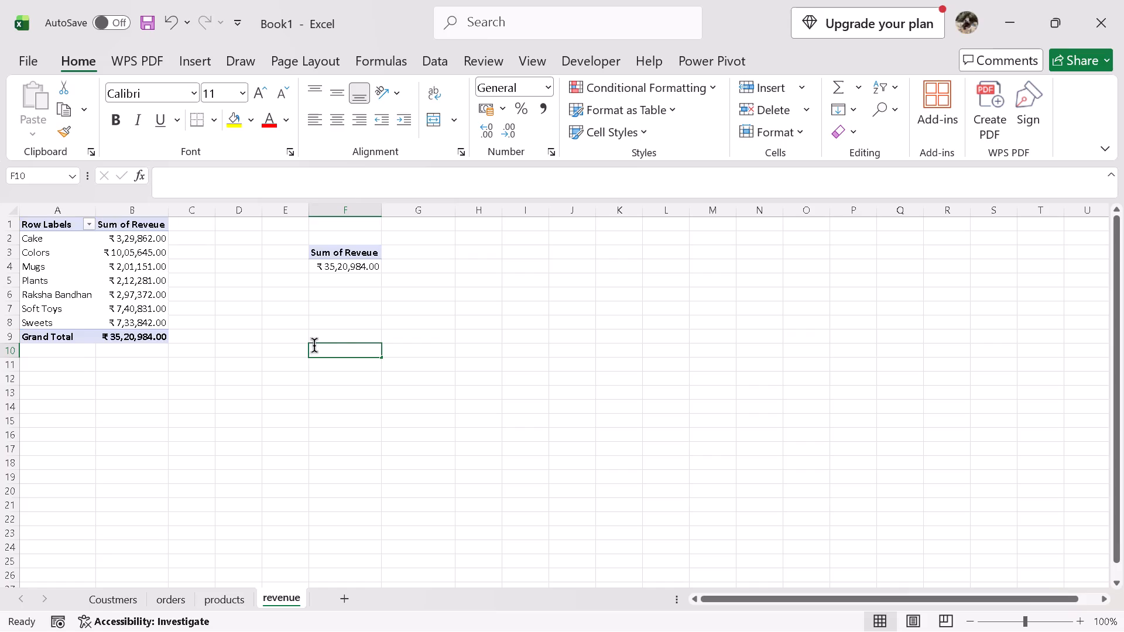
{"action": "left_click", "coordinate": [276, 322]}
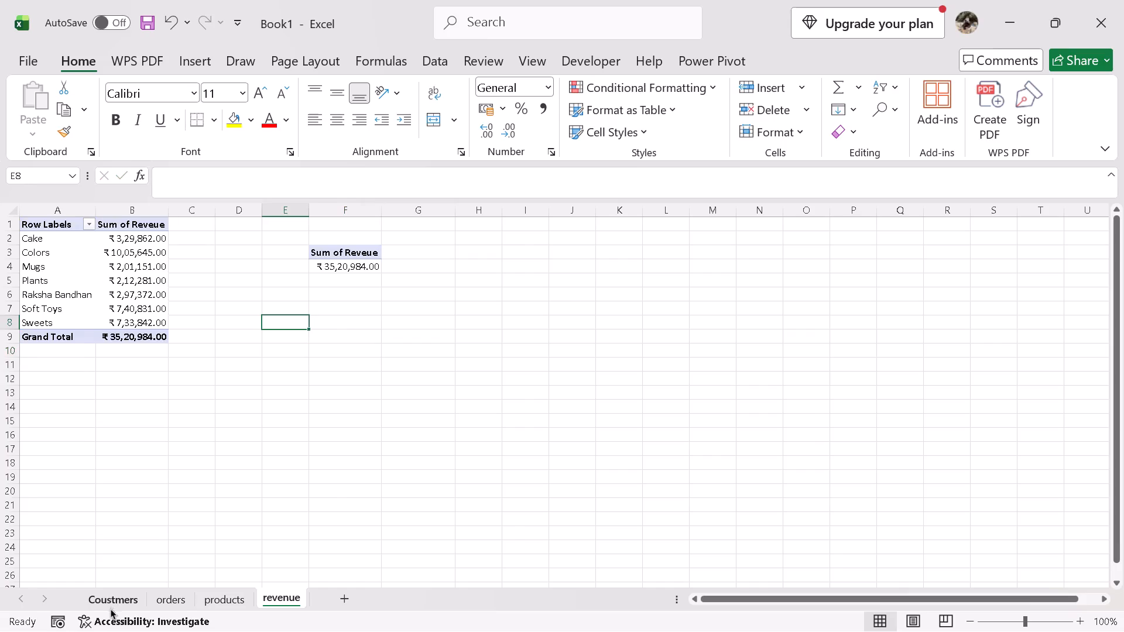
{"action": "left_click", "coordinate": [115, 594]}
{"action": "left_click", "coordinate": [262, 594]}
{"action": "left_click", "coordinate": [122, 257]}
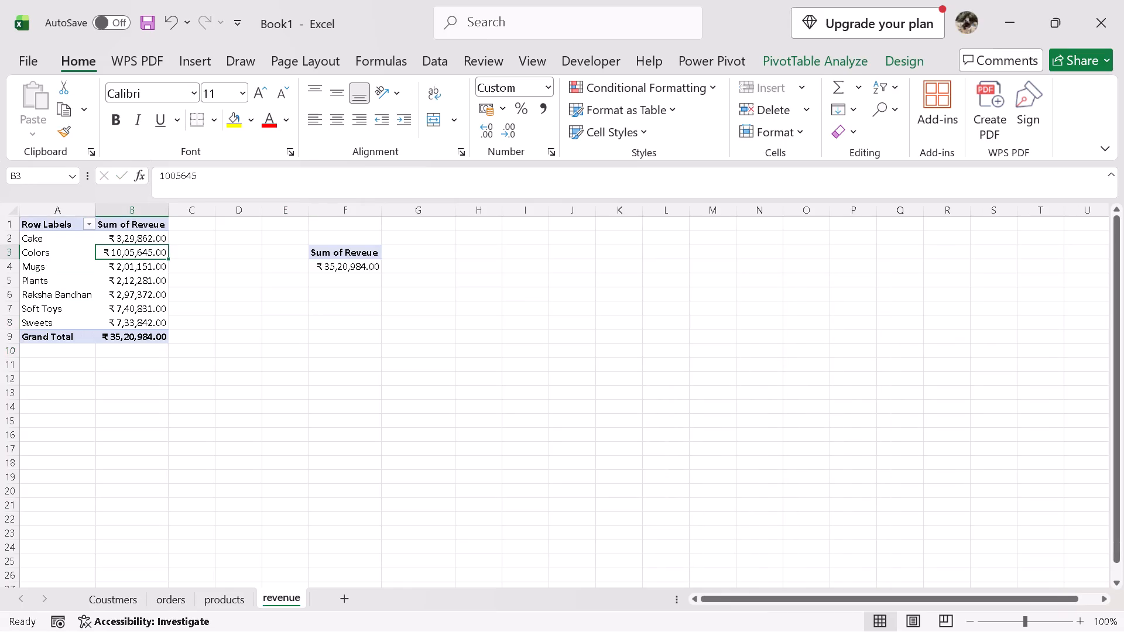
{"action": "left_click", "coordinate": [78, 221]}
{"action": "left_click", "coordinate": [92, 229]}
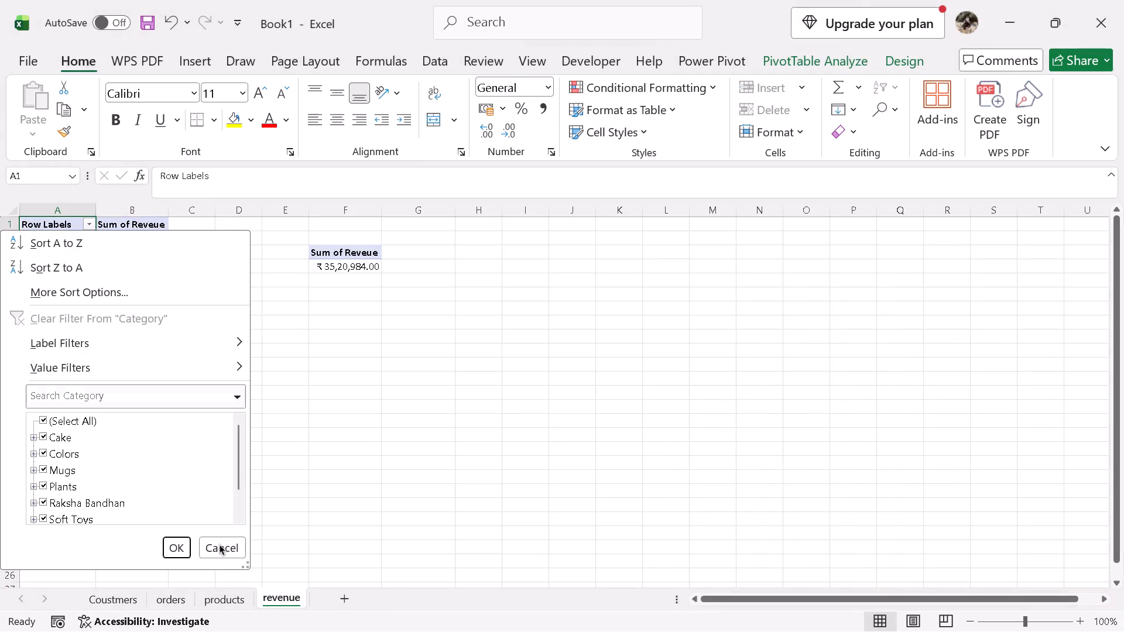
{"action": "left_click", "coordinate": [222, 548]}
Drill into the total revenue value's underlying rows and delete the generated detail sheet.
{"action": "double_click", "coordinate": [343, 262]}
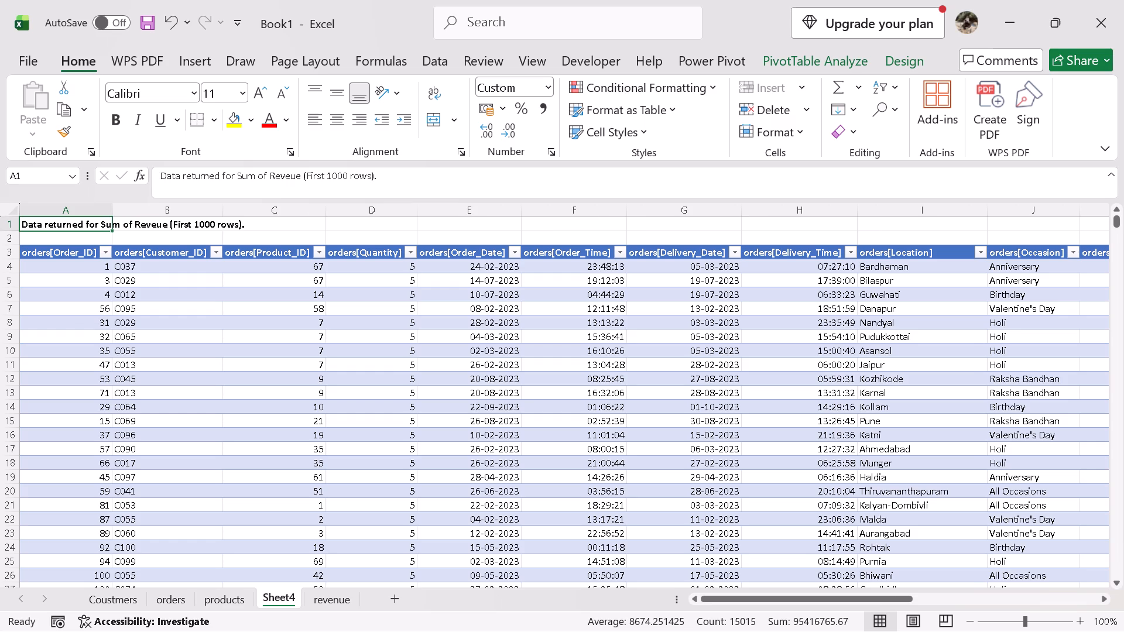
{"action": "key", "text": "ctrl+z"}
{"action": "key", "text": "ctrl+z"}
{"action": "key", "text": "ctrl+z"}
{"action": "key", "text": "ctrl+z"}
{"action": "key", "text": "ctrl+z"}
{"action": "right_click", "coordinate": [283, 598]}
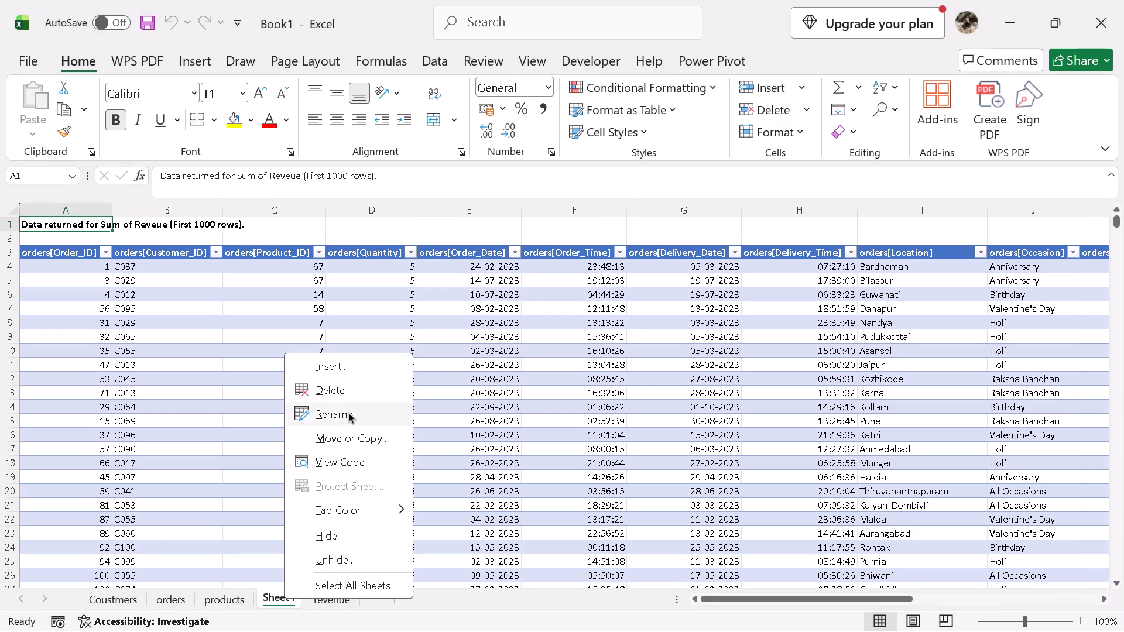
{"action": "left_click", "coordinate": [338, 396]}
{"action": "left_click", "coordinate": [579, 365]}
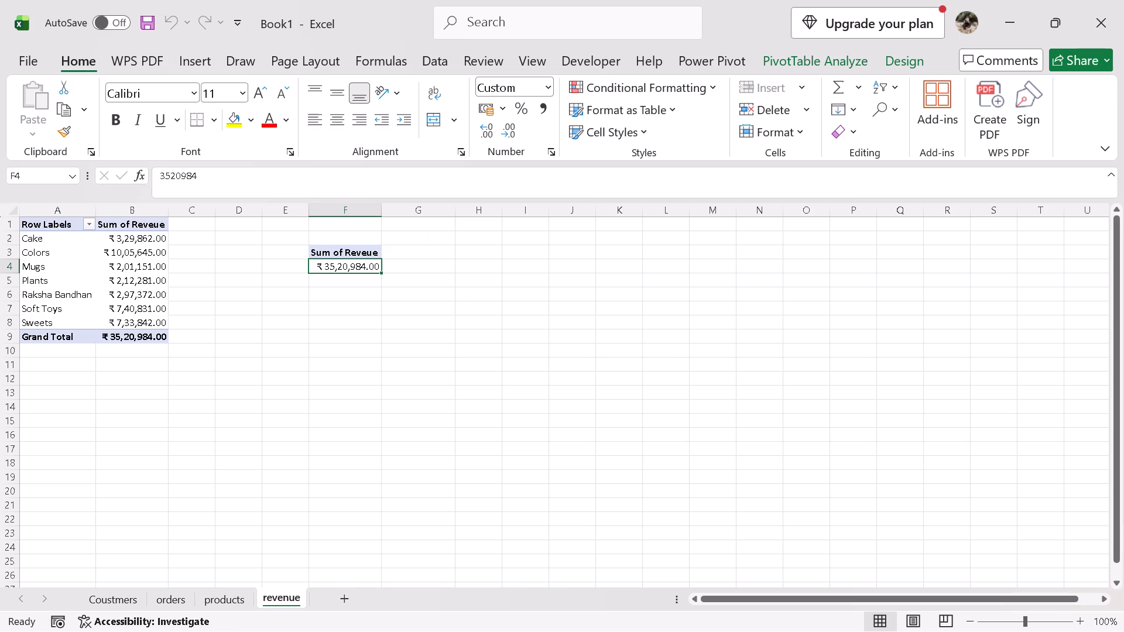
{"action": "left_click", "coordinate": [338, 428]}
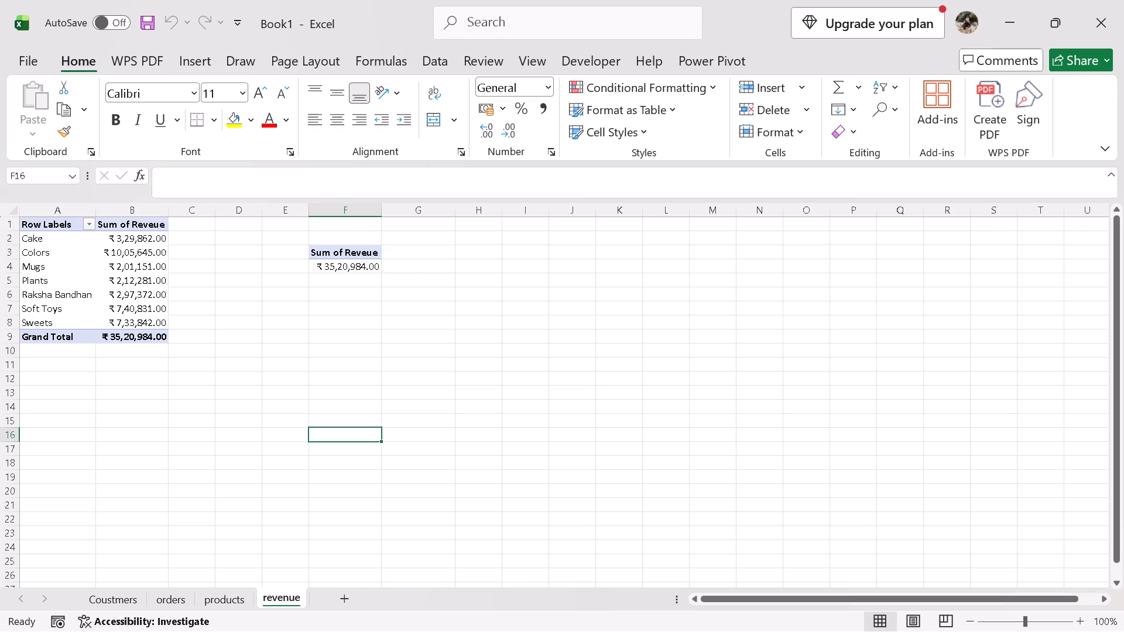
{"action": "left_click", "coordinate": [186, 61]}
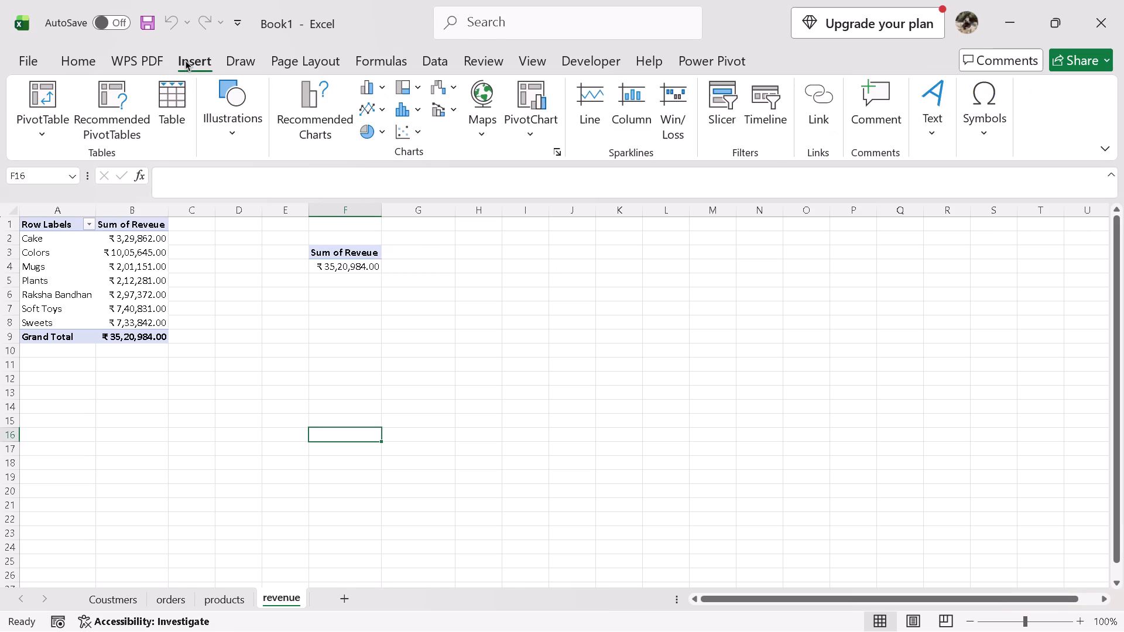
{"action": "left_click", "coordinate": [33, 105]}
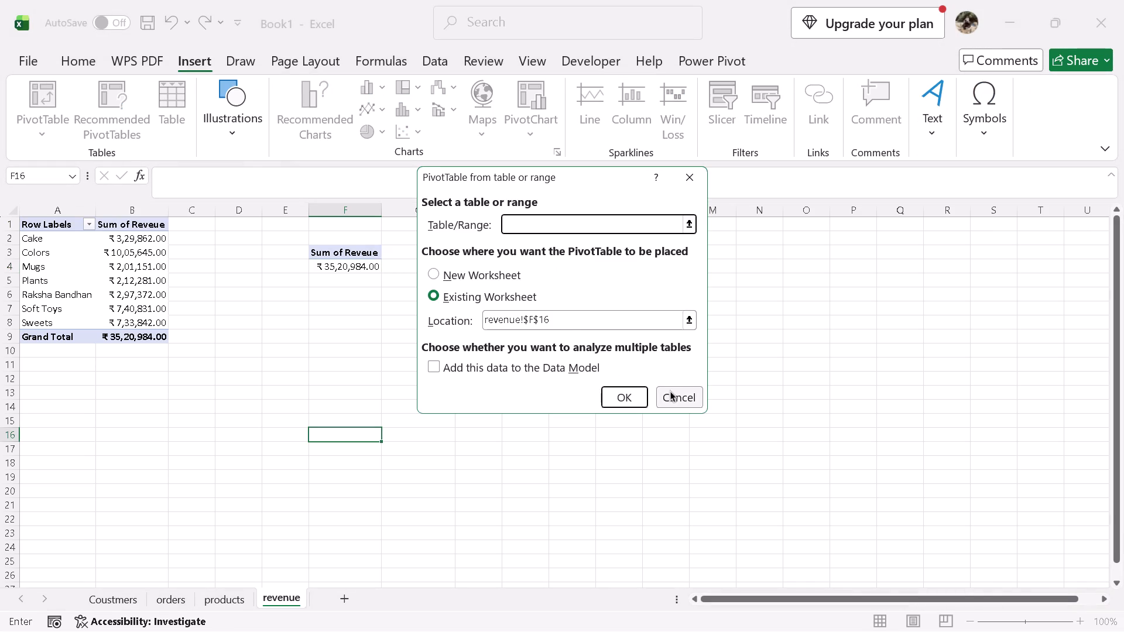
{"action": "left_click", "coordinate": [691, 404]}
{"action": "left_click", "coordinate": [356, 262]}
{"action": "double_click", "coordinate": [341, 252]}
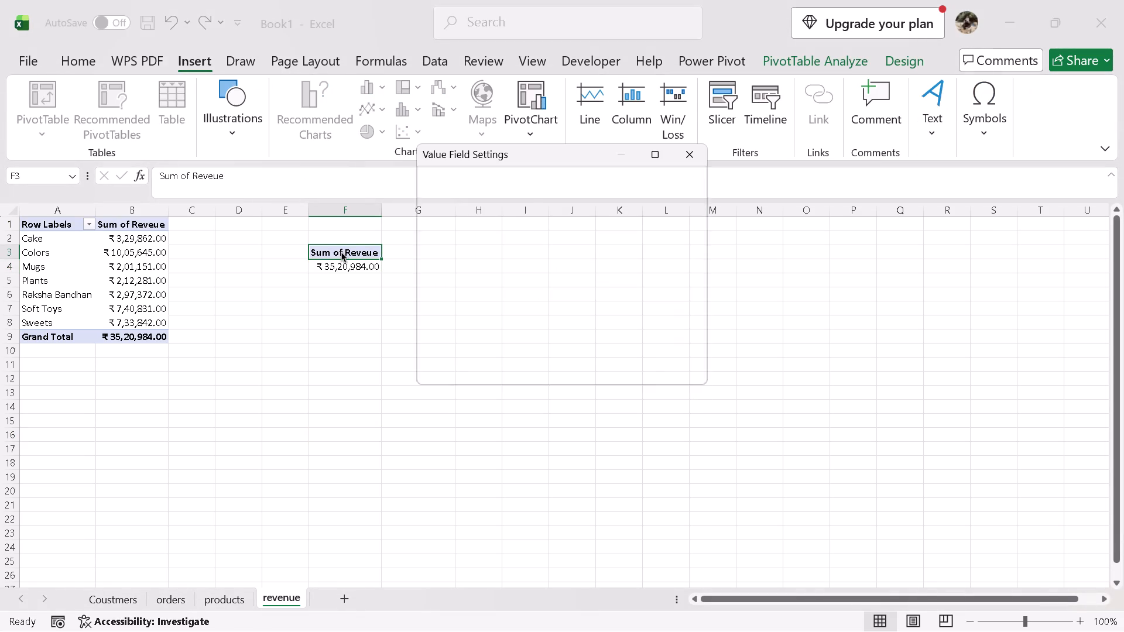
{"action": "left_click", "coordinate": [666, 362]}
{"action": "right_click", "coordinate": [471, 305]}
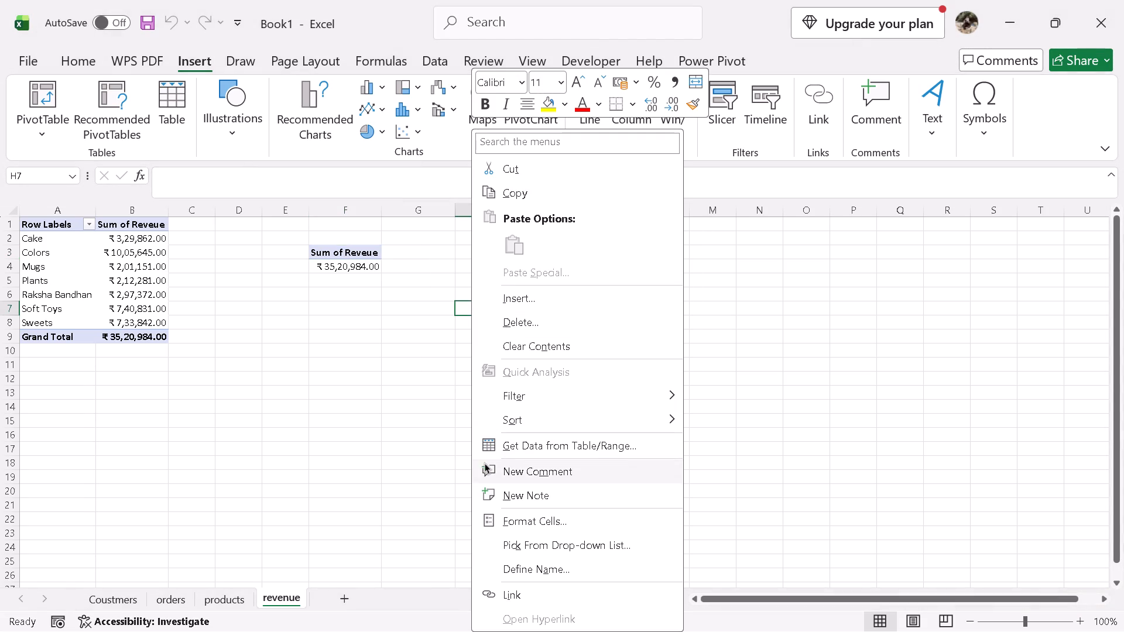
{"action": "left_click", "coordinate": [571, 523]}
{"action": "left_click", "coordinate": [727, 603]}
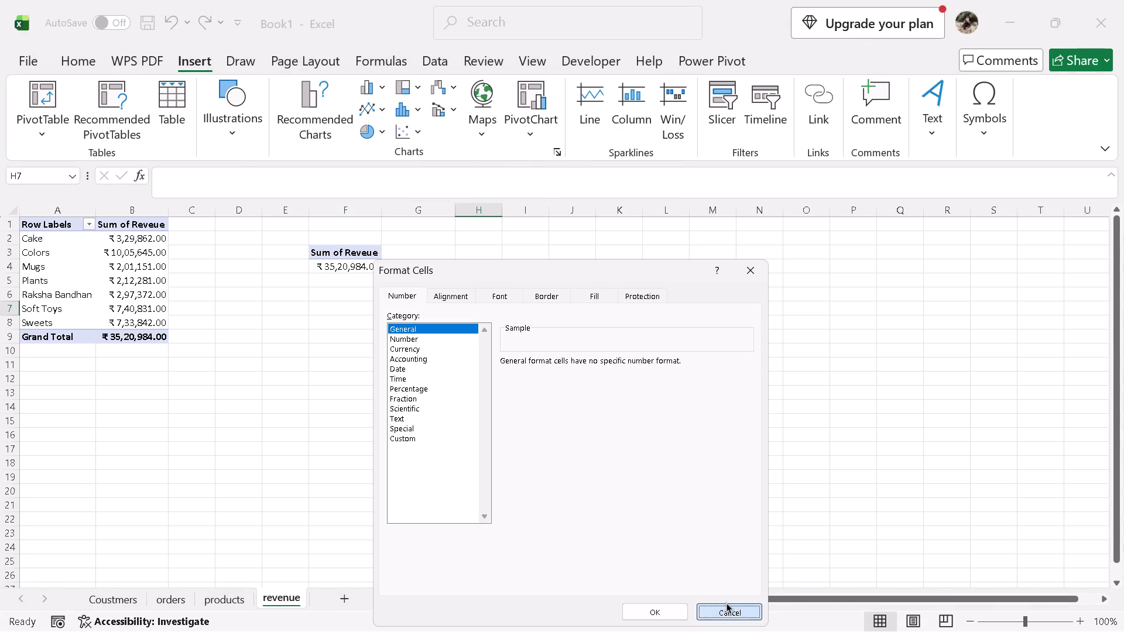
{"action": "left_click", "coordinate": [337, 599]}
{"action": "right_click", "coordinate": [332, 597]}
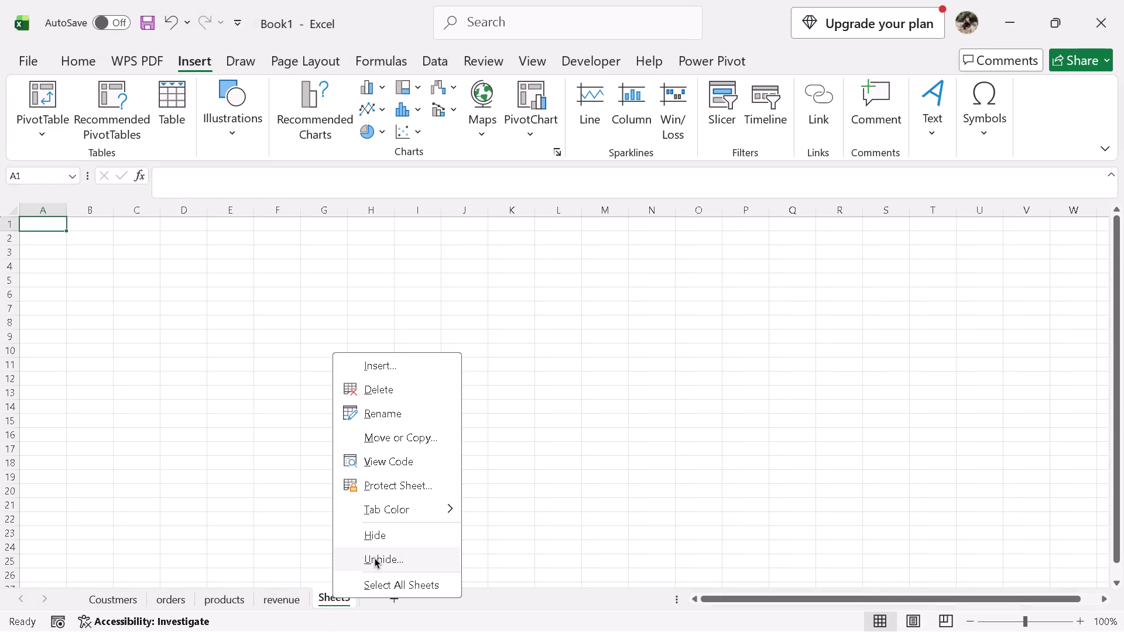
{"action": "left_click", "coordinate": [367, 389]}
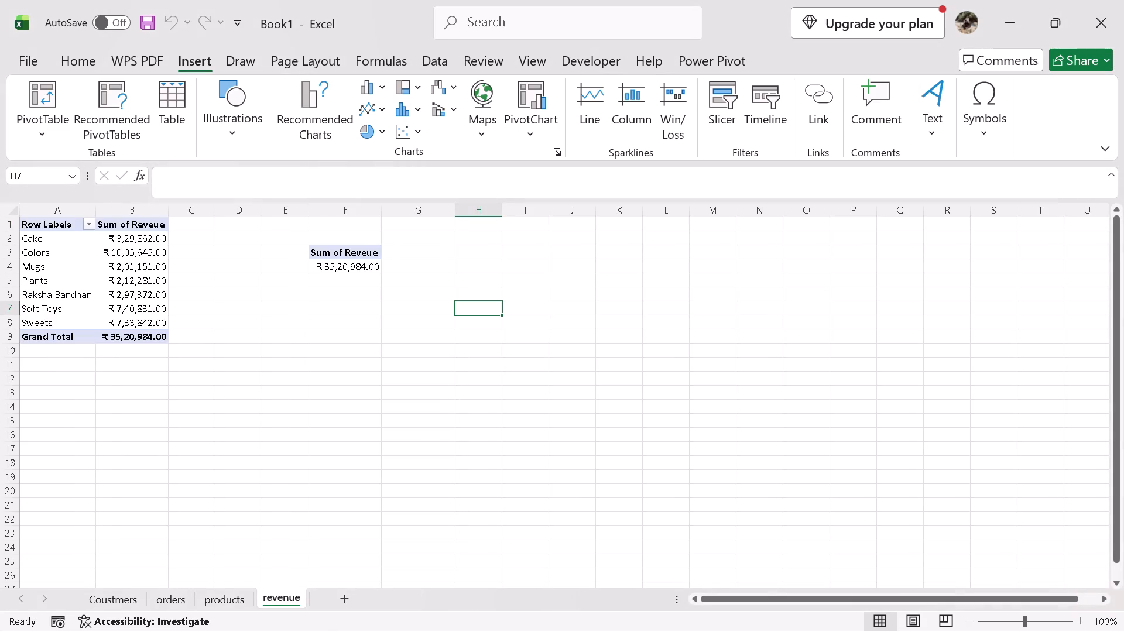
Add a new worksheet after the revenue sheet and insert a Data Model PivotTable at cell A1.
{"action": "left_click", "coordinate": [342, 605]}
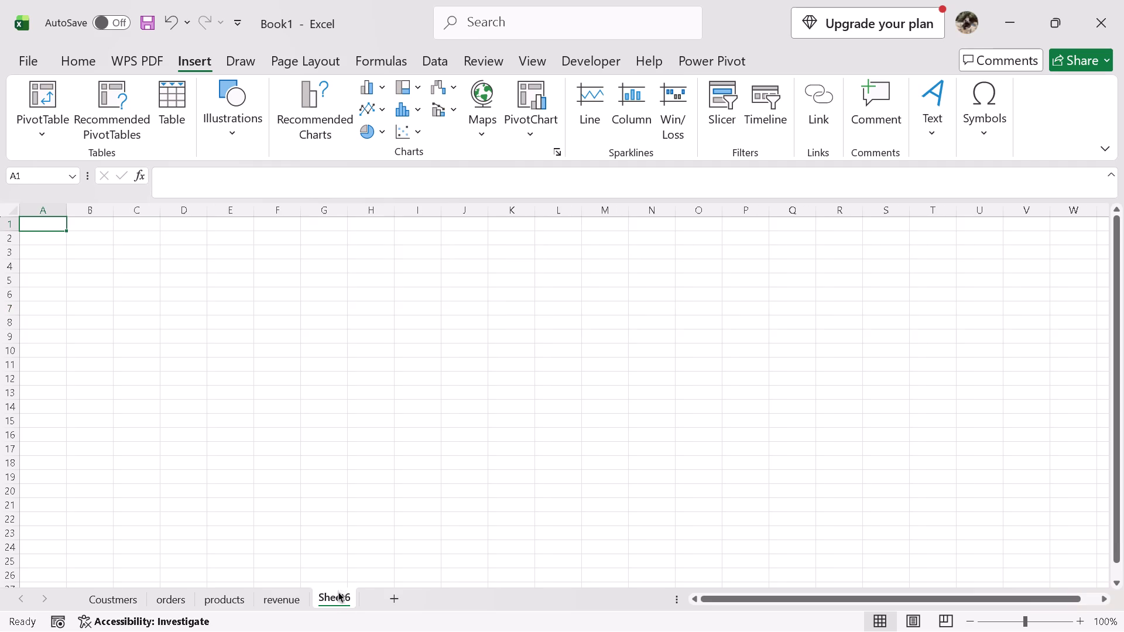
{"action": "left_click", "coordinate": [51, 128]}
{"action": "left_click", "coordinate": [74, 200]}
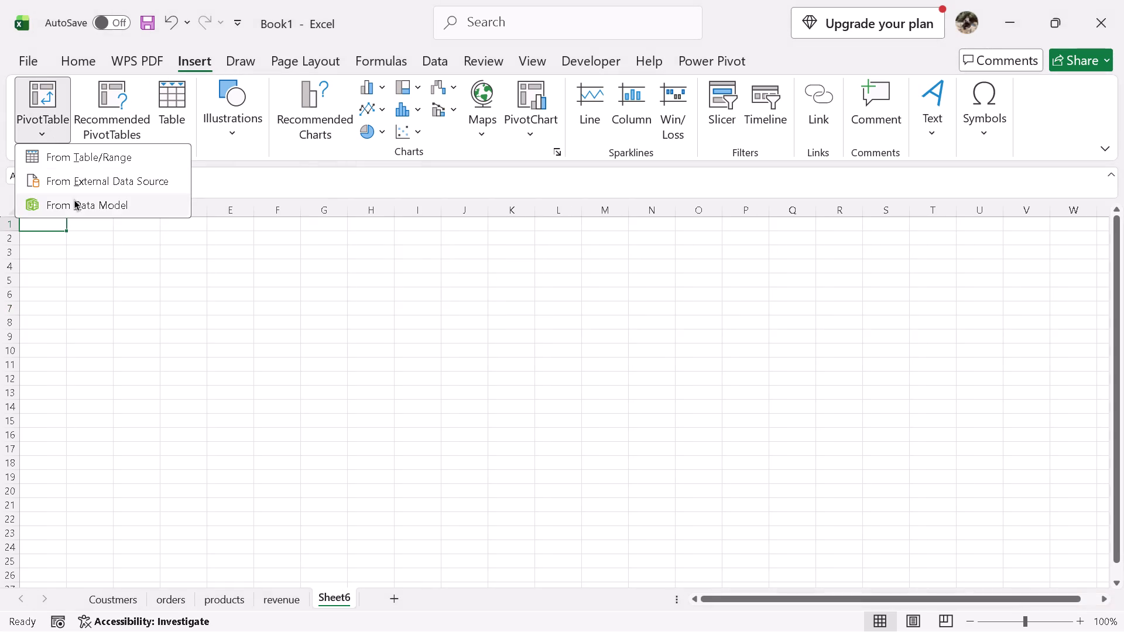
{"action": "left_click", "coordinate": [617, 345]}
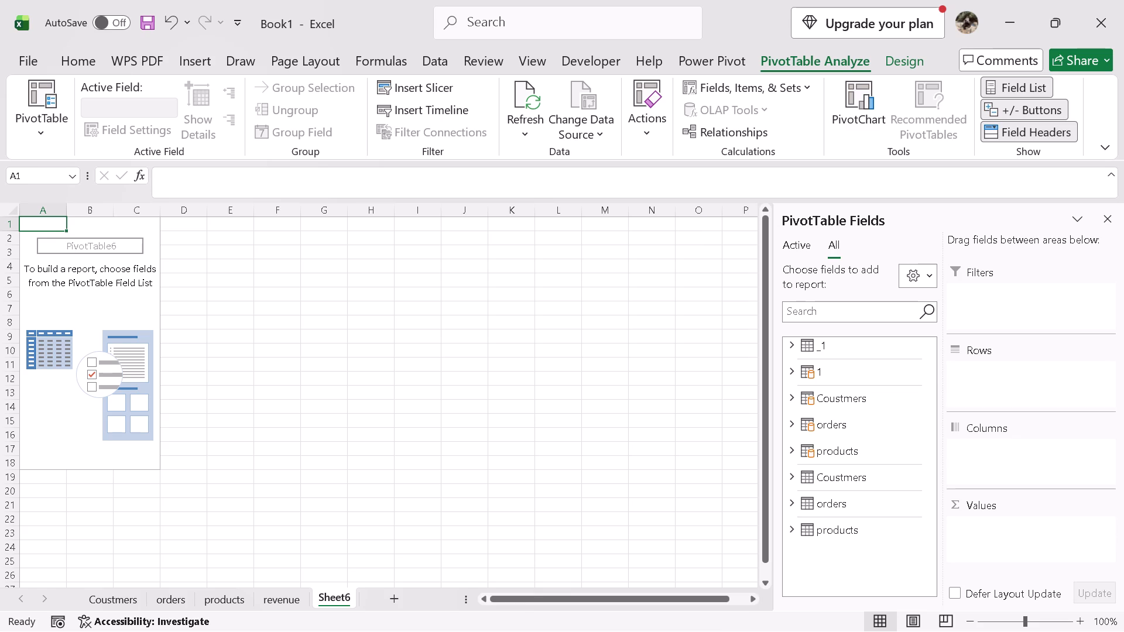
Add diff_order_delivery from the orders table to the new PivotTable's values as a sum.
{"action": "scroll", "coordinate": [800, 426], "scroll_direction": "up", "scroll_amount": 2}
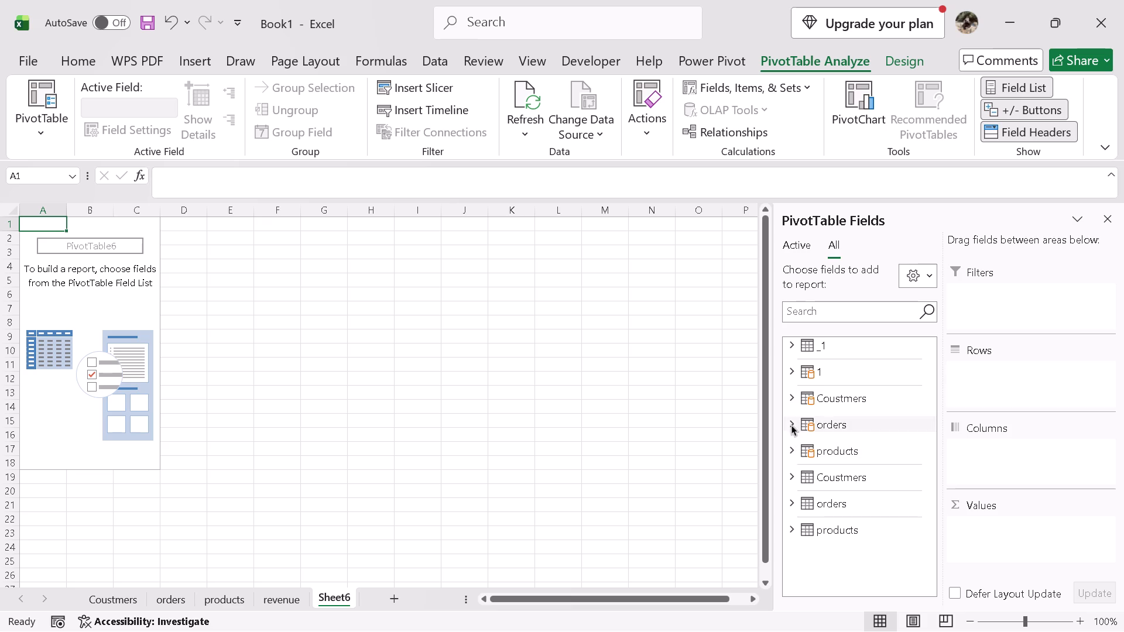
{"action": "left_click", "coordinate": [796, 422]}
{"action": "scroll", "coordinate": [796, 422], "scroll_direction": "down", "scroll_amount": 2}
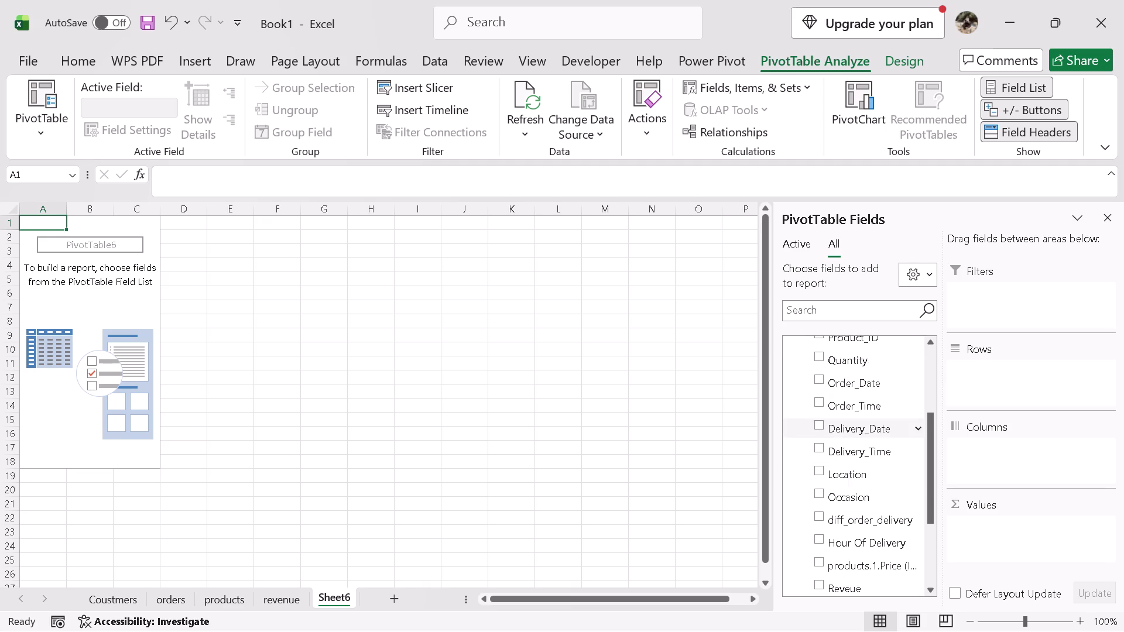
{"action": "left_click", "coordinate": [818, 518]}
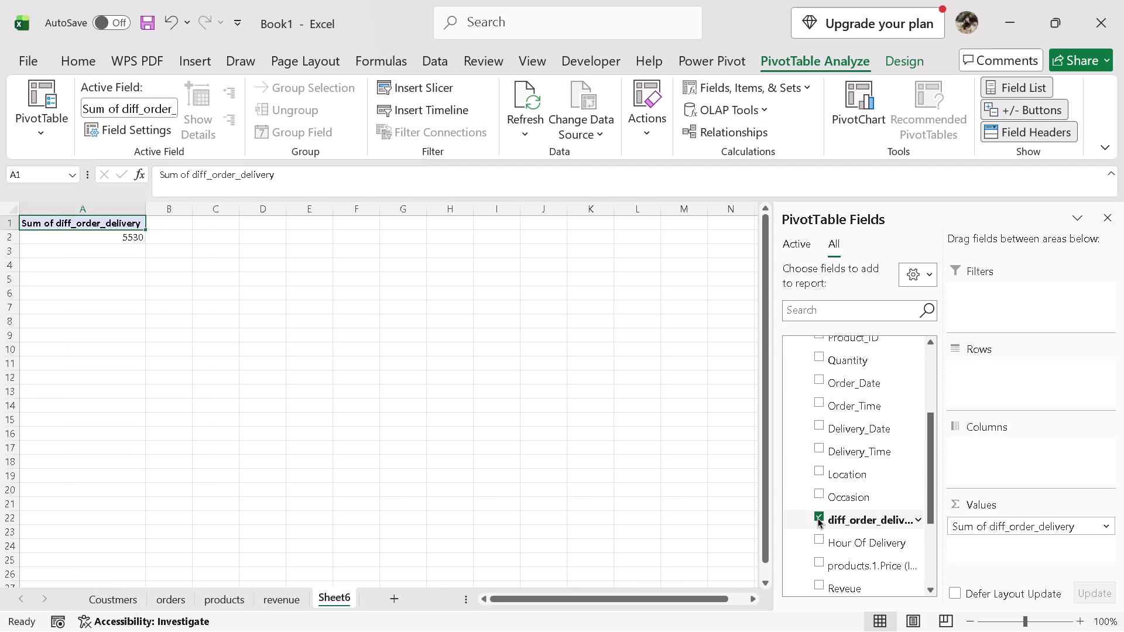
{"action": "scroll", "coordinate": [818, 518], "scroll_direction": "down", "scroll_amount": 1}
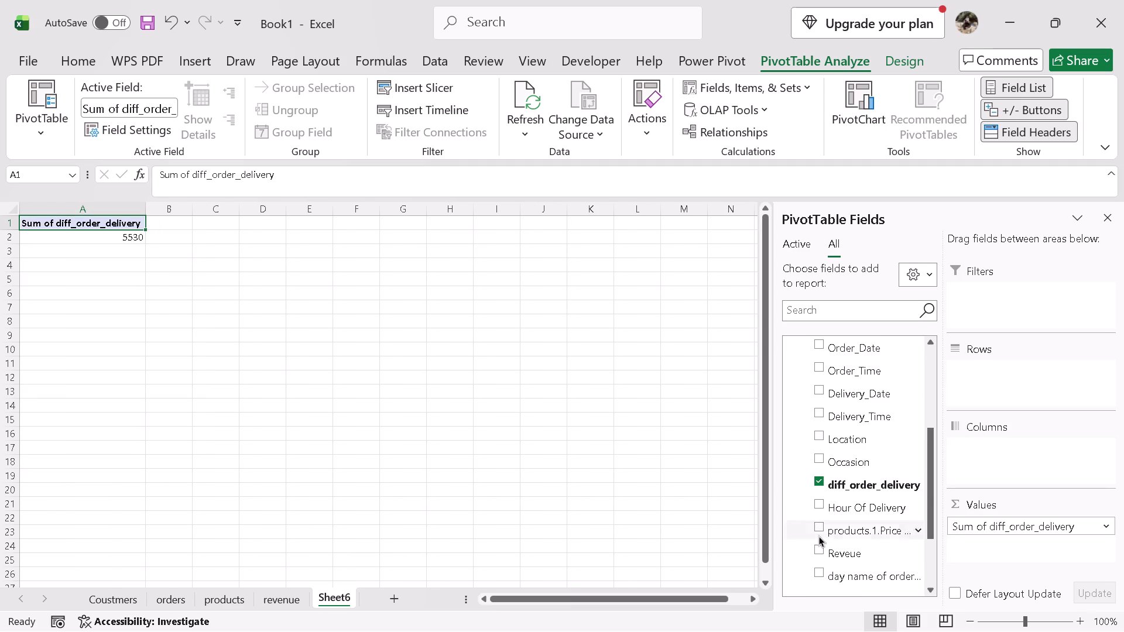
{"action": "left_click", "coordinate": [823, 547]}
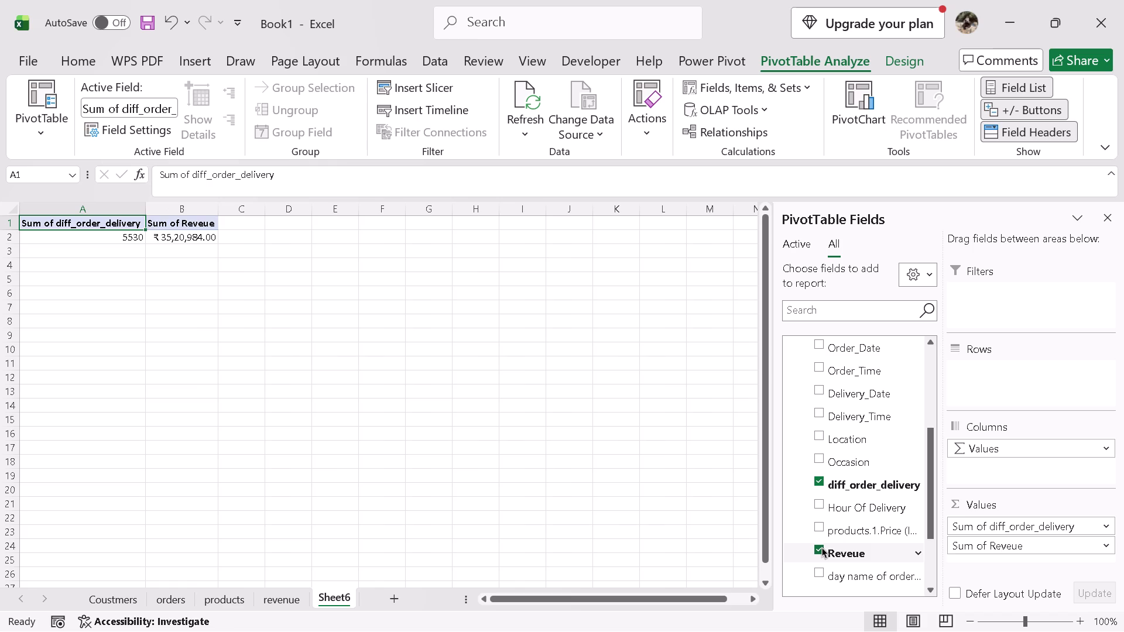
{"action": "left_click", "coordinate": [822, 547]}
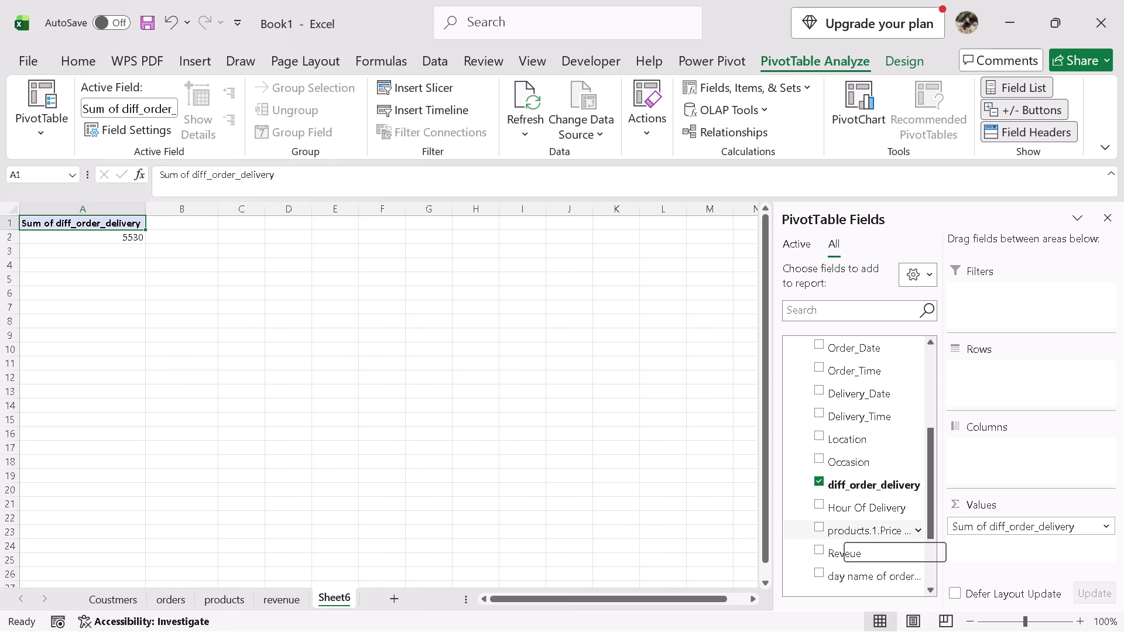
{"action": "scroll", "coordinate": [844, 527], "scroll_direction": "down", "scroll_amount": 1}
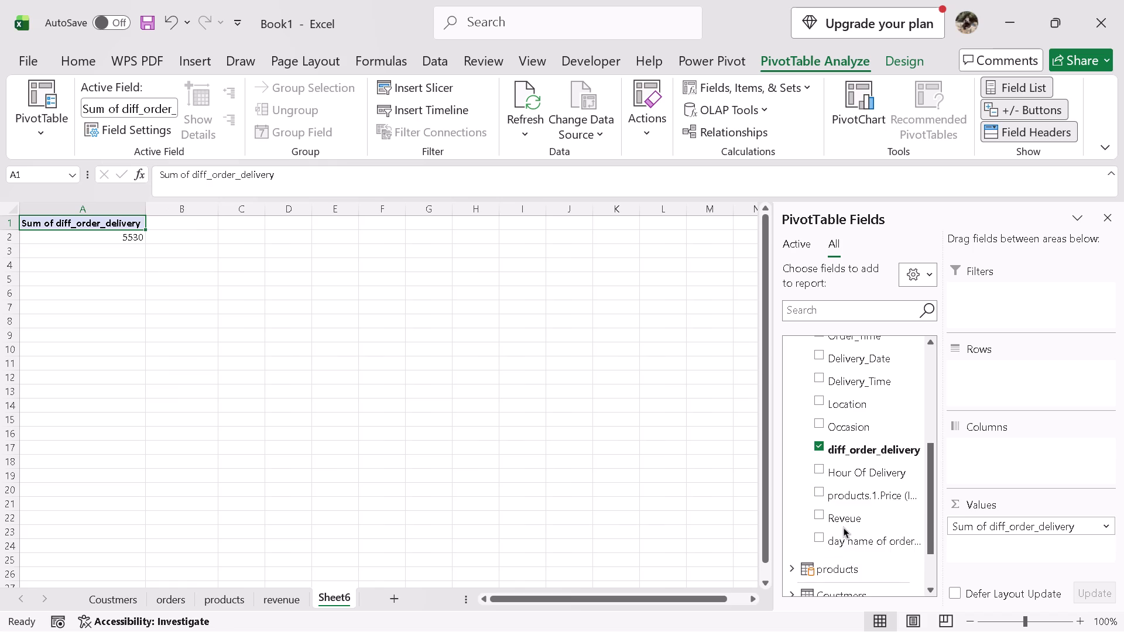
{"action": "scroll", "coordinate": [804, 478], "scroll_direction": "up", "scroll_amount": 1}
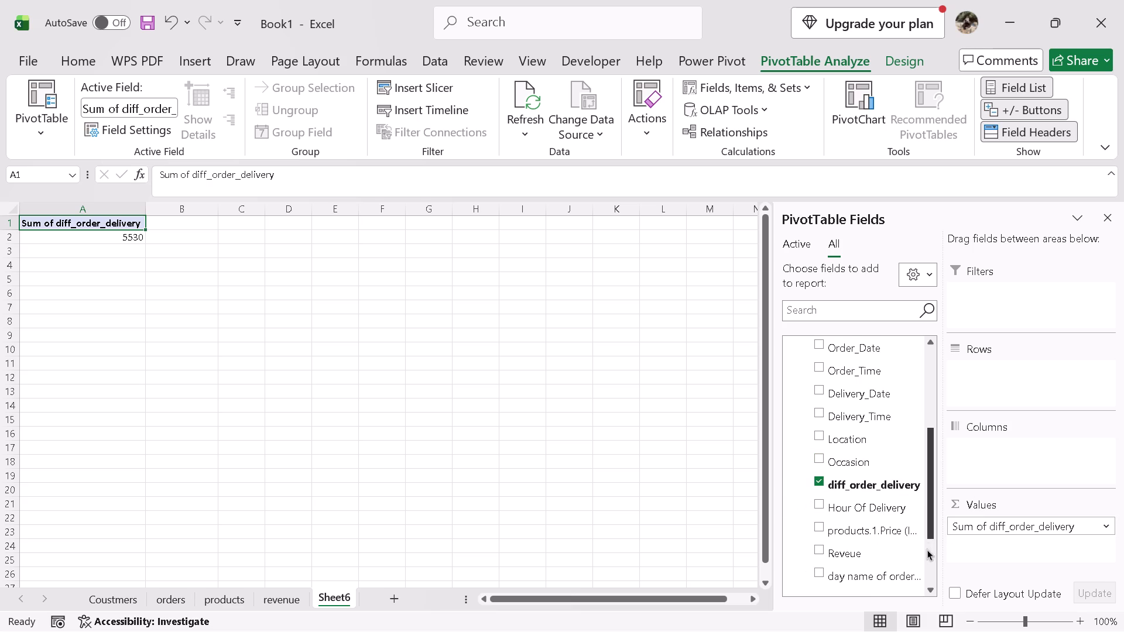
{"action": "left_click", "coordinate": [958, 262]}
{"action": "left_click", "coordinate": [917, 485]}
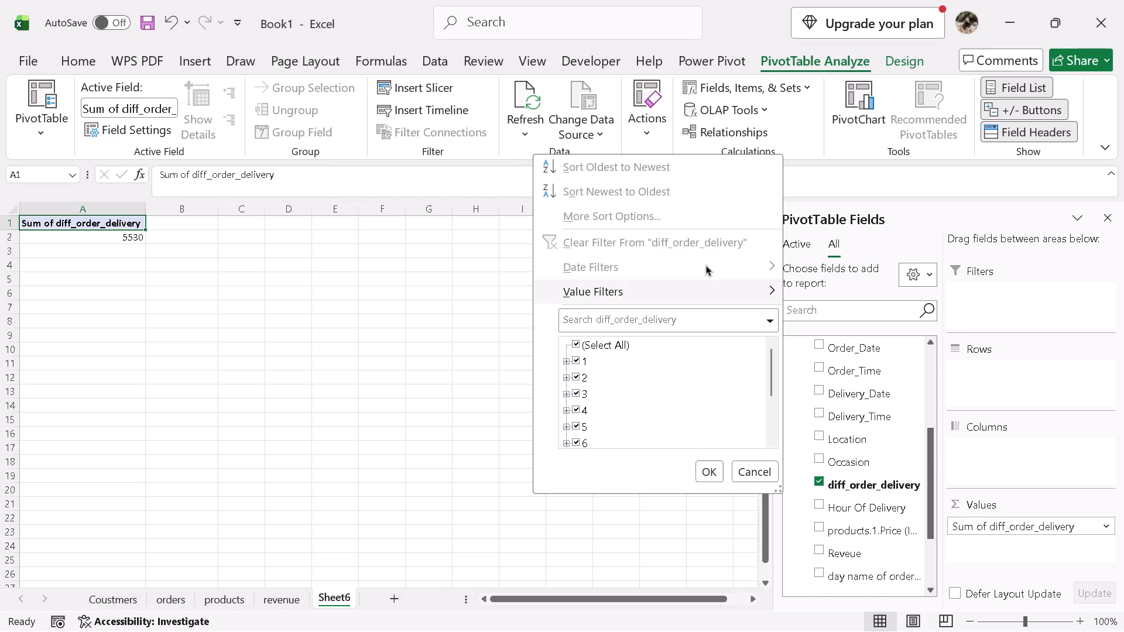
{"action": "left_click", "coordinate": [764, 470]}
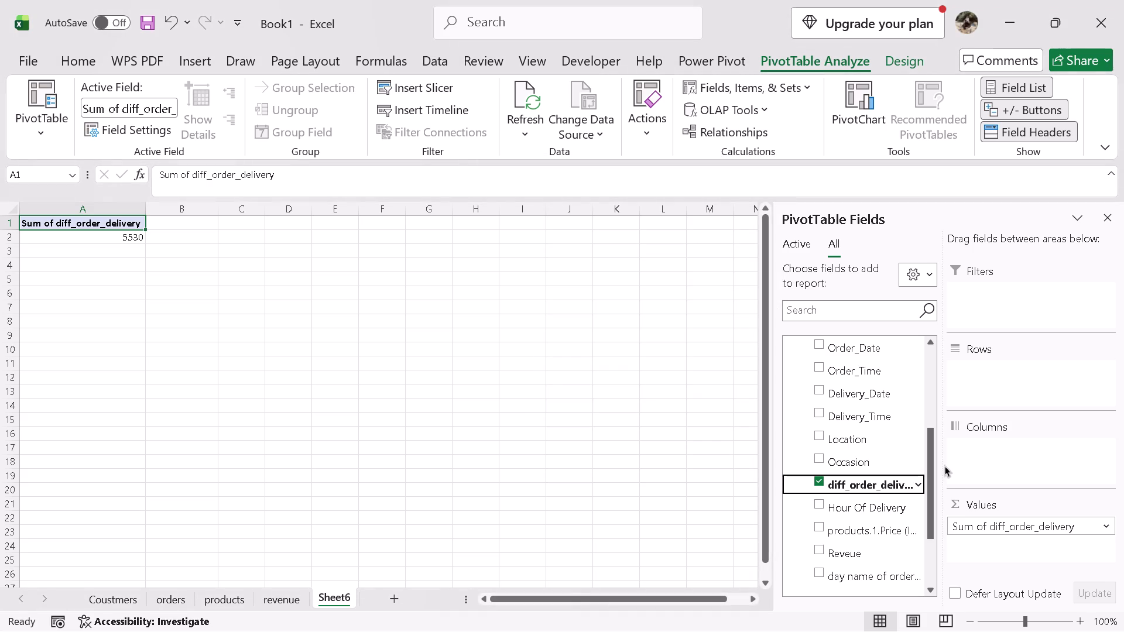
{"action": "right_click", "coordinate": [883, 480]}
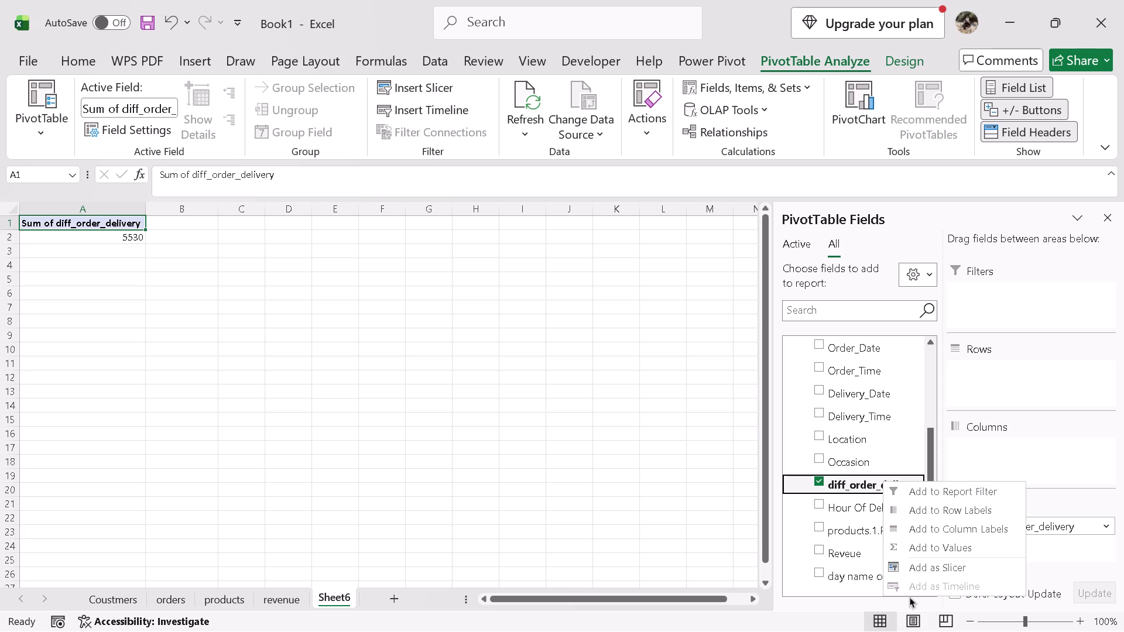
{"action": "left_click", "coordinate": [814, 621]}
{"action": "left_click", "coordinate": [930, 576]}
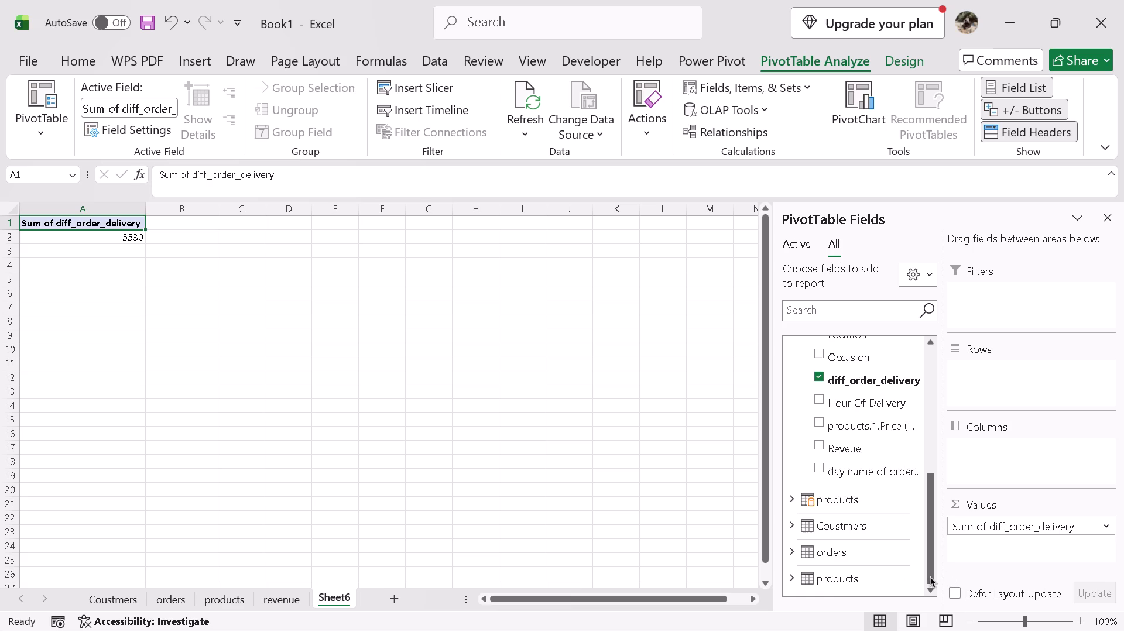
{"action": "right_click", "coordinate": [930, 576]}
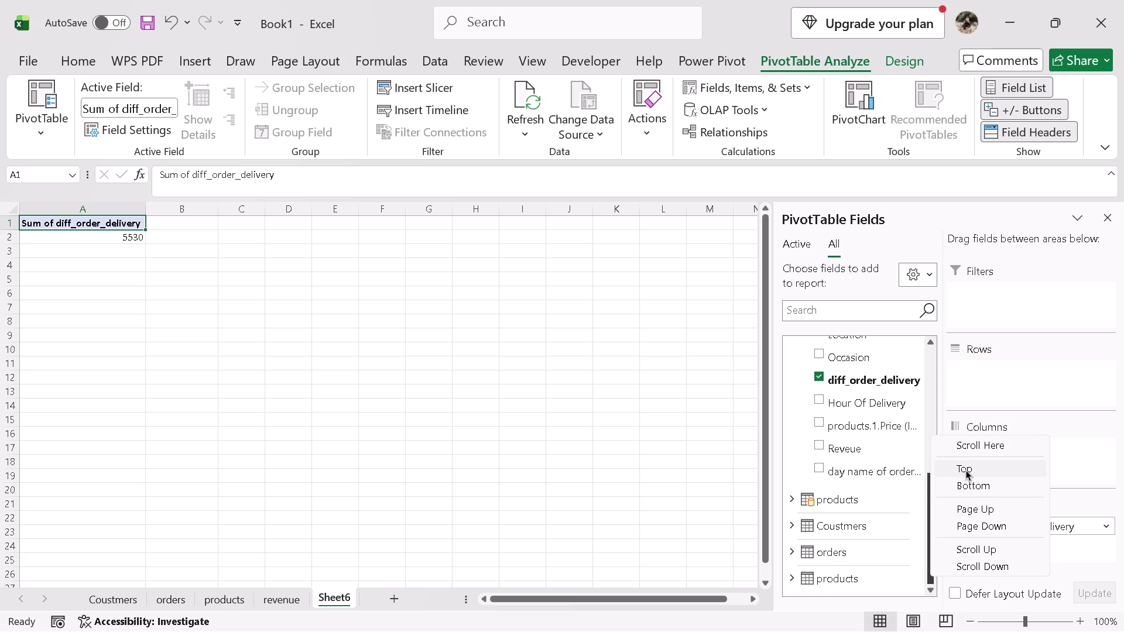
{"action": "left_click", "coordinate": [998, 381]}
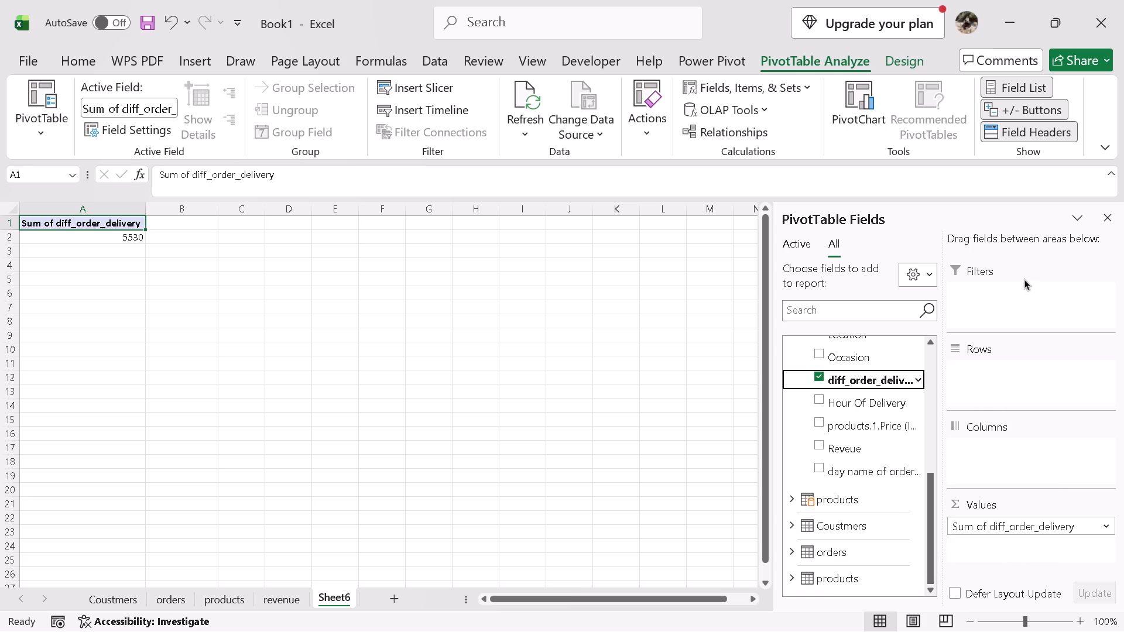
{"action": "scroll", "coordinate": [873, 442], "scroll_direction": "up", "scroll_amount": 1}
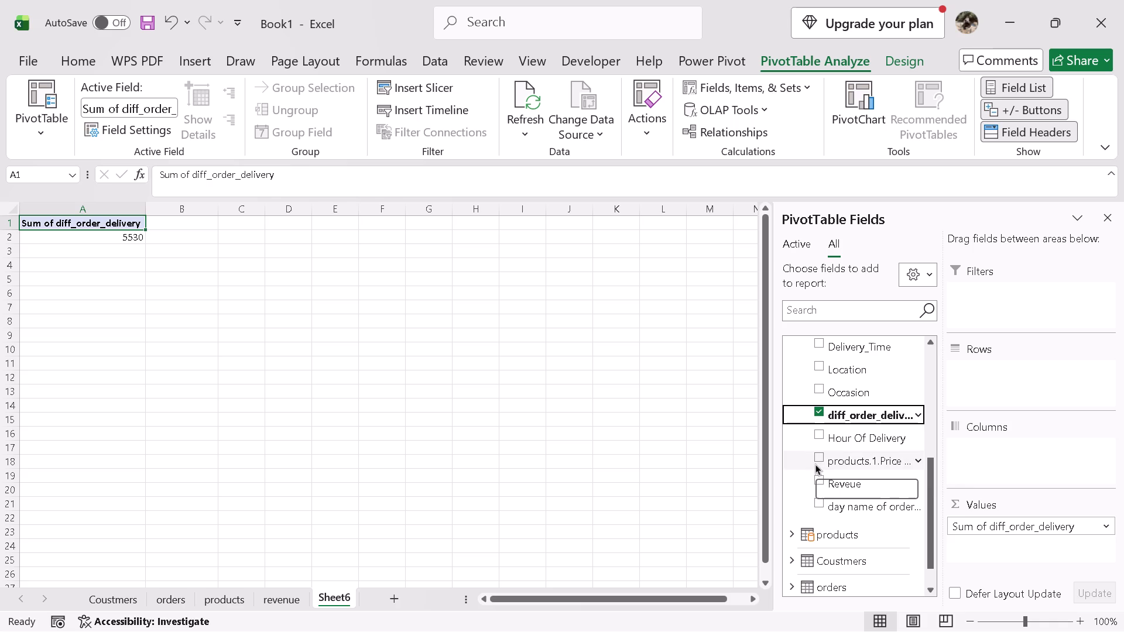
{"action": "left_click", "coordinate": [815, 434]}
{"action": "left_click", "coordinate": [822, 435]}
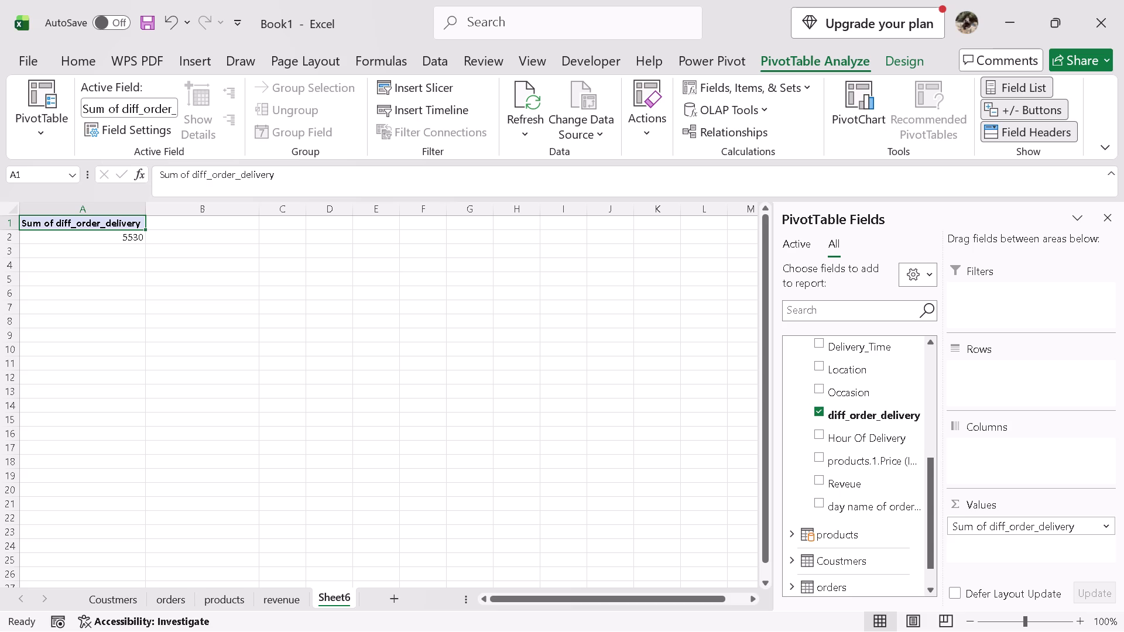
Minimize the workbook window and launch Kuro from the desktop.
{"action": "left_click", "coordinate": [1002, 22]}
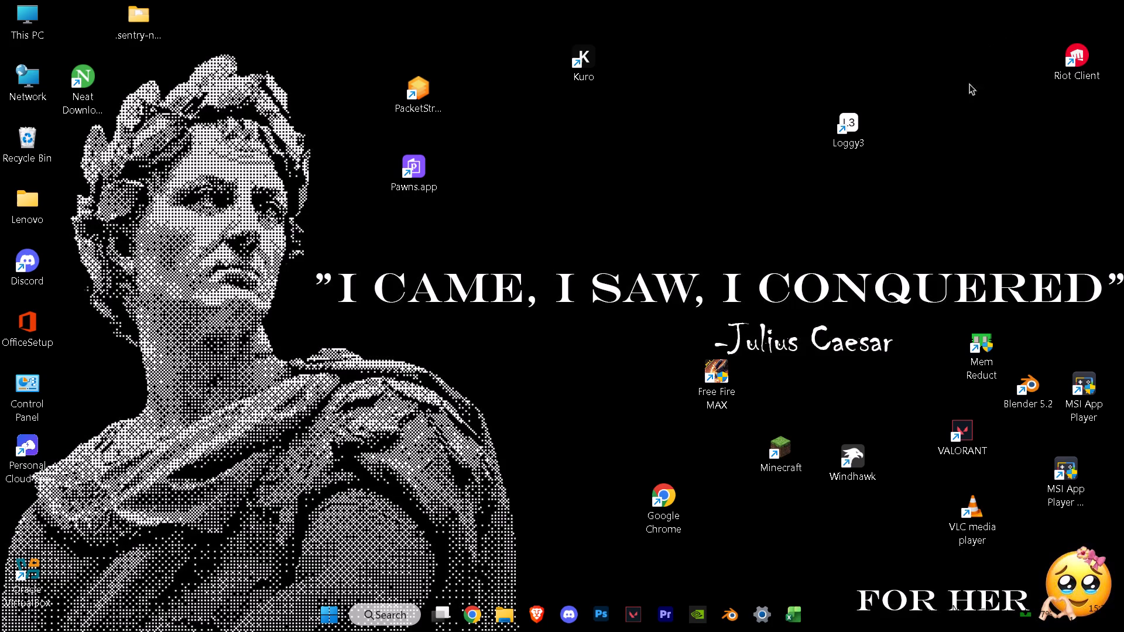
{"action": "double_click", "coordinate": [591, 51]}
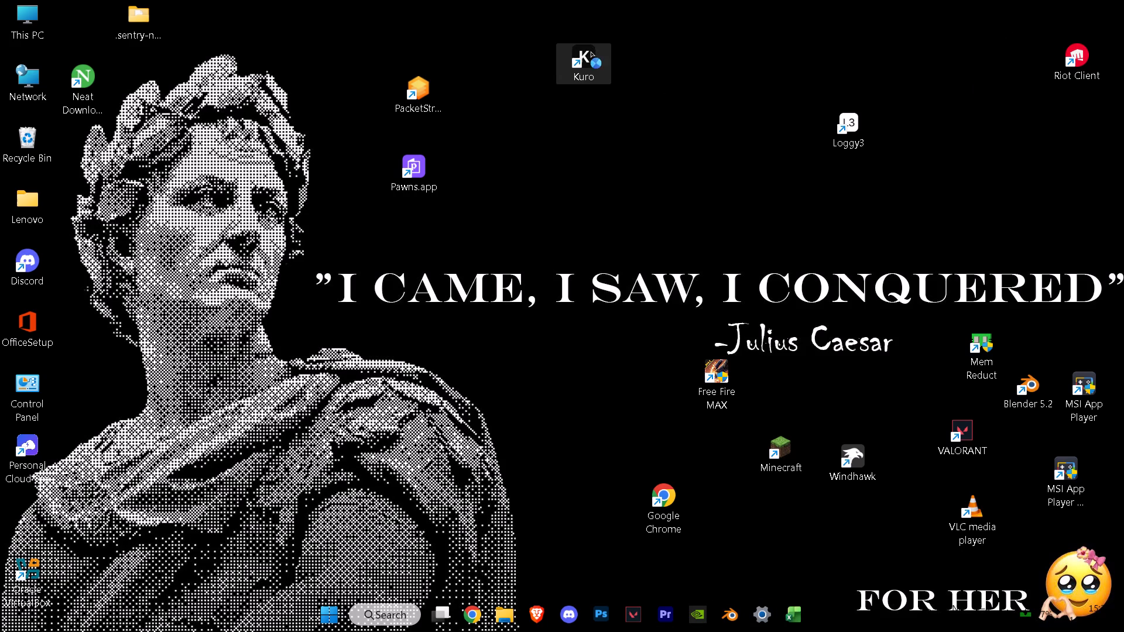
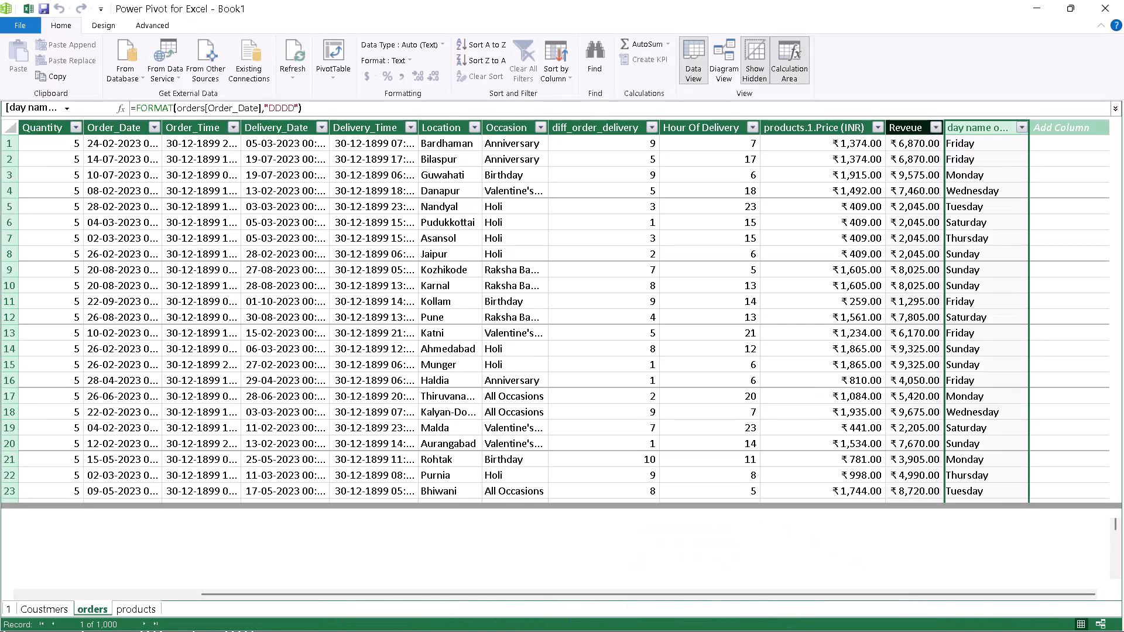
Minimize the Power Pivot window and launch Kuro from the desktop.
{"action": "scroll", "coordinate": [420, 336], "scroll_direction": "down", "scroll_amount": 3}
{"action": "left_click", "coordinate": [1040, 0]}
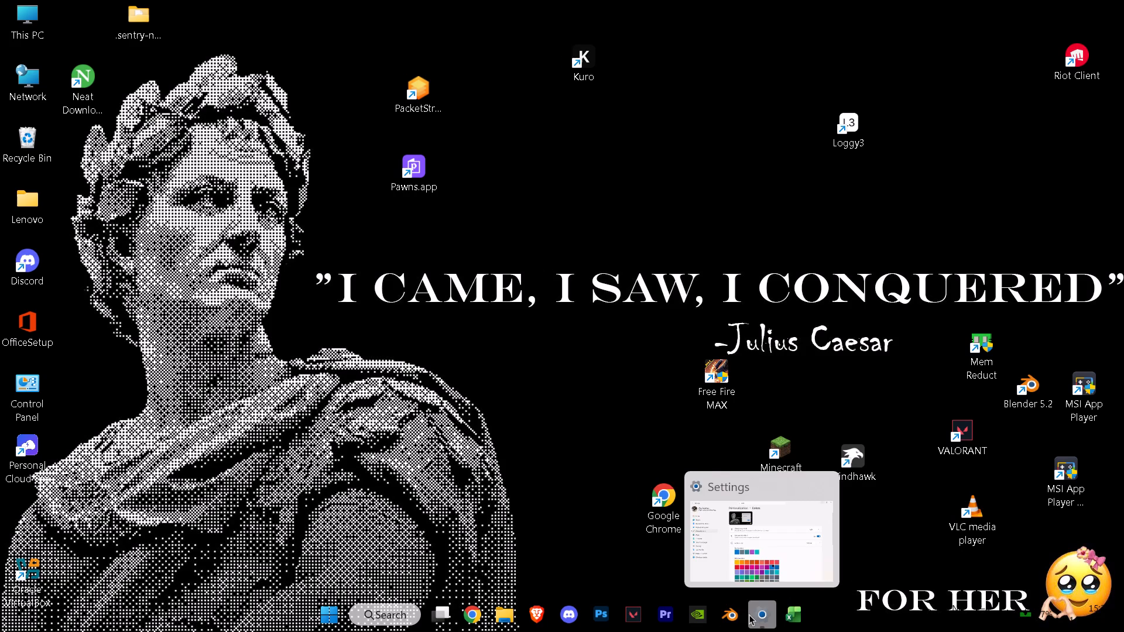
{"action": "double_click", "coordinate": [585, 63]}
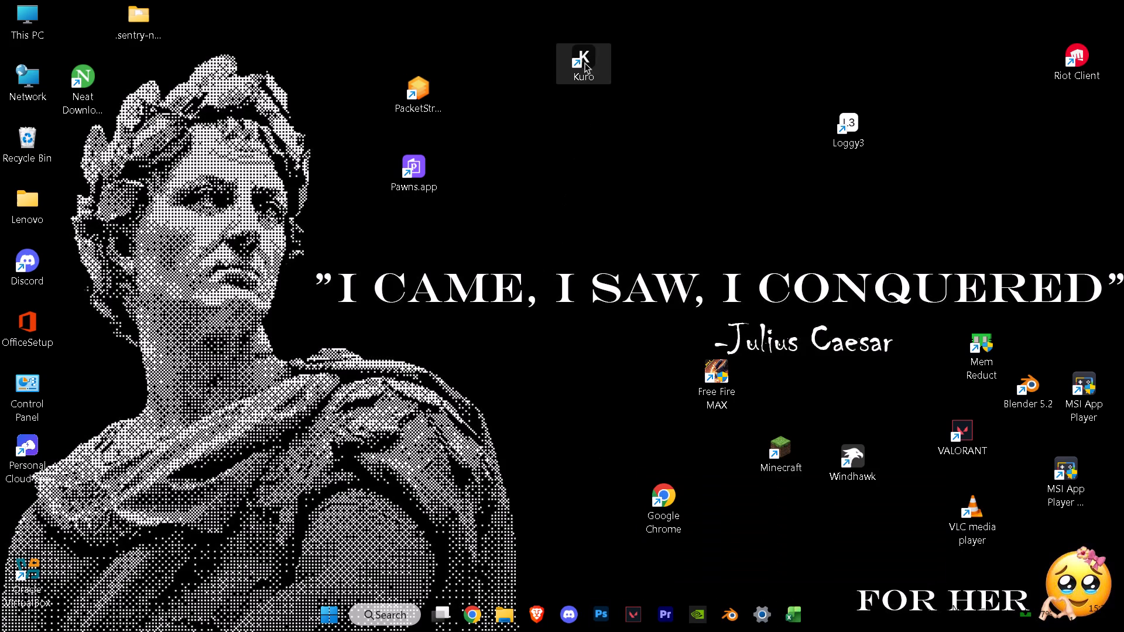